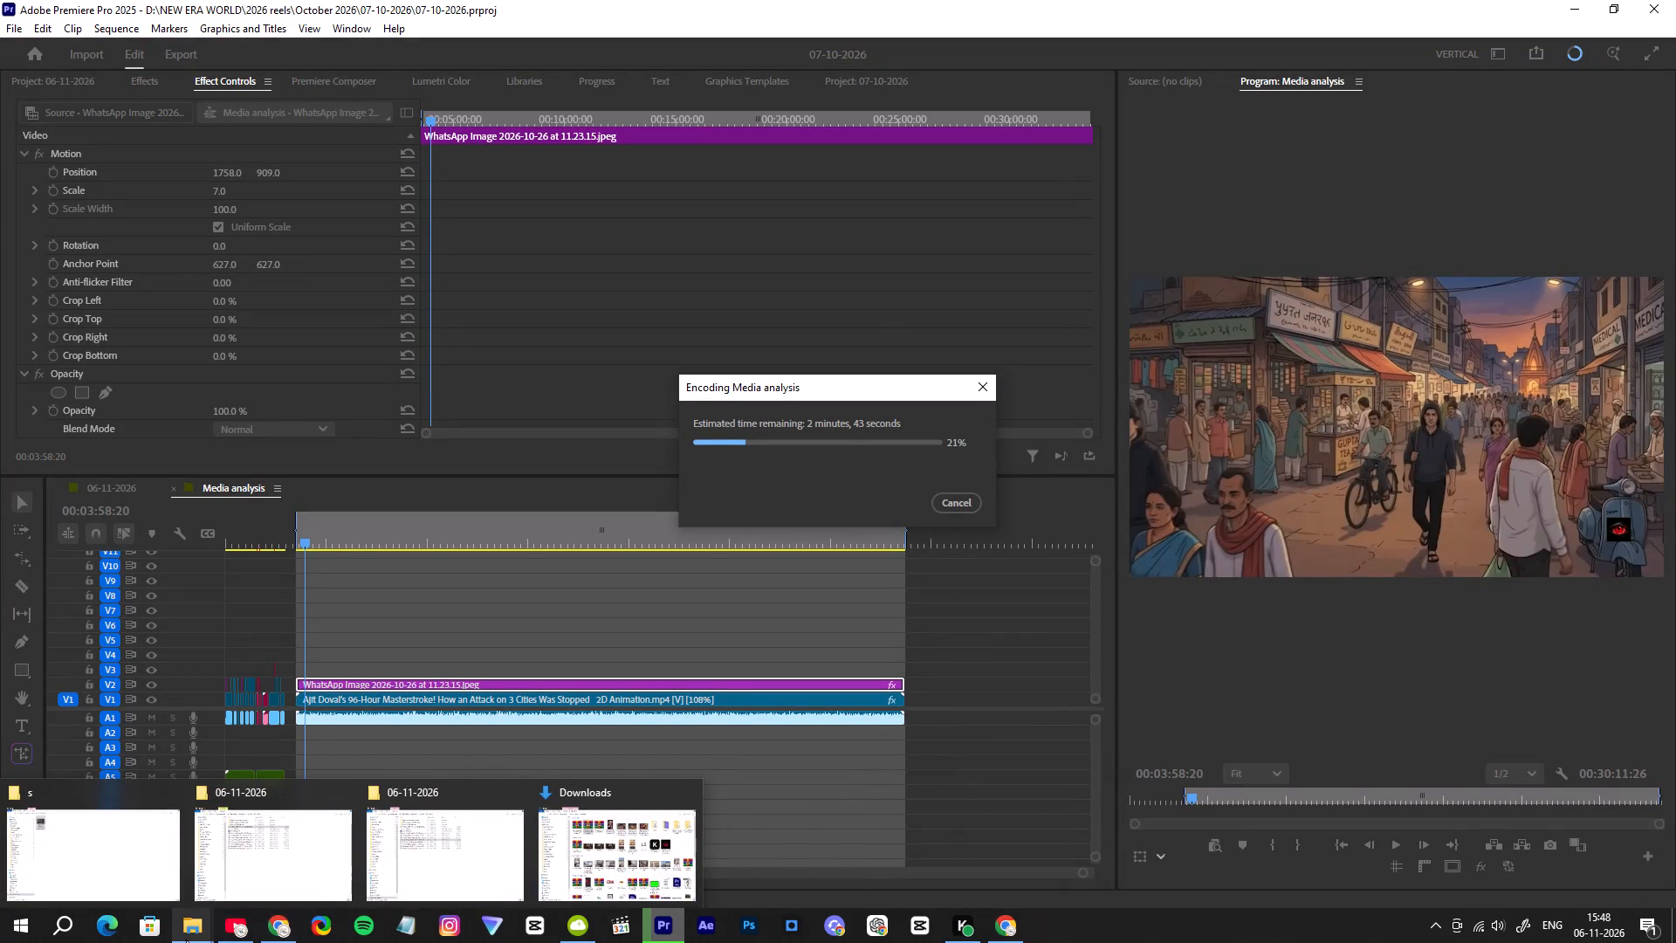
Look at the Ajit Doval video file in the s folder under Textures and Overlays.
left_click(158, 852)
left_click(800, 354)
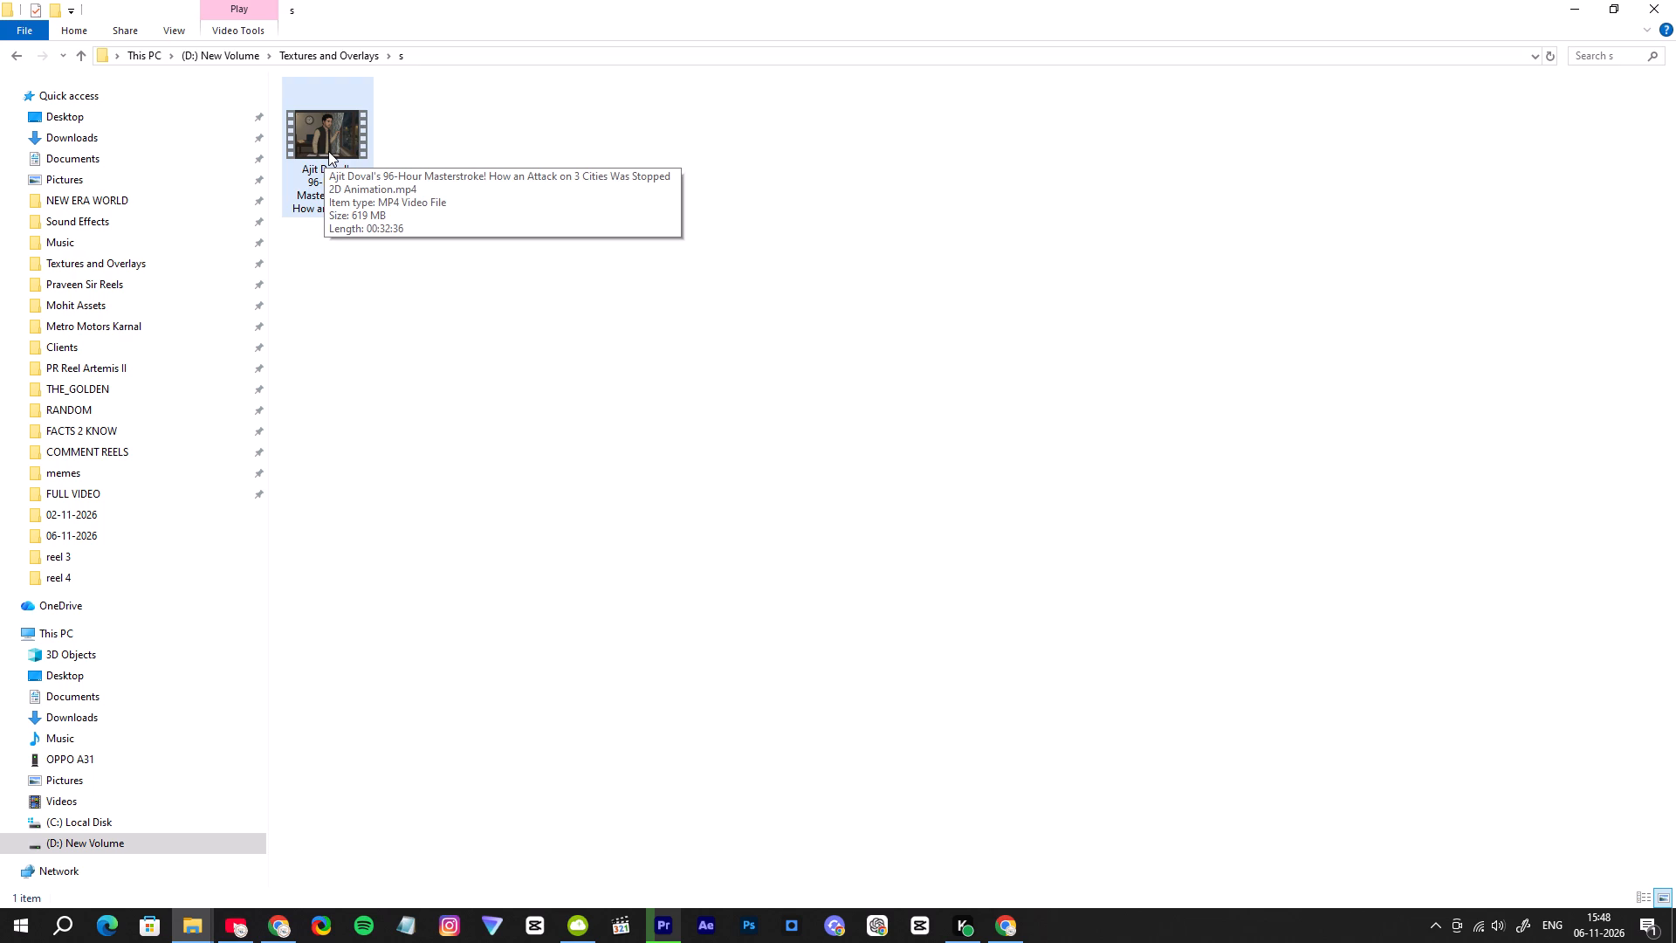
left_click(445, 382)
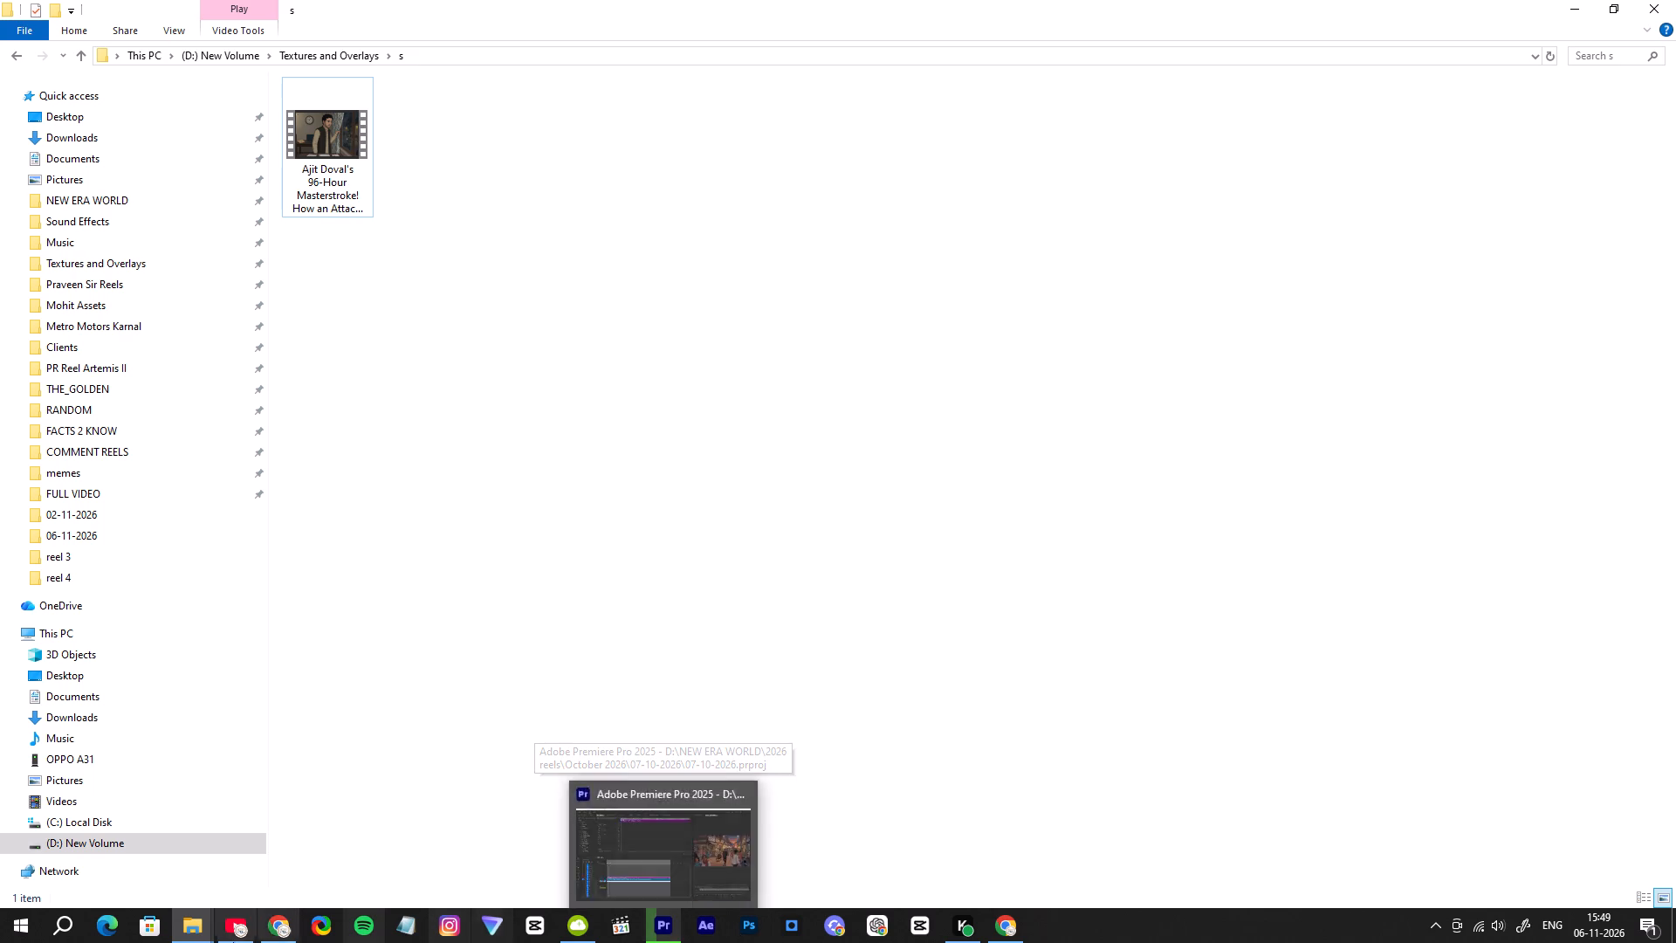
Bring up the 06-11-2026 project folder full screen and display its files as large thumbnails.
left_click(296, 853)
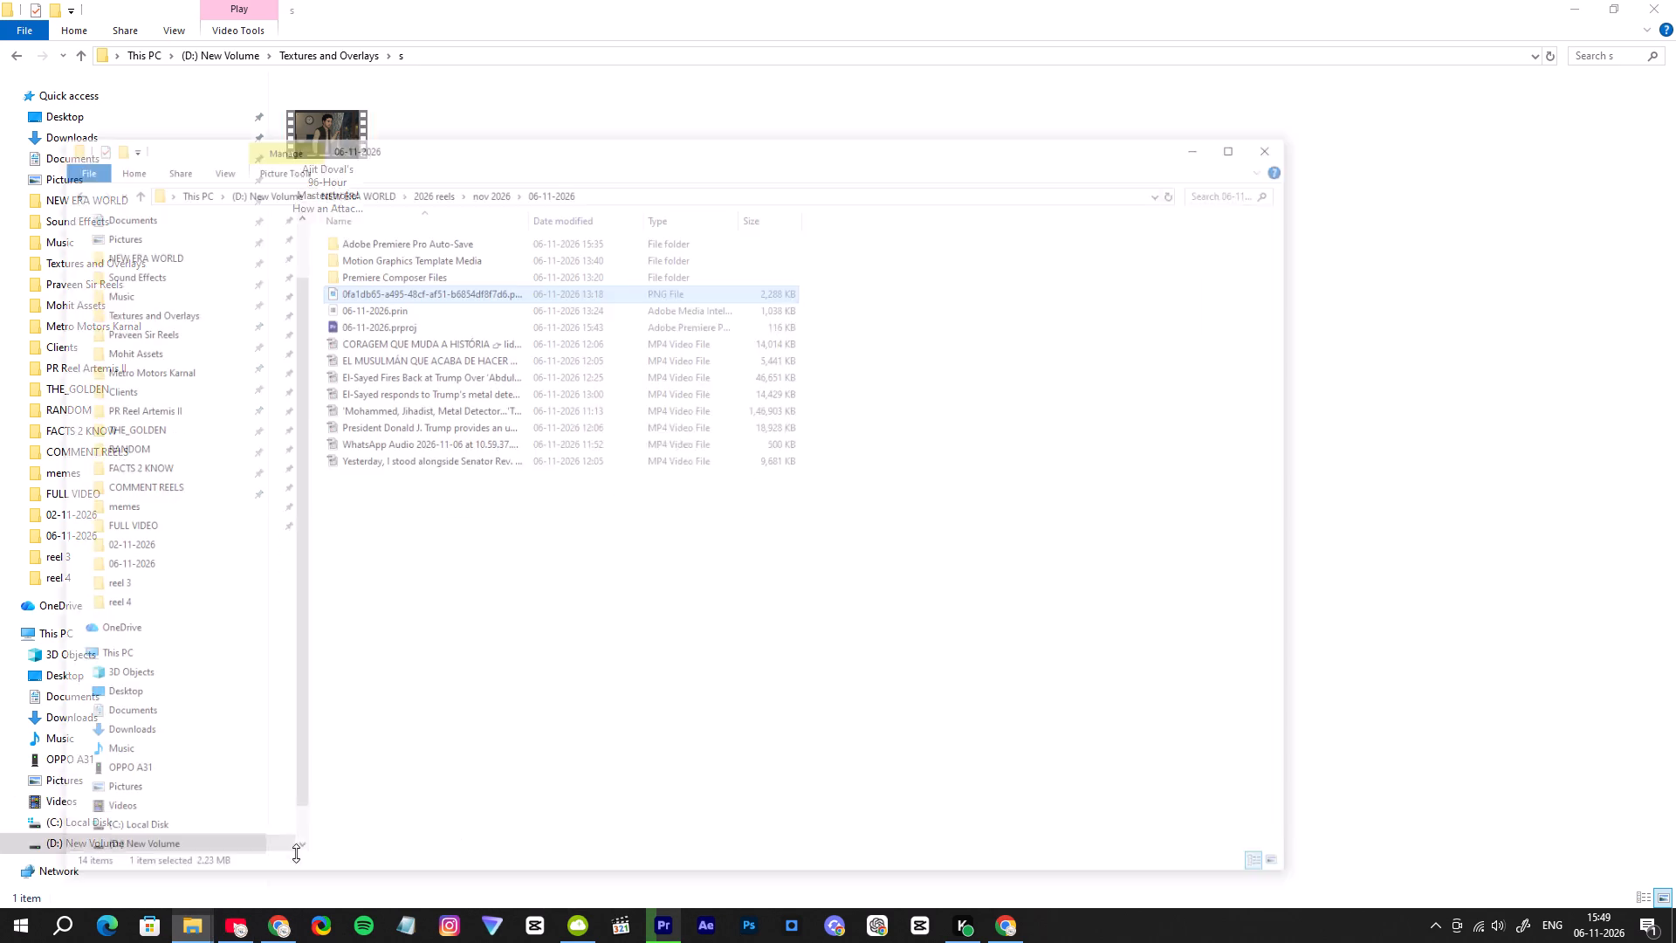
left_click(1322, 66)
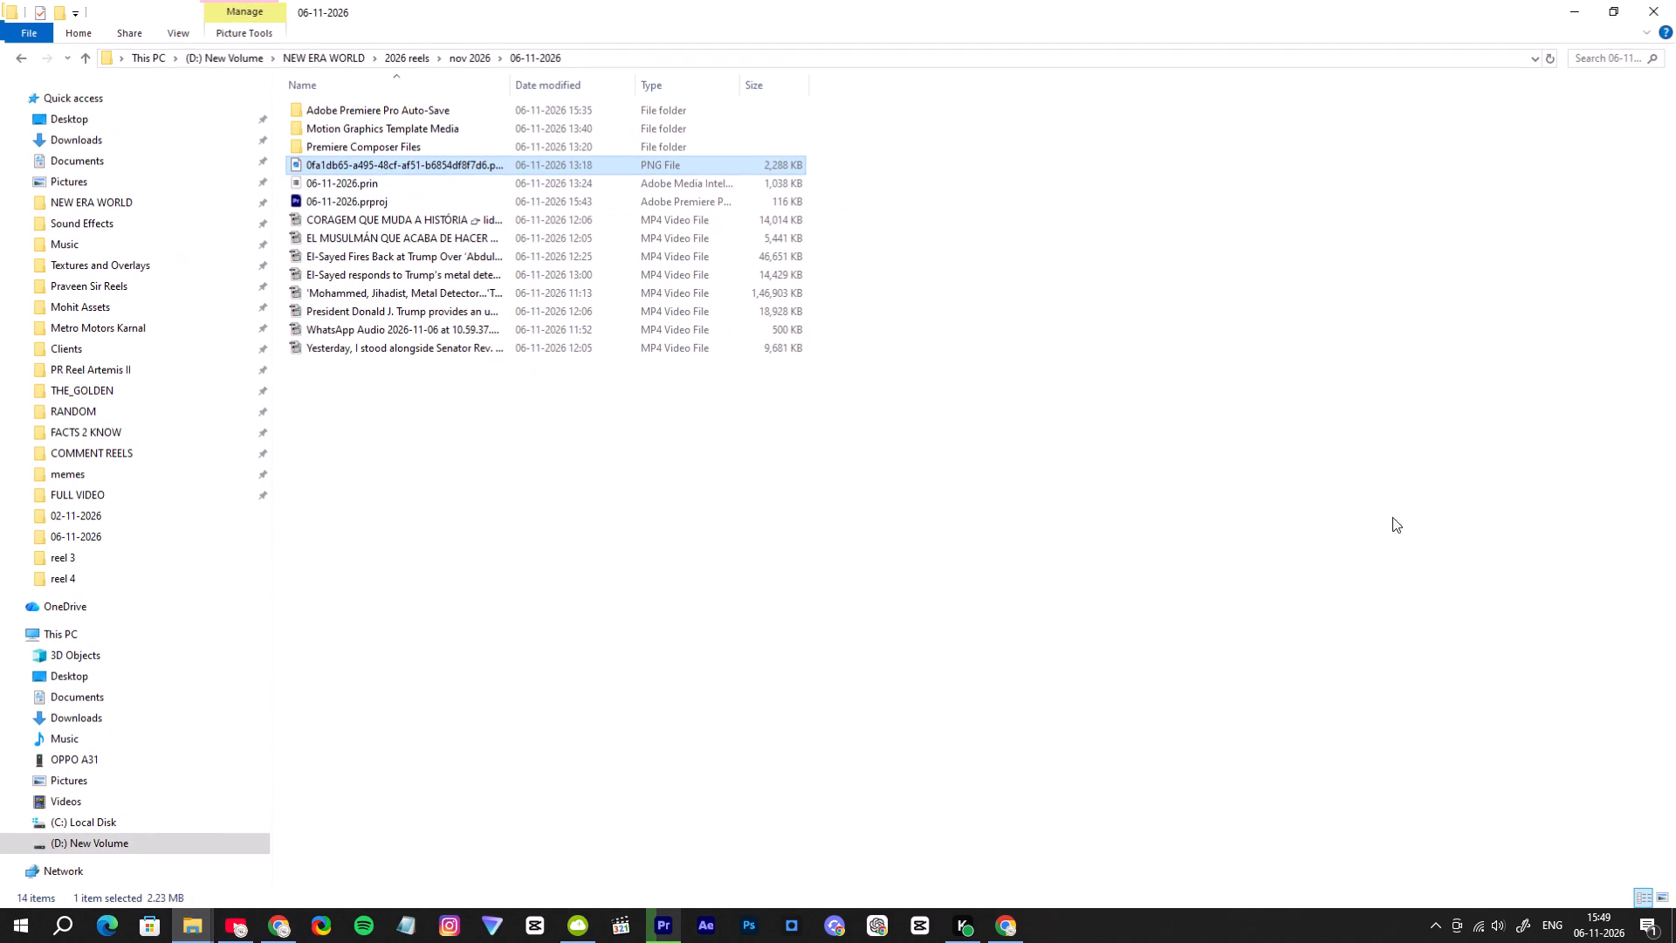
left_click(1664, 894)
left_click(668, 421)
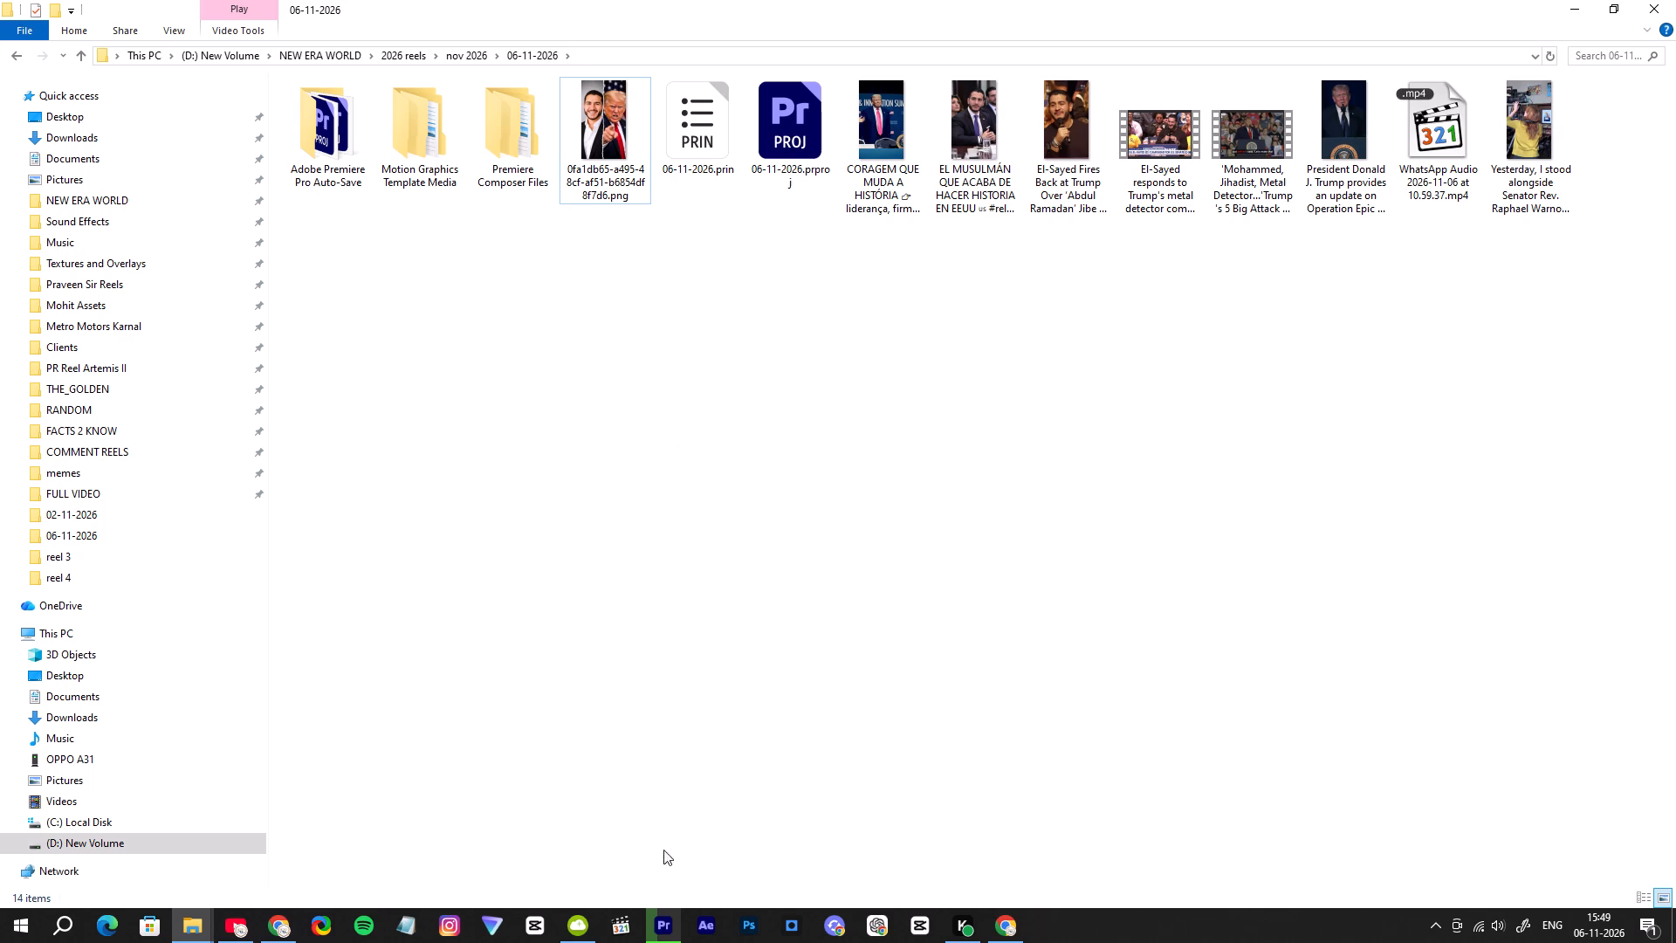
Switch to Premiere Pro to check the encoding progress of the Media analysis sequence.
left_click(659, 928)
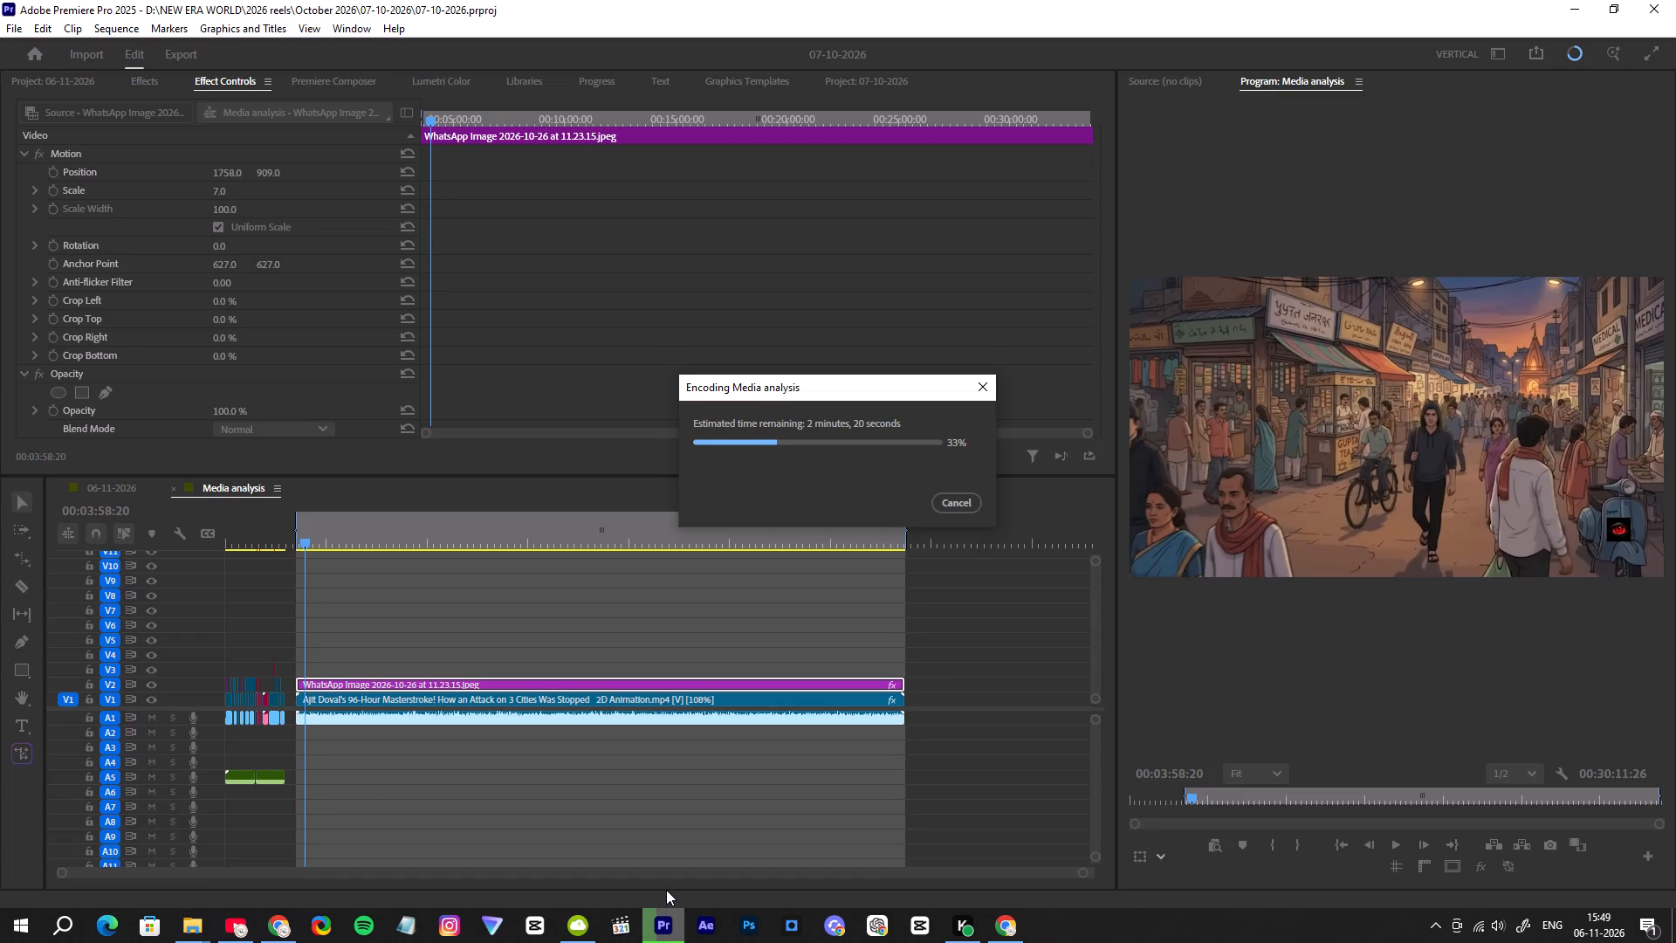
On YouTube, replay C-SPAN's clip of El-Sayed responding to Trump's metal detector comment with captions on, reviewing the part around 0:15 to 0:20.
left_click(240, 930)
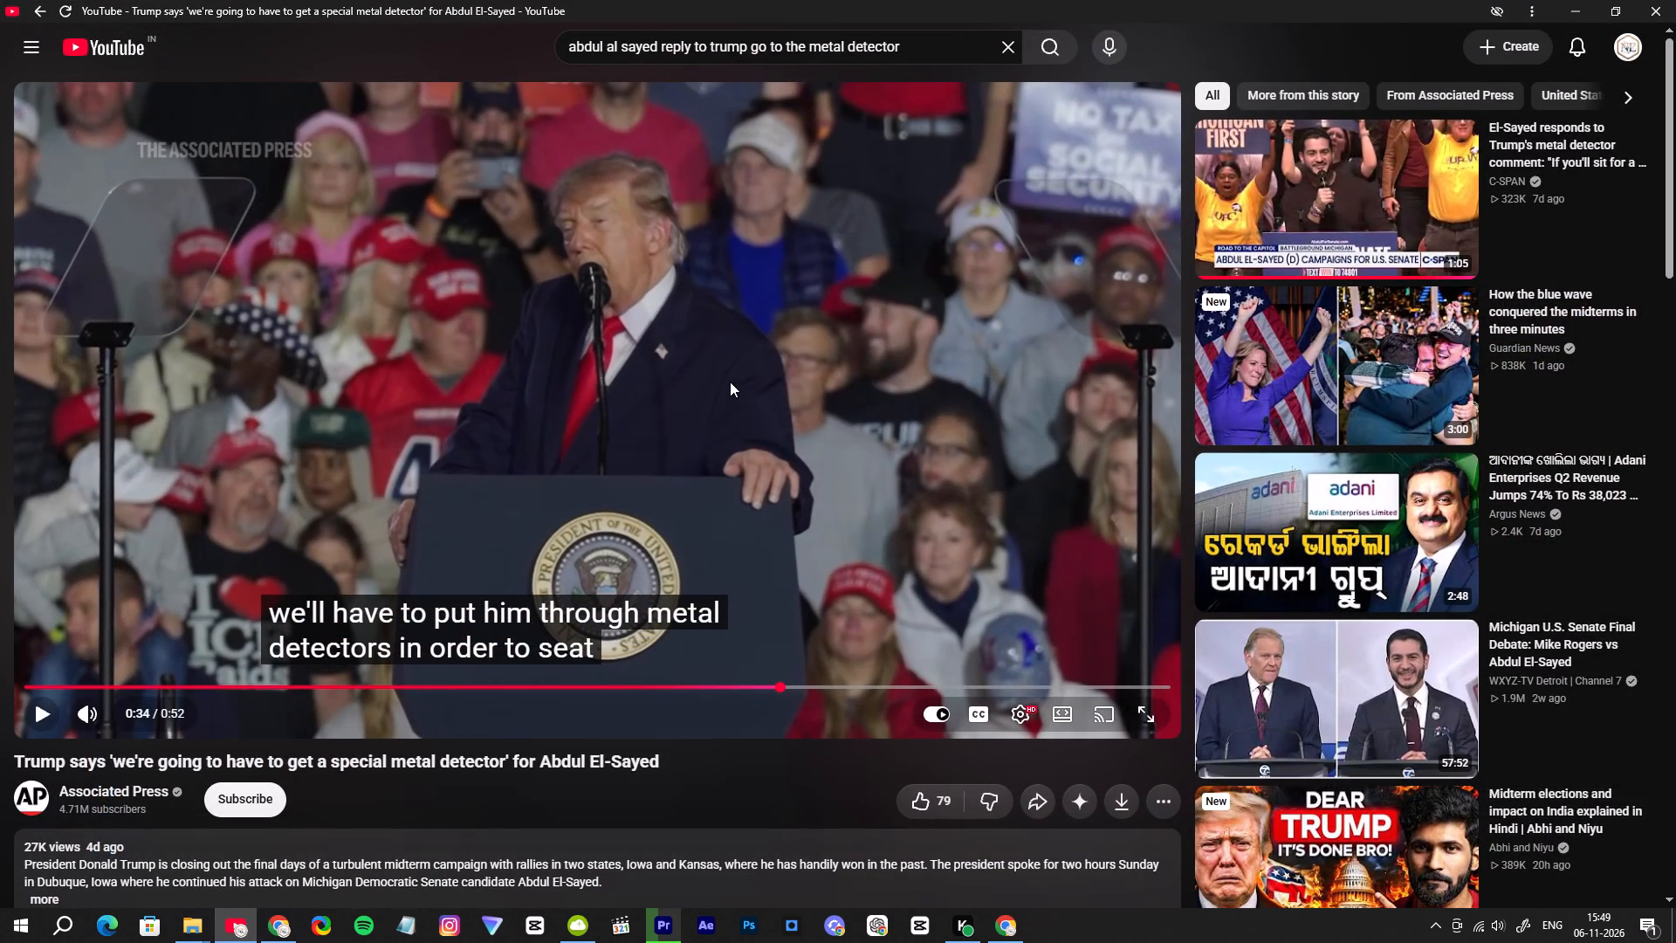
left_click(38, 9)
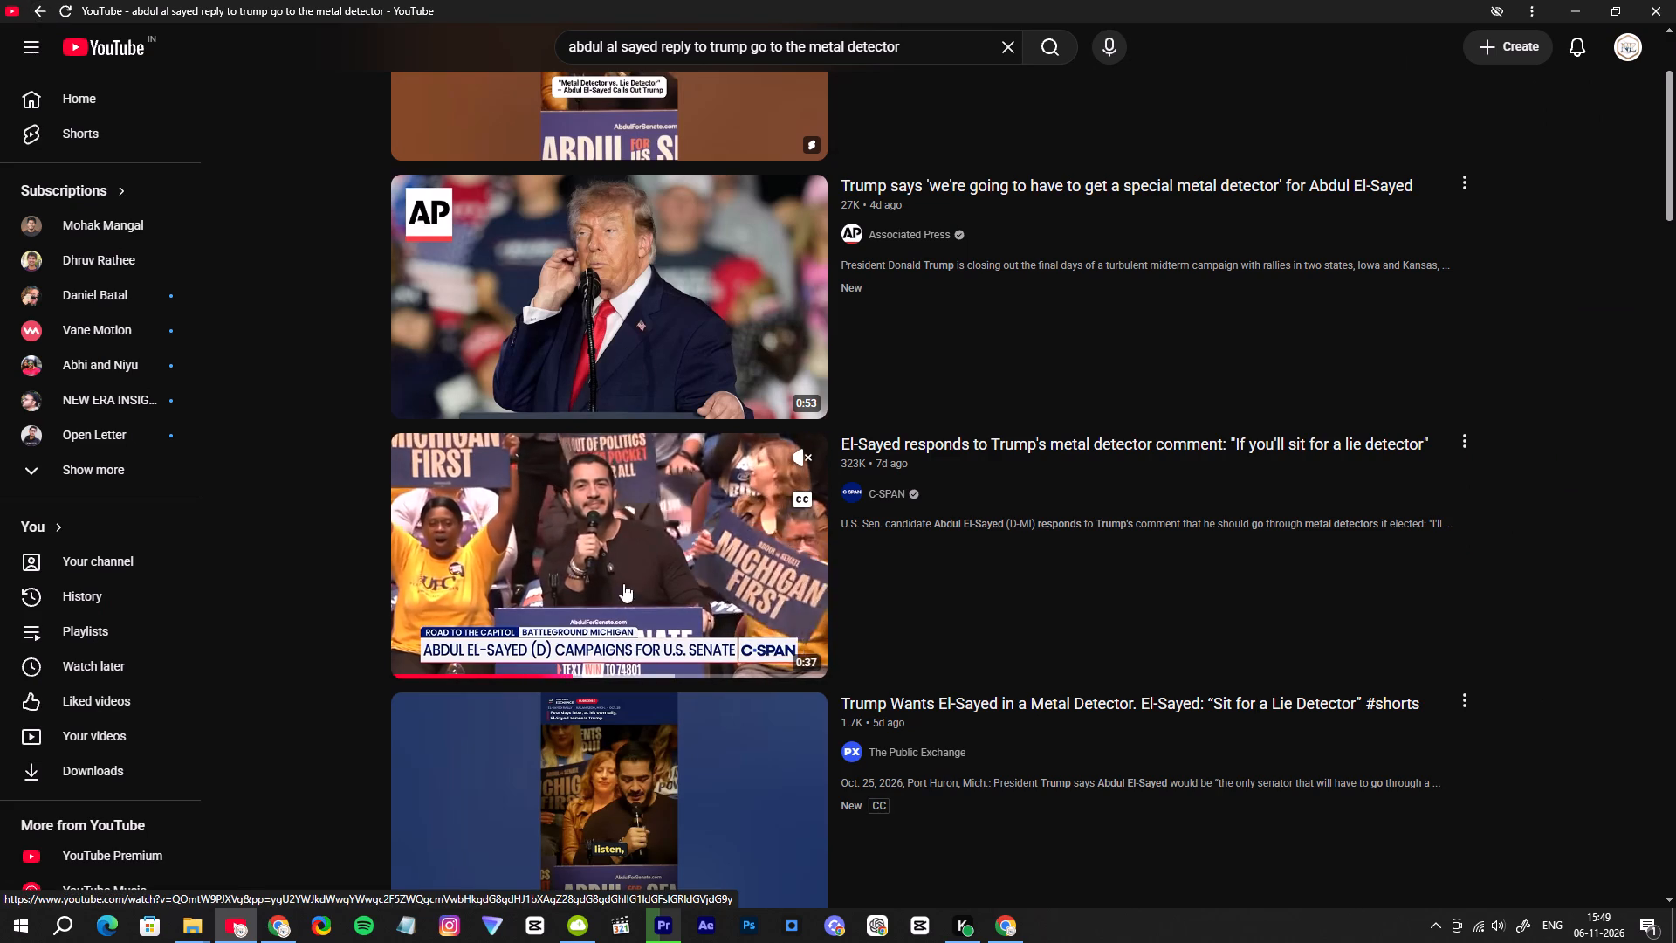
left_click(512, 671)
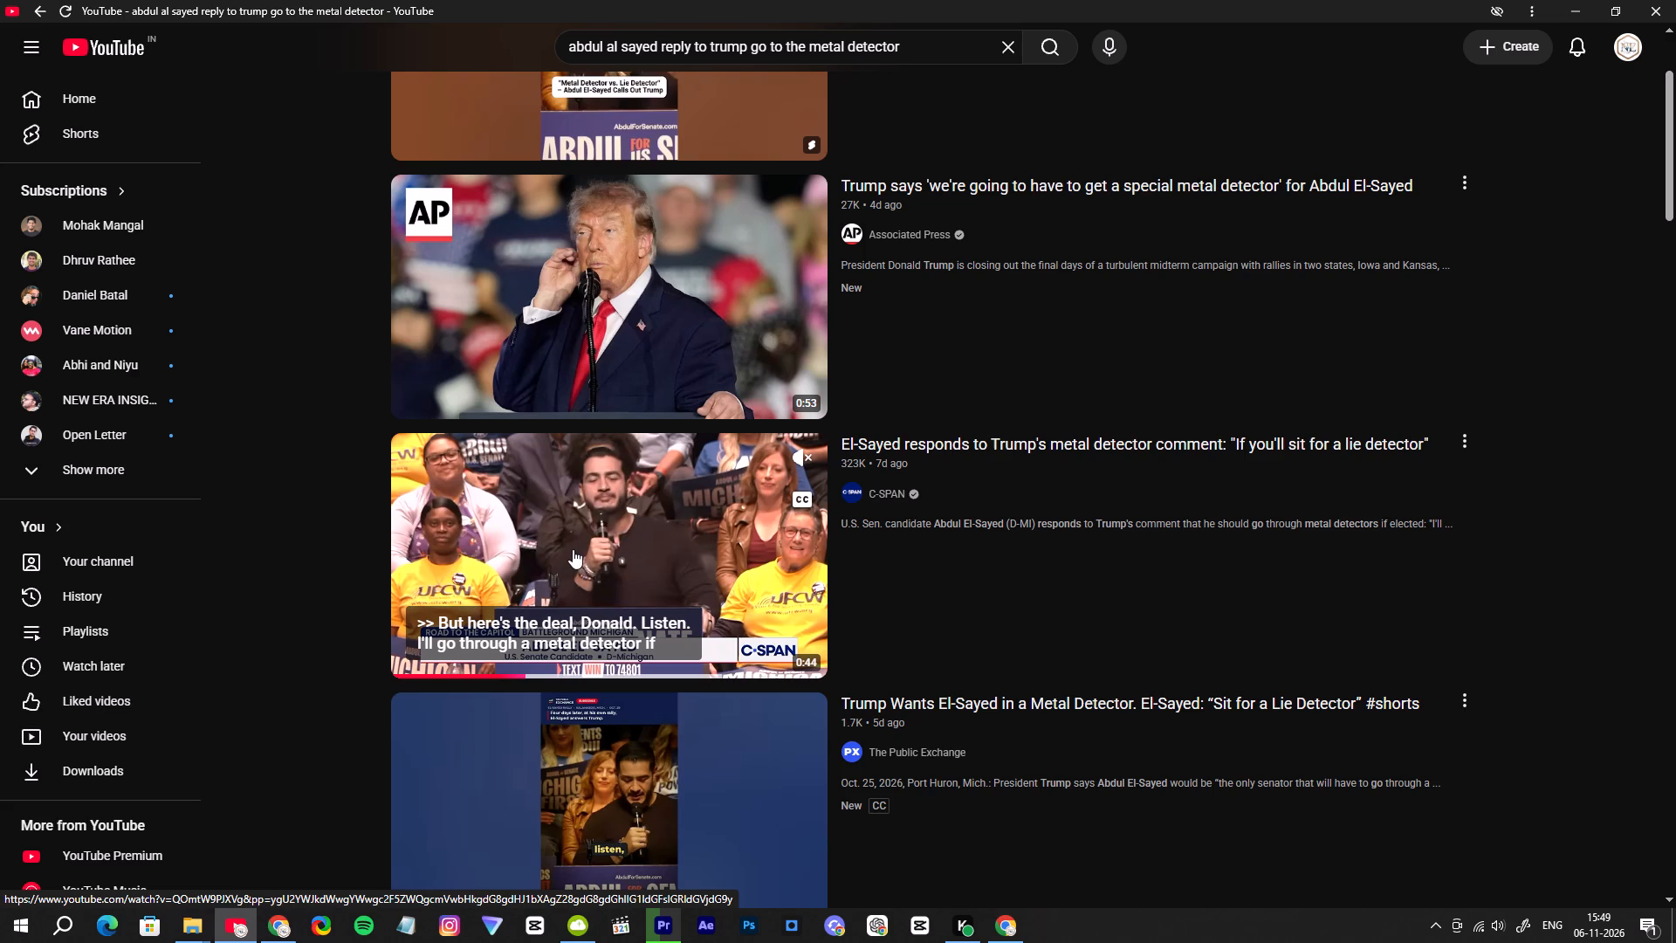
left_click(648, 538)
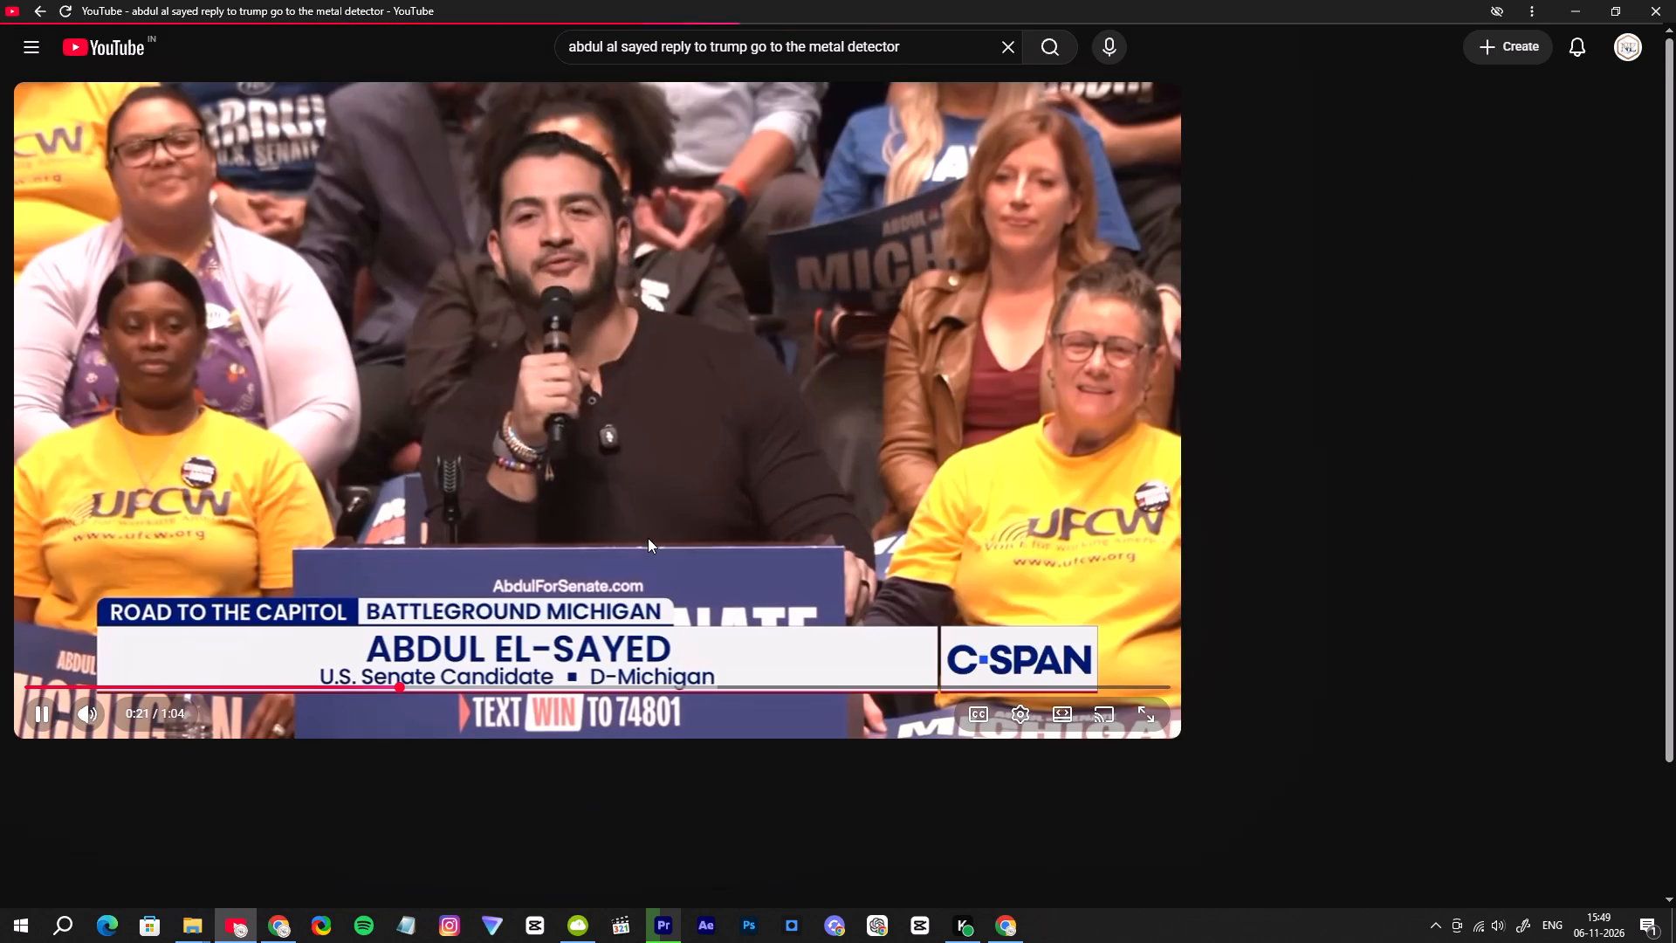
left_click(312, 682)
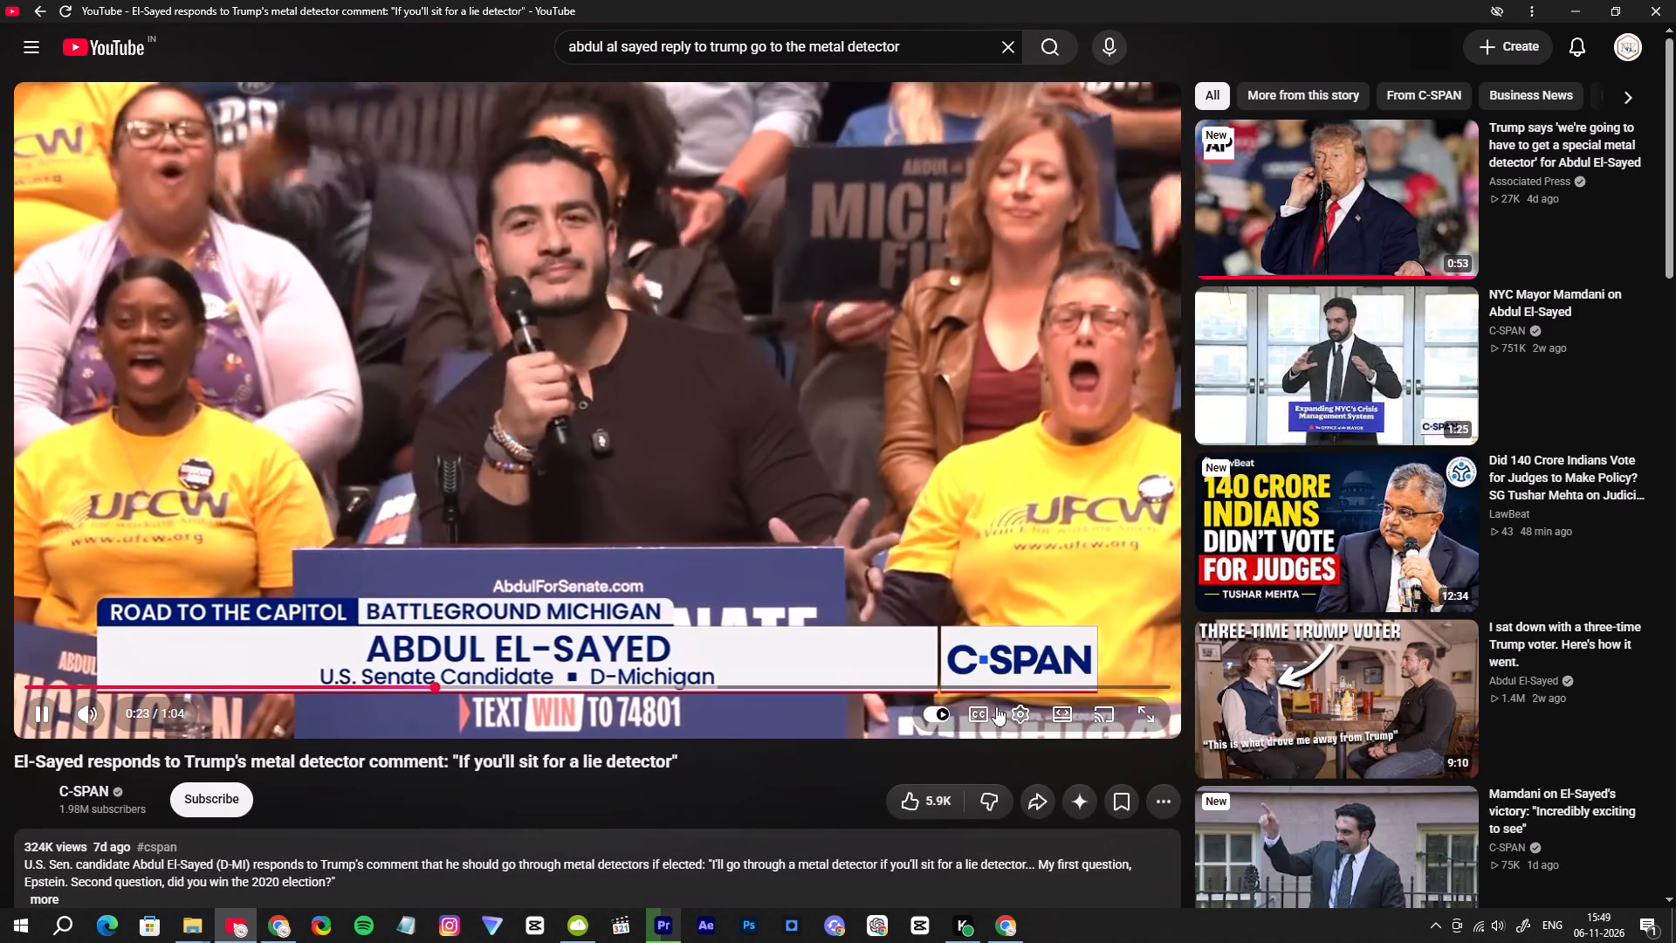
left_click(977, 719)
left_click(234, 678)
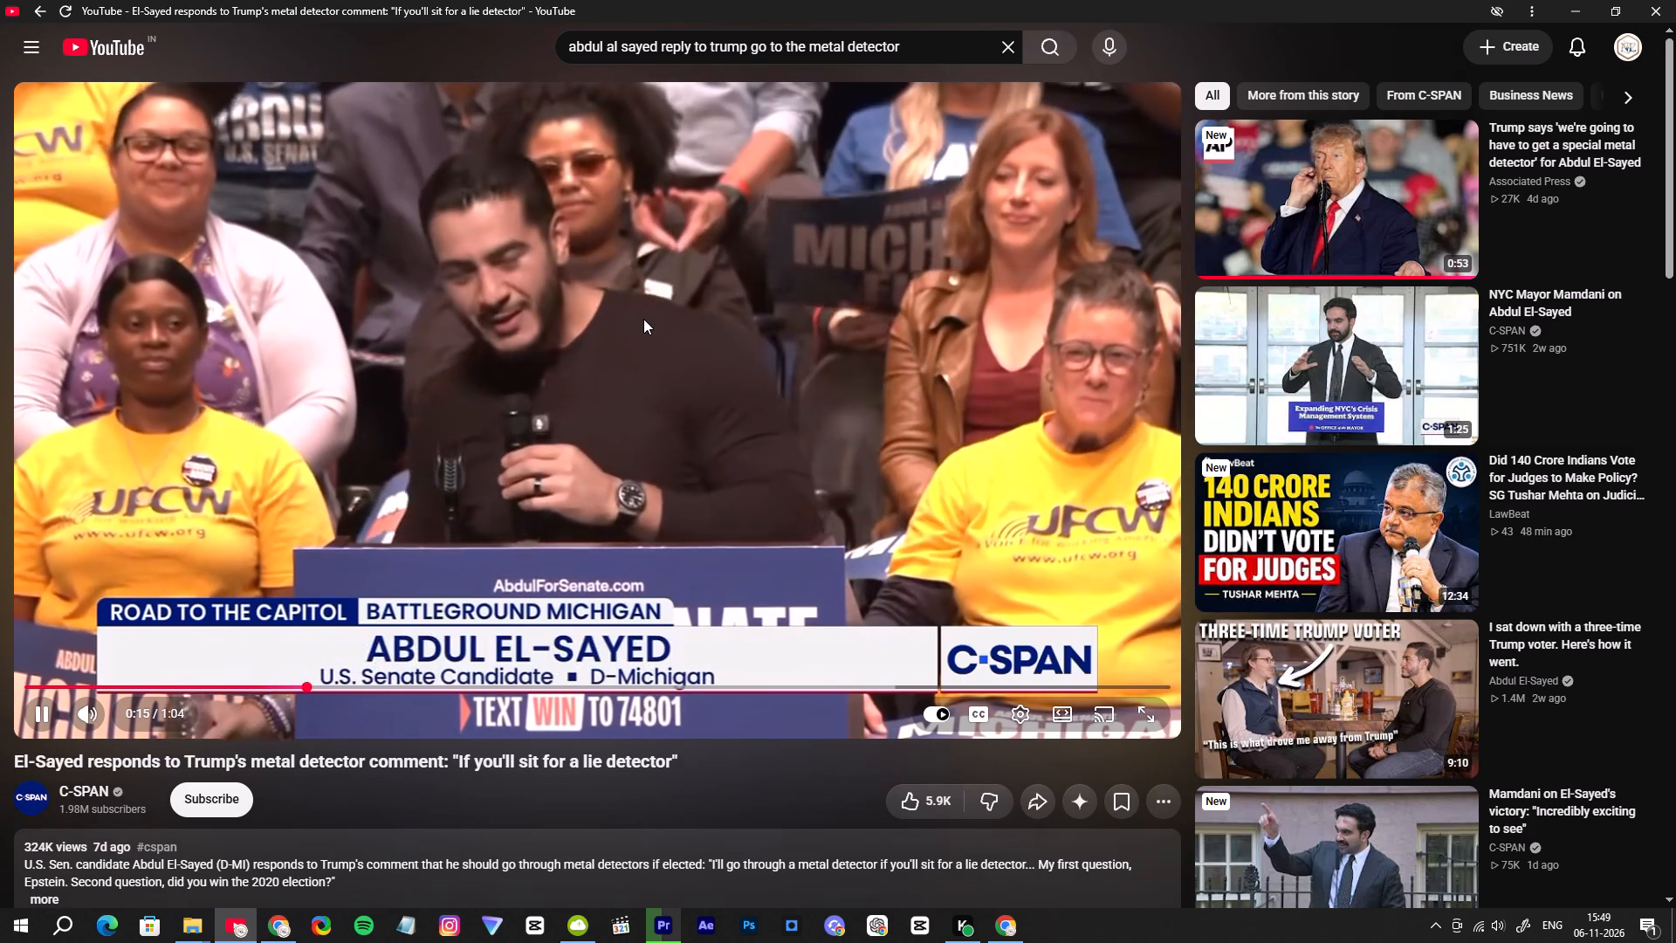
left_click(644, 319)
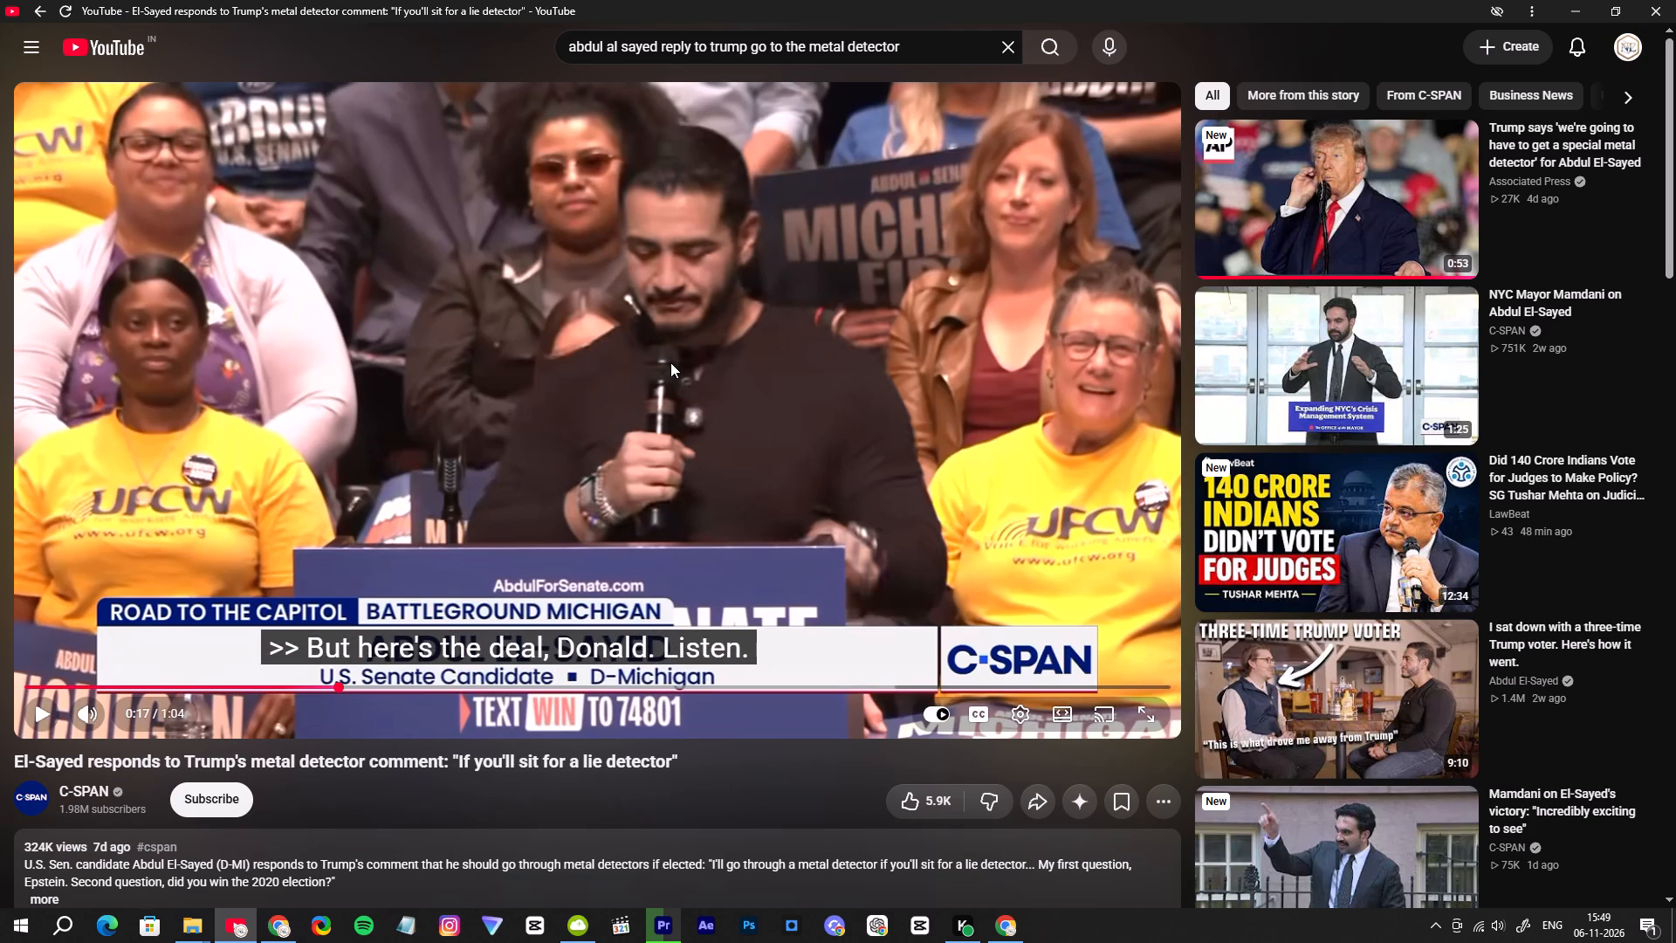
left_click(648, 385)
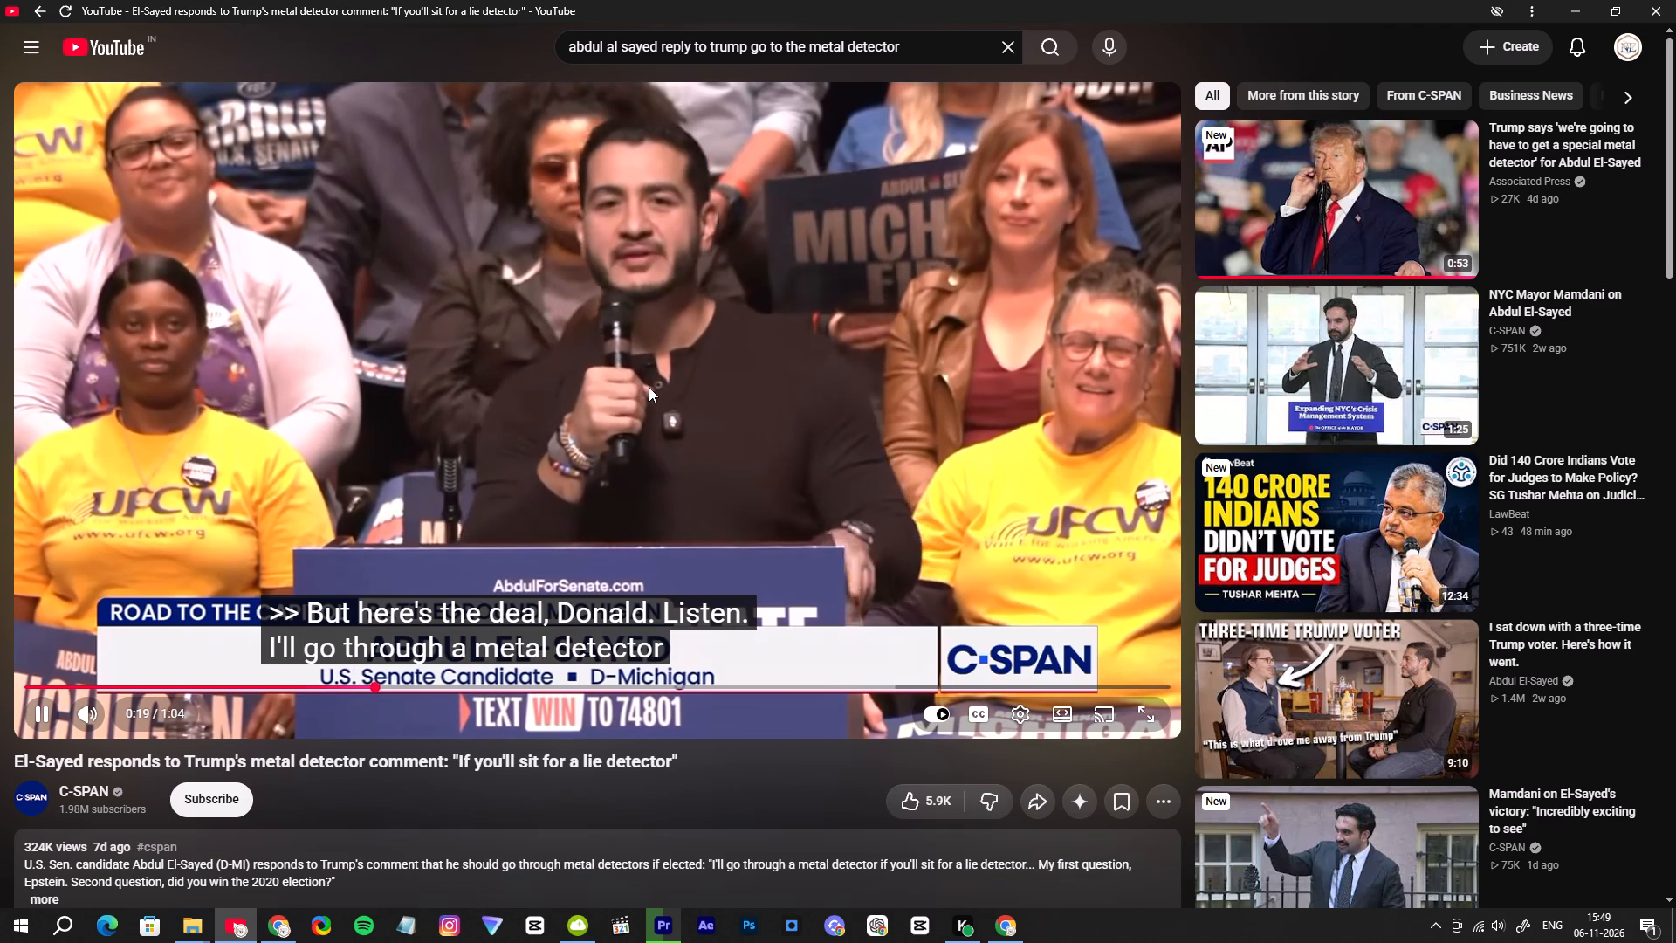
left_click(649, 387)
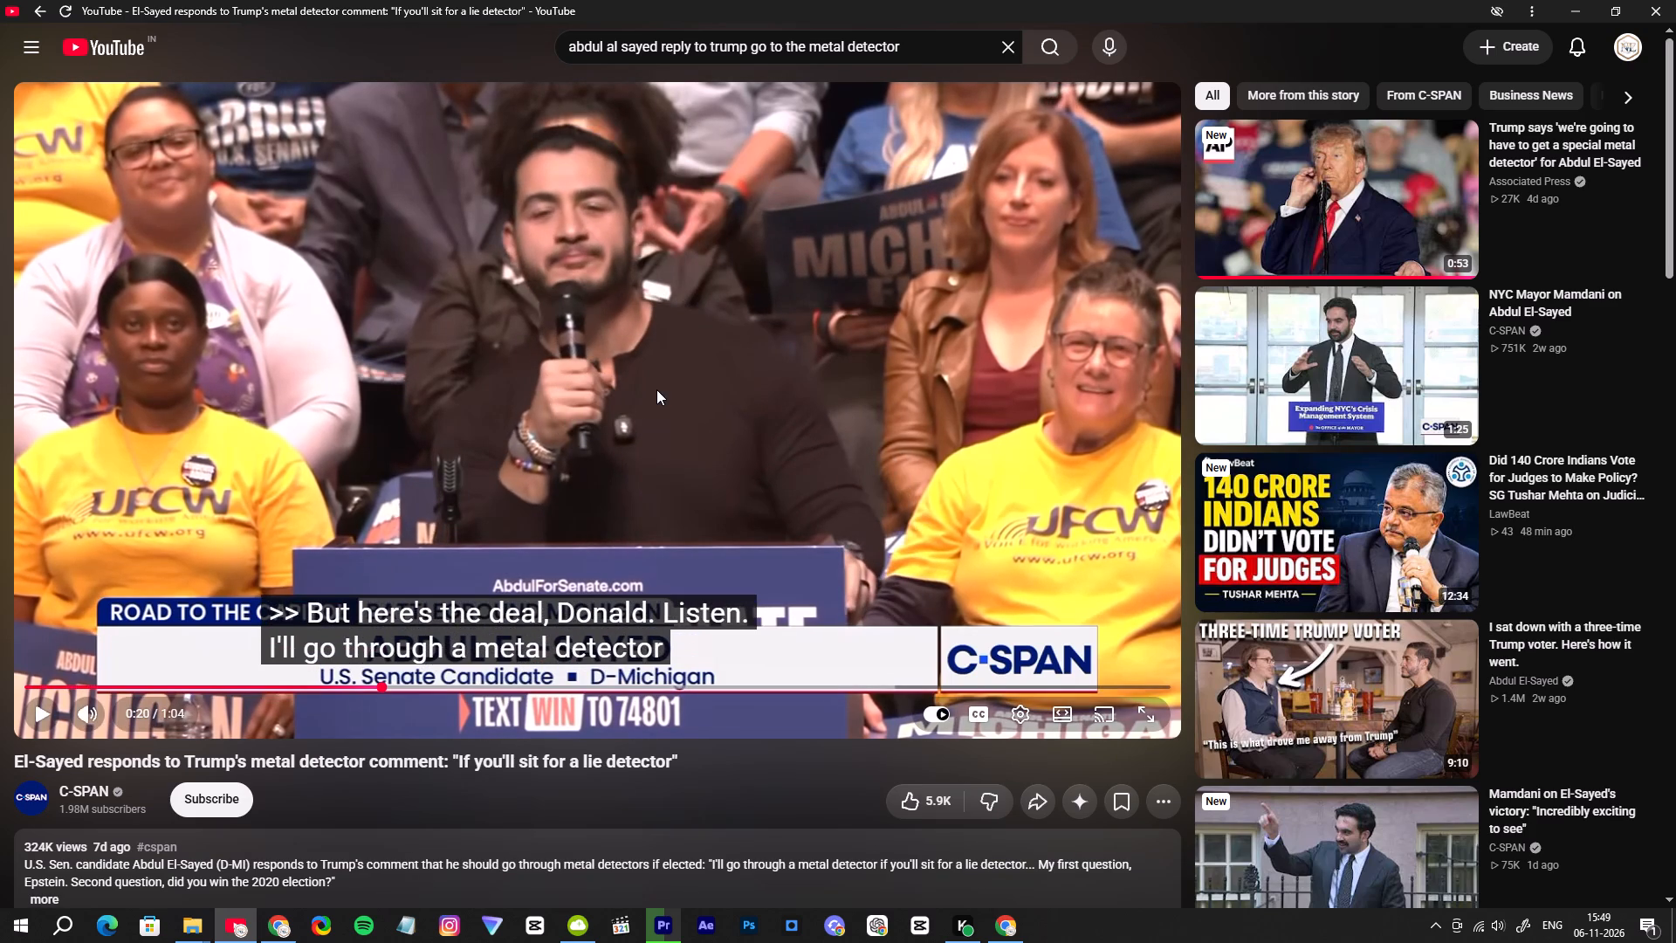
left_click(672, 389)
left_click(672, 389)
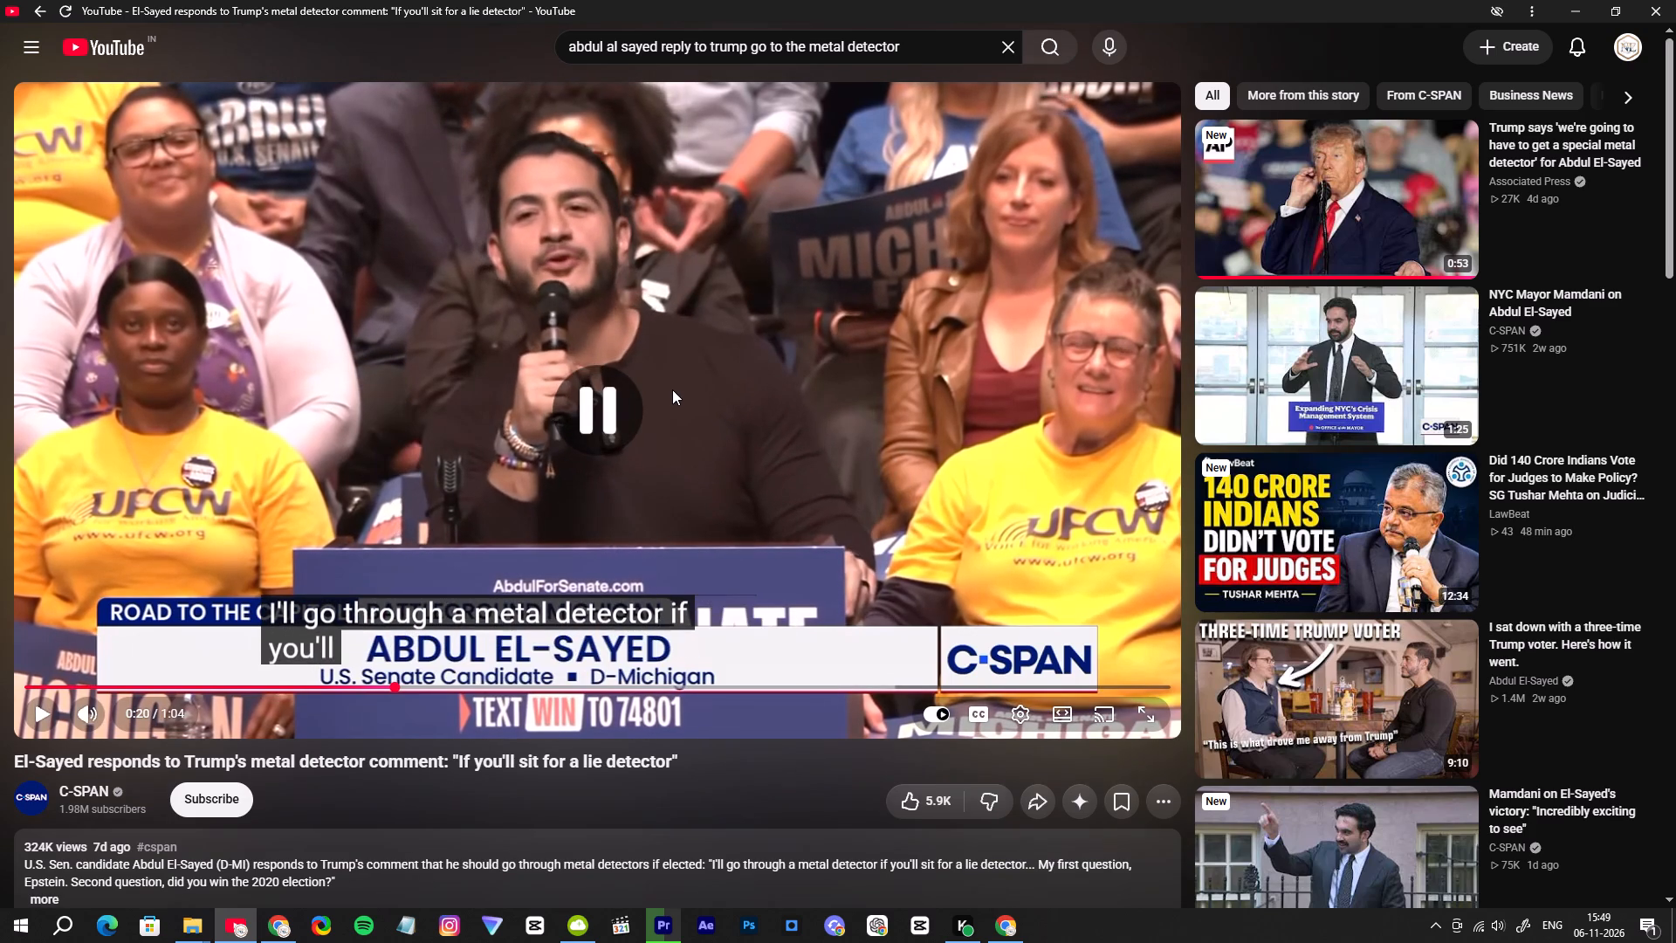
left_click(388, 691)
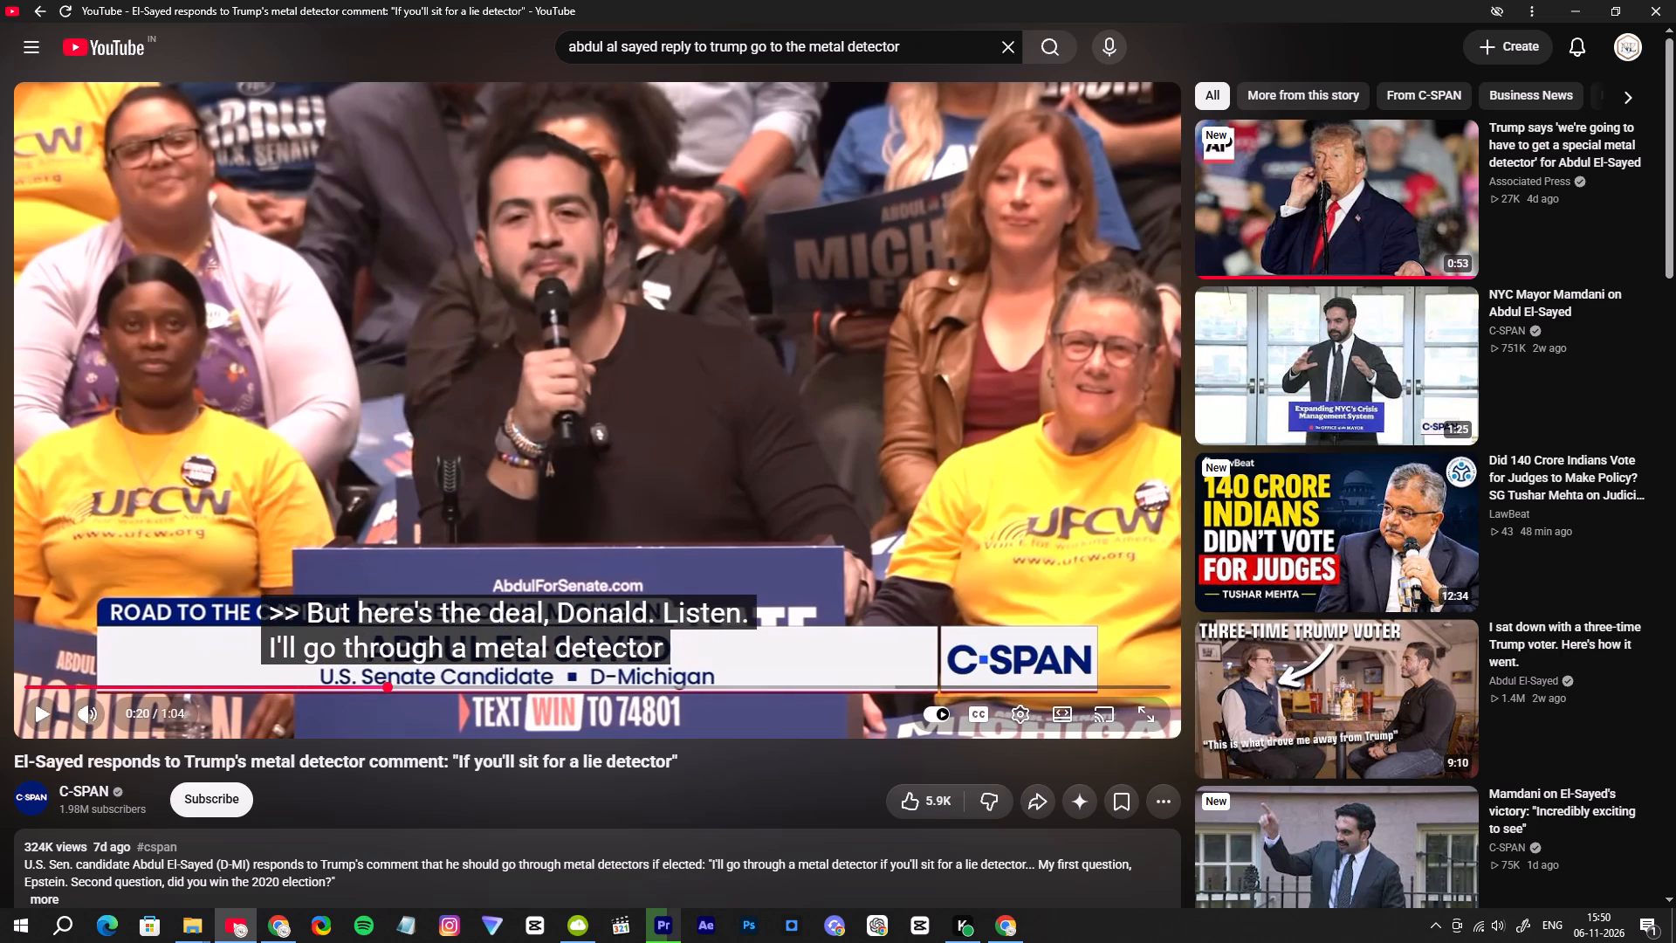
Return to Premiere Pro to check the Media analysis export progress.
left_click(666, 933)
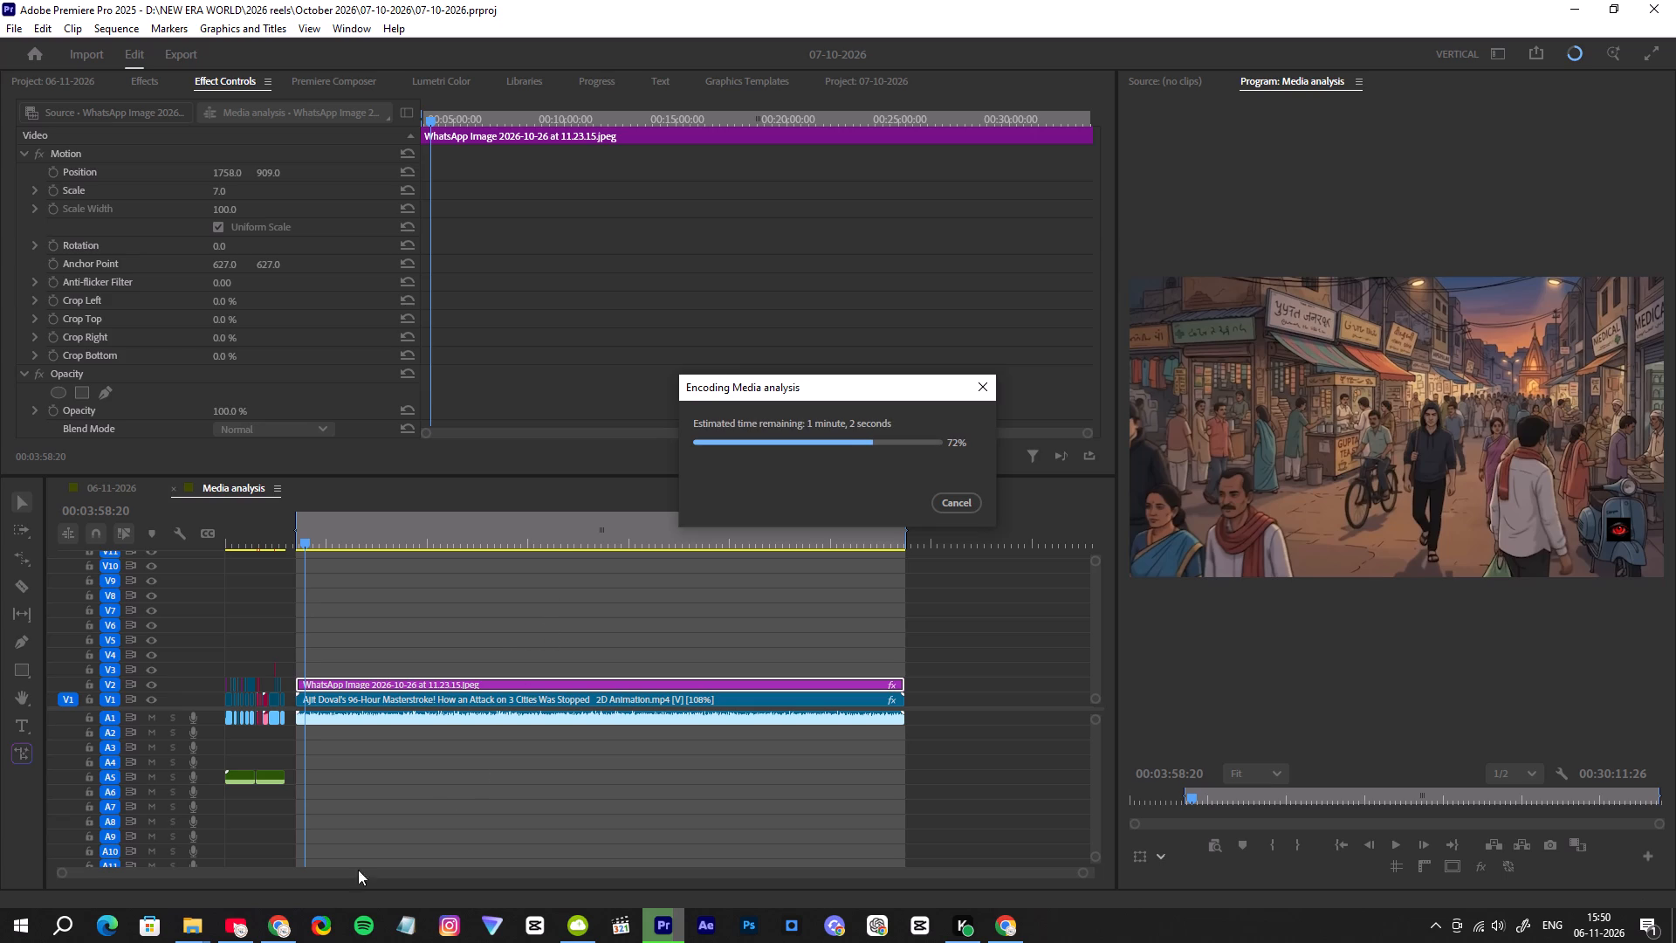
Switch to Chrome and close the Uppbeat text animation page and the Create Angry Trump Image chat.
left_click(282, 931)
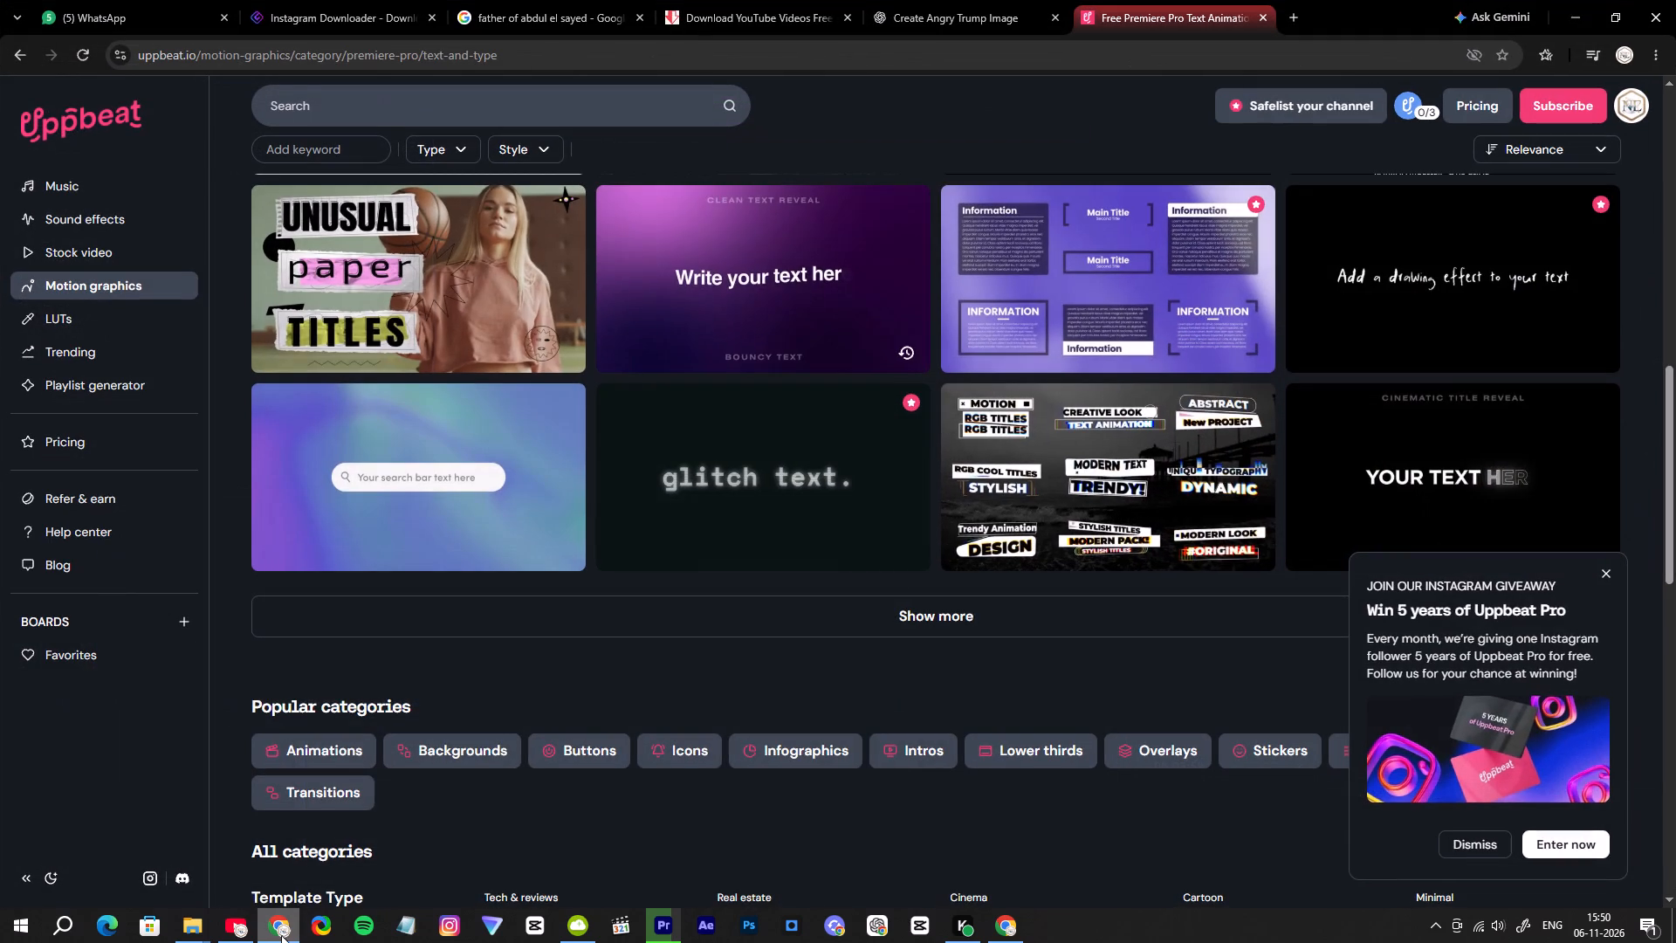
left_click(1261, 16)
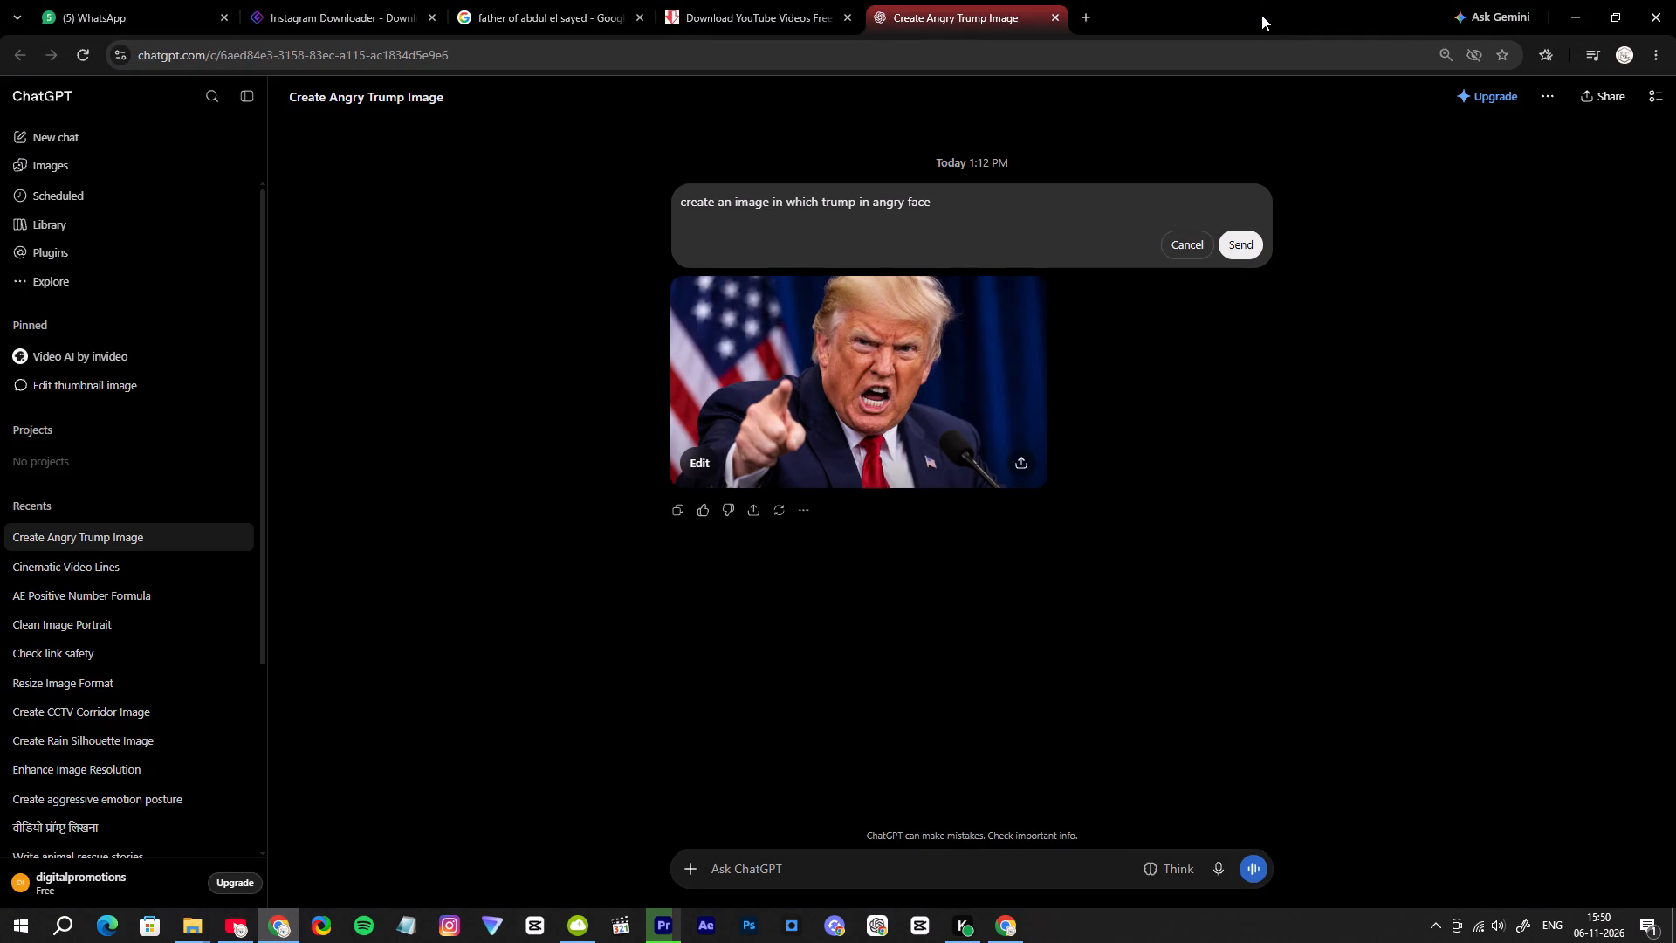
left_click(1049, 16)
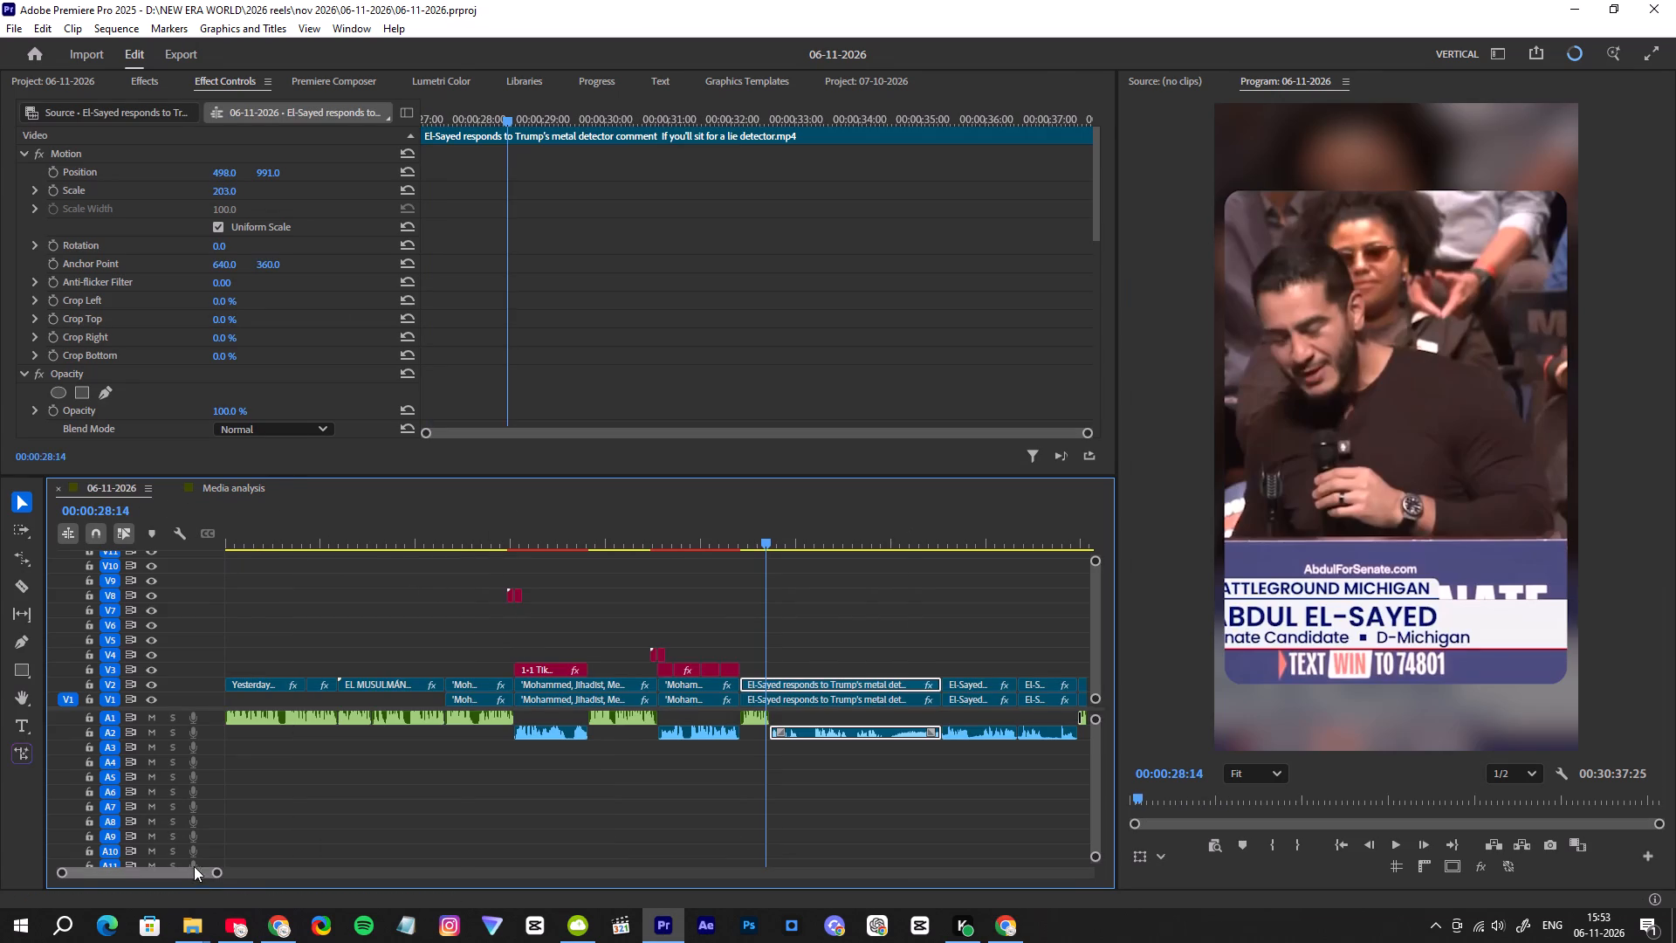
left_click_drag(222, 875, 249, 875)
left_click(432, 537)
key("space")
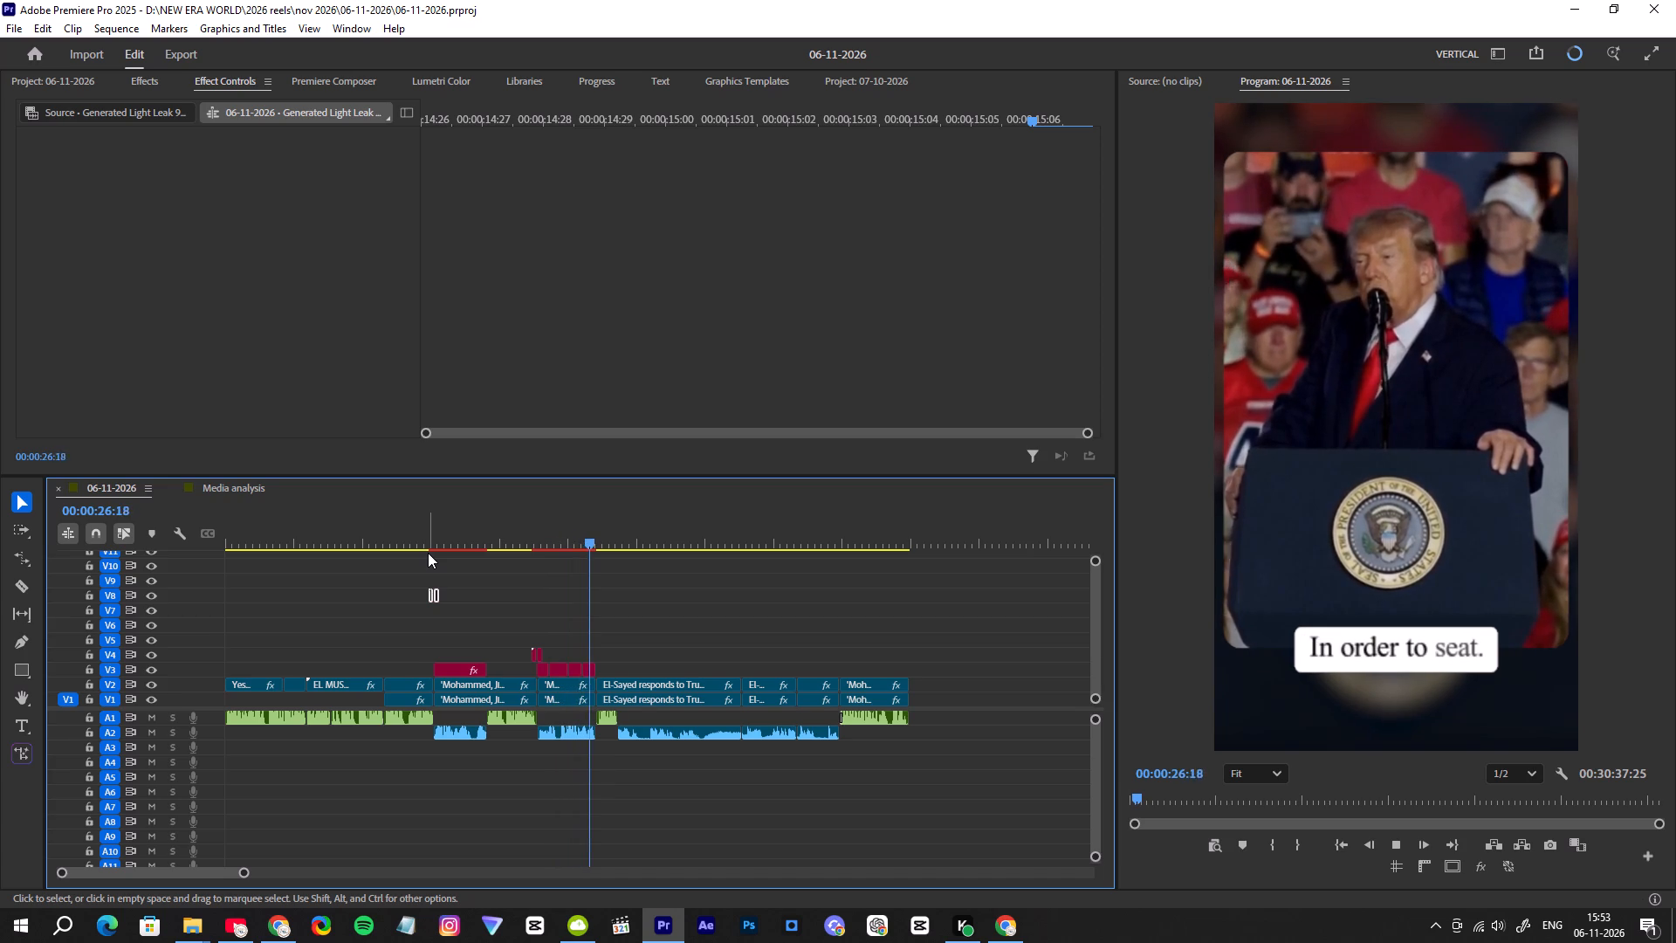
key("space")
left_click_drag(445, 546, 534, 555)
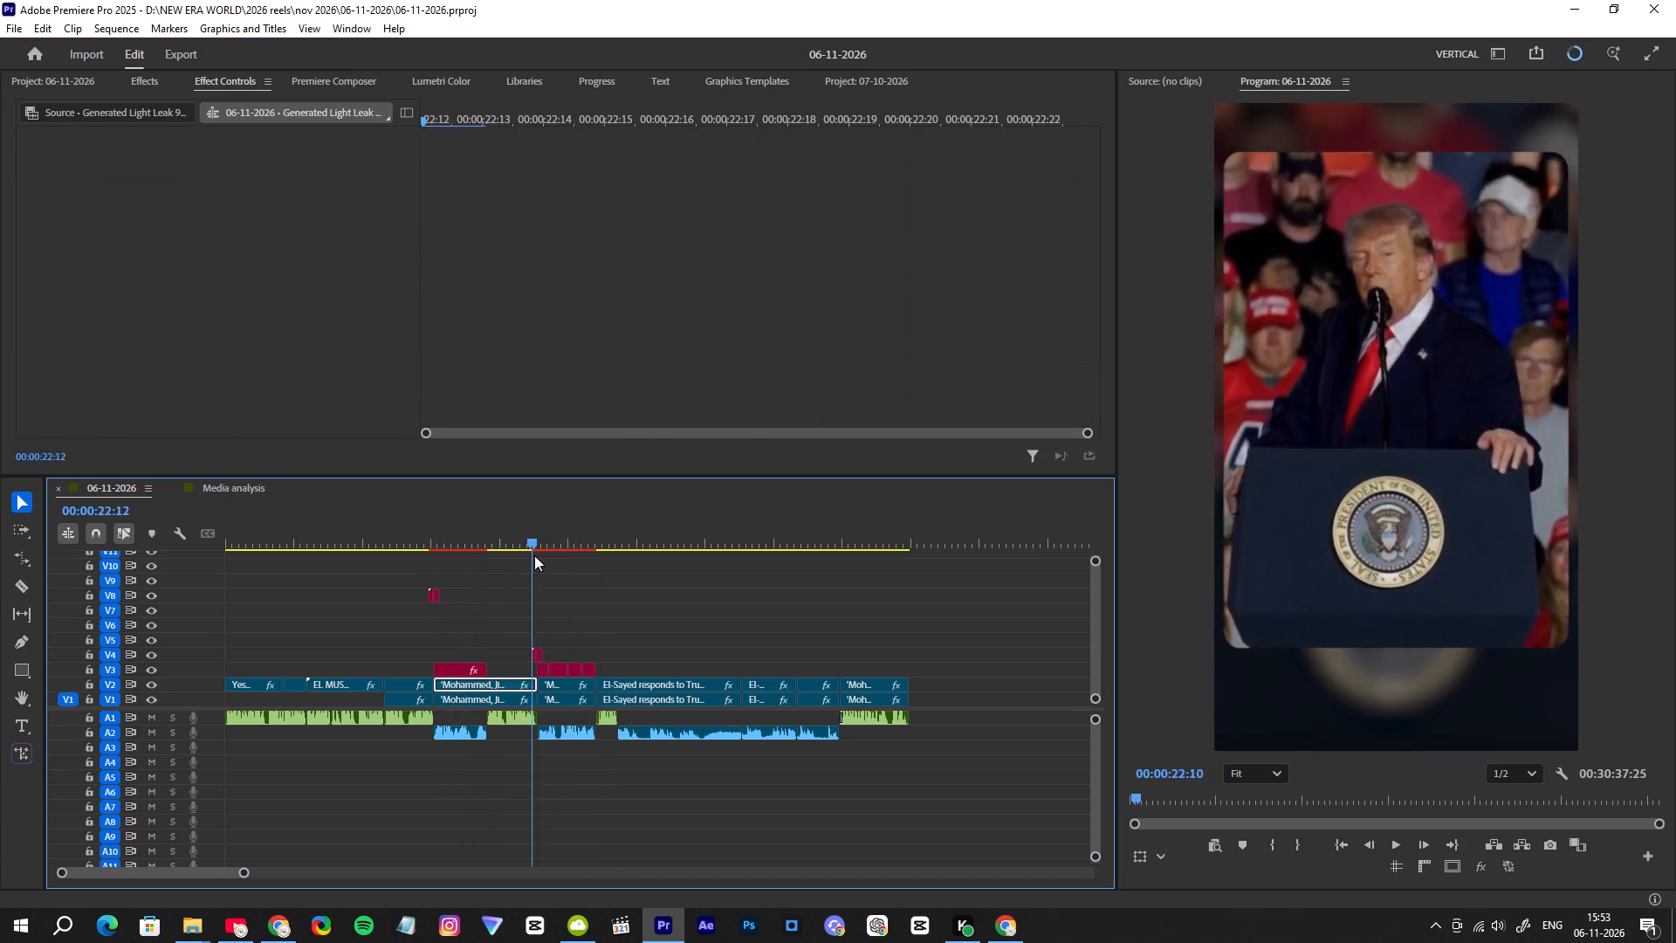
left_click_drag(534, 555, 461, 578)
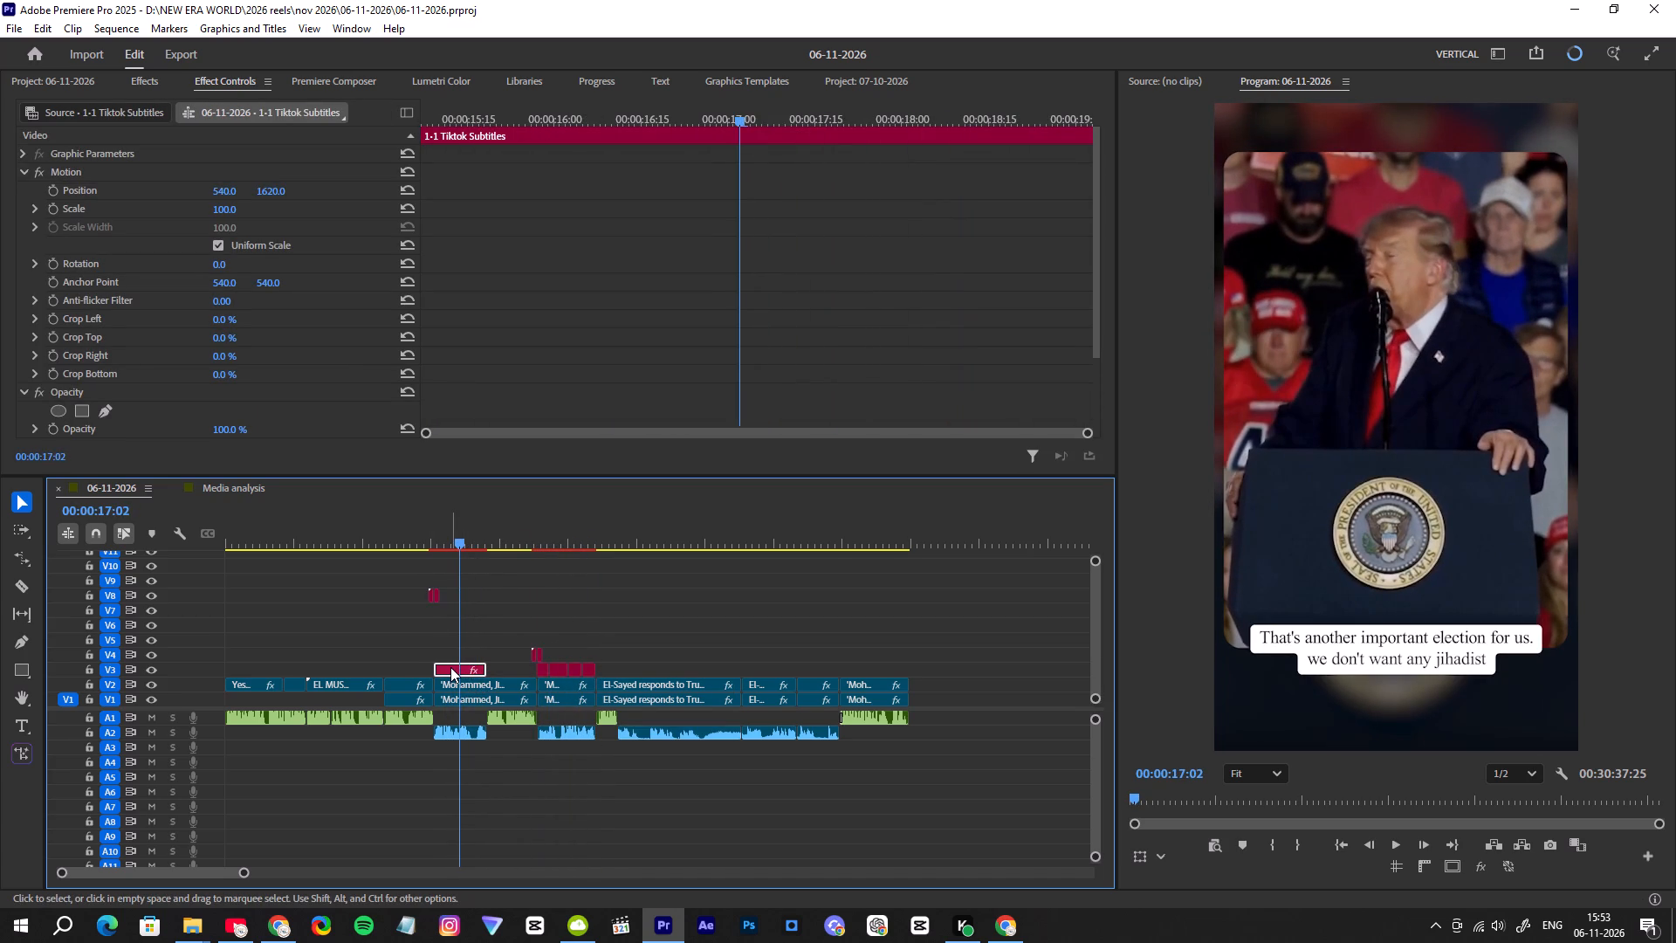
In Premiere Composer, copy the first Tiktok Subtitles clip's text, "That's another important election for us. we don't want any jihadist".
left_click(334, 81)
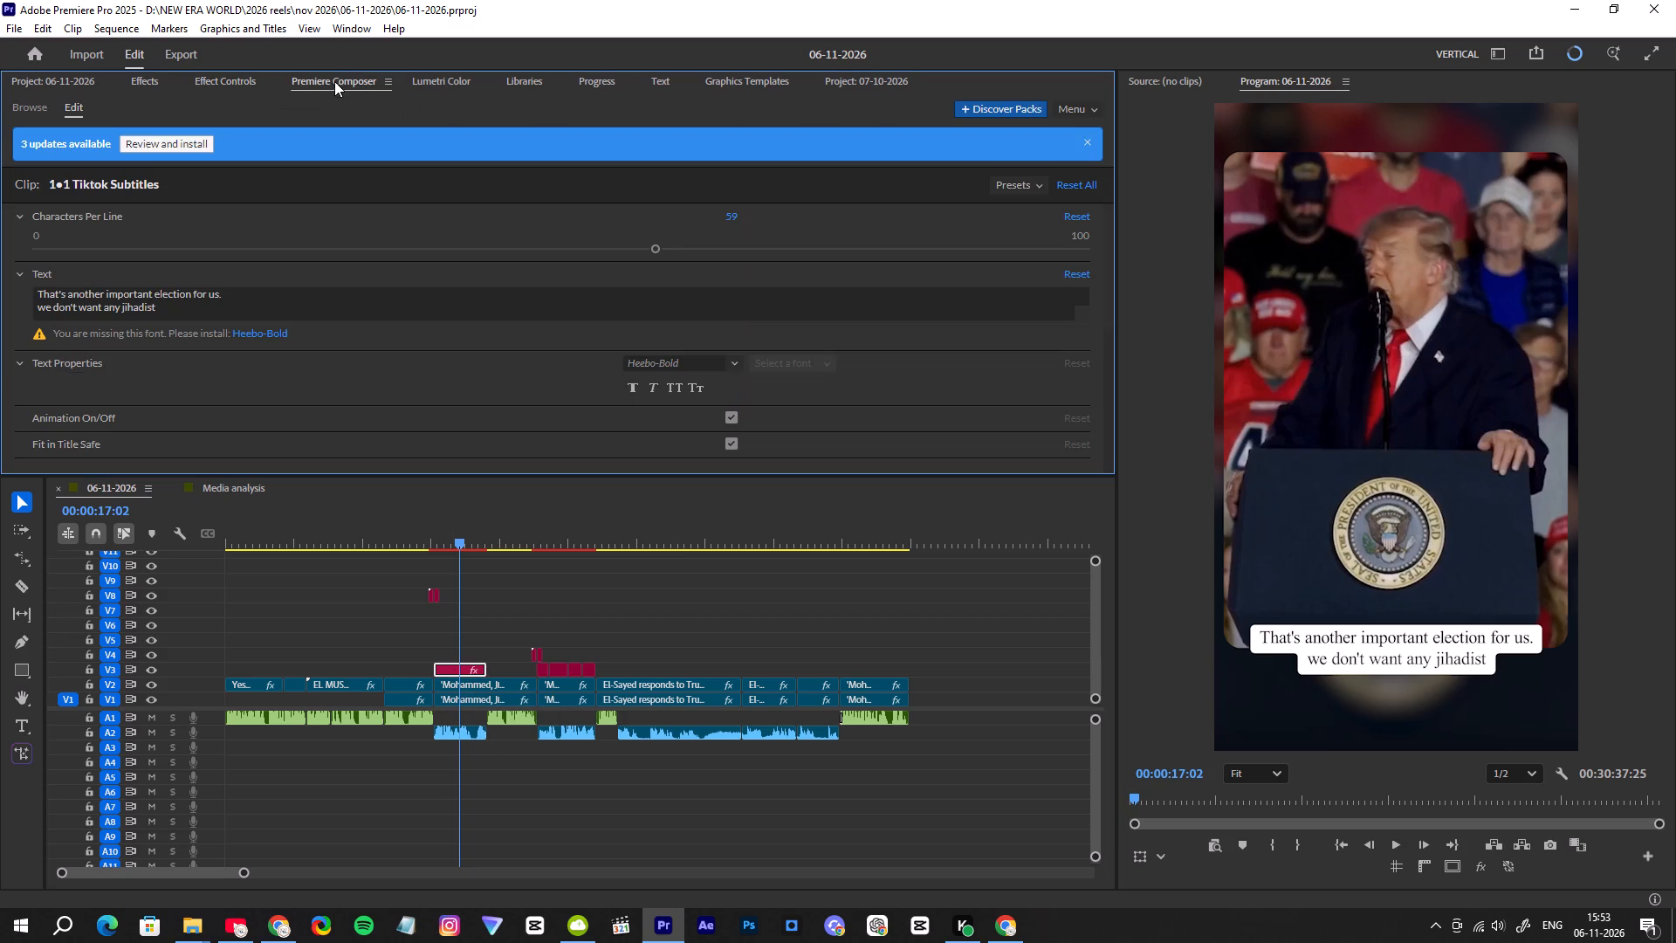
left_click_drag(170, 312, 17, 290)
key("ctrl+c")
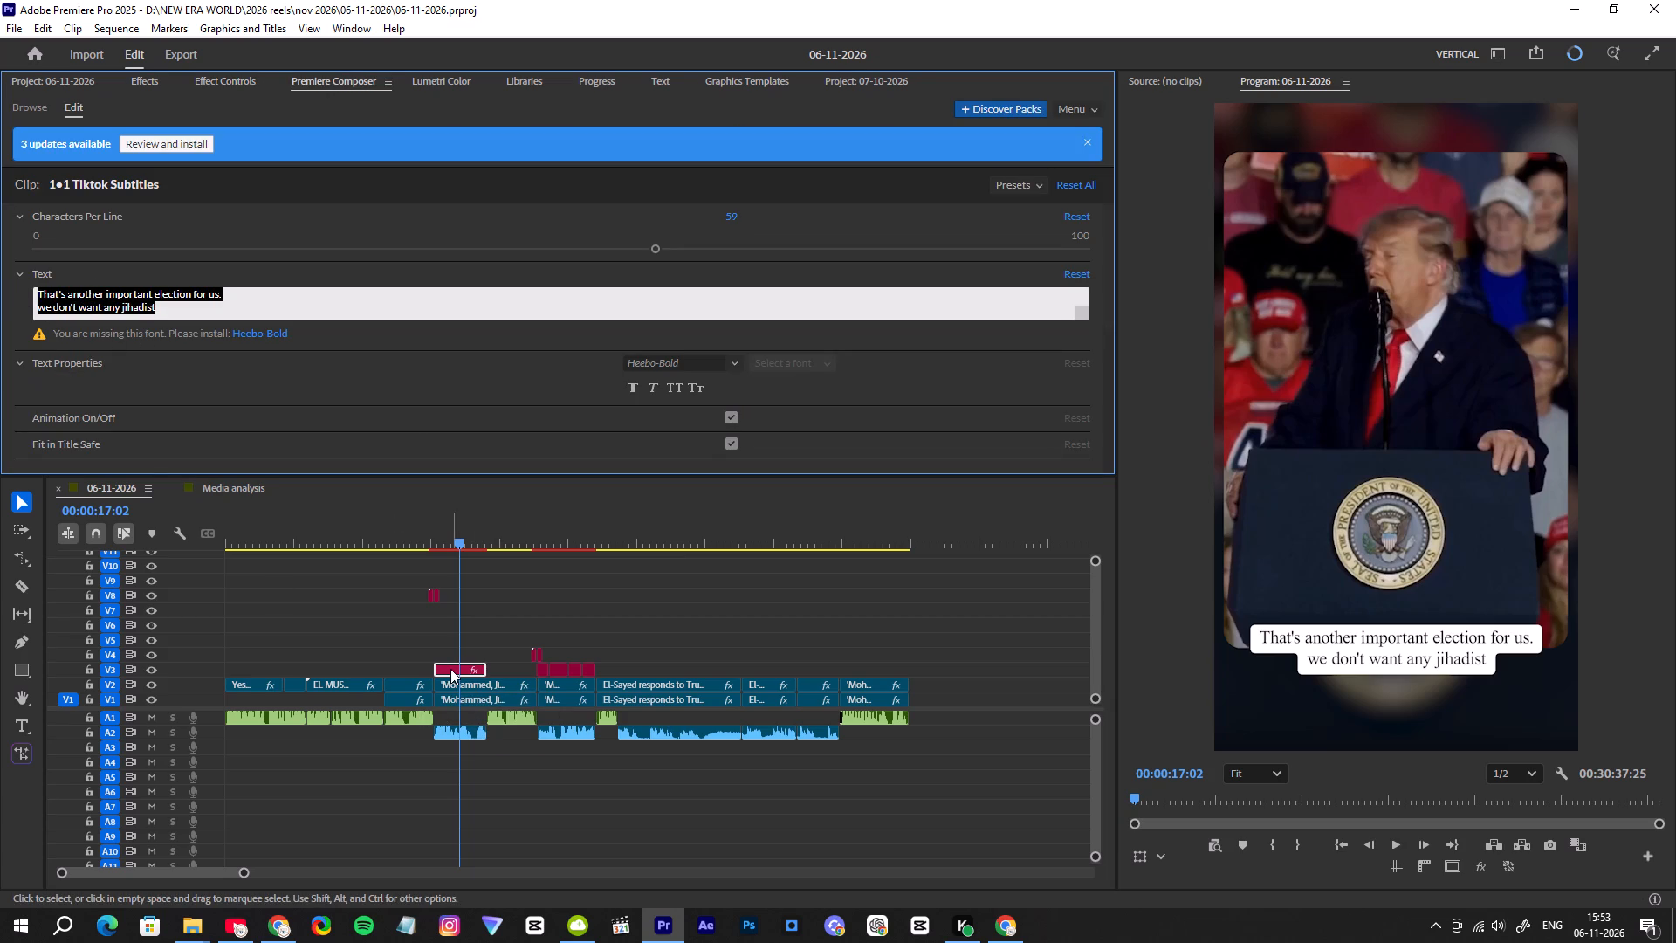
Shorten the first subtitle clip on V3 by trimming its end to about 00:00:16:15.
left_click(450, 669)
left_click_drag(485, 670, 450, 681)
Play back the first subtitle on V3 and extend its end to 00:00:16:19.
left_click(433, 528)
key("space")
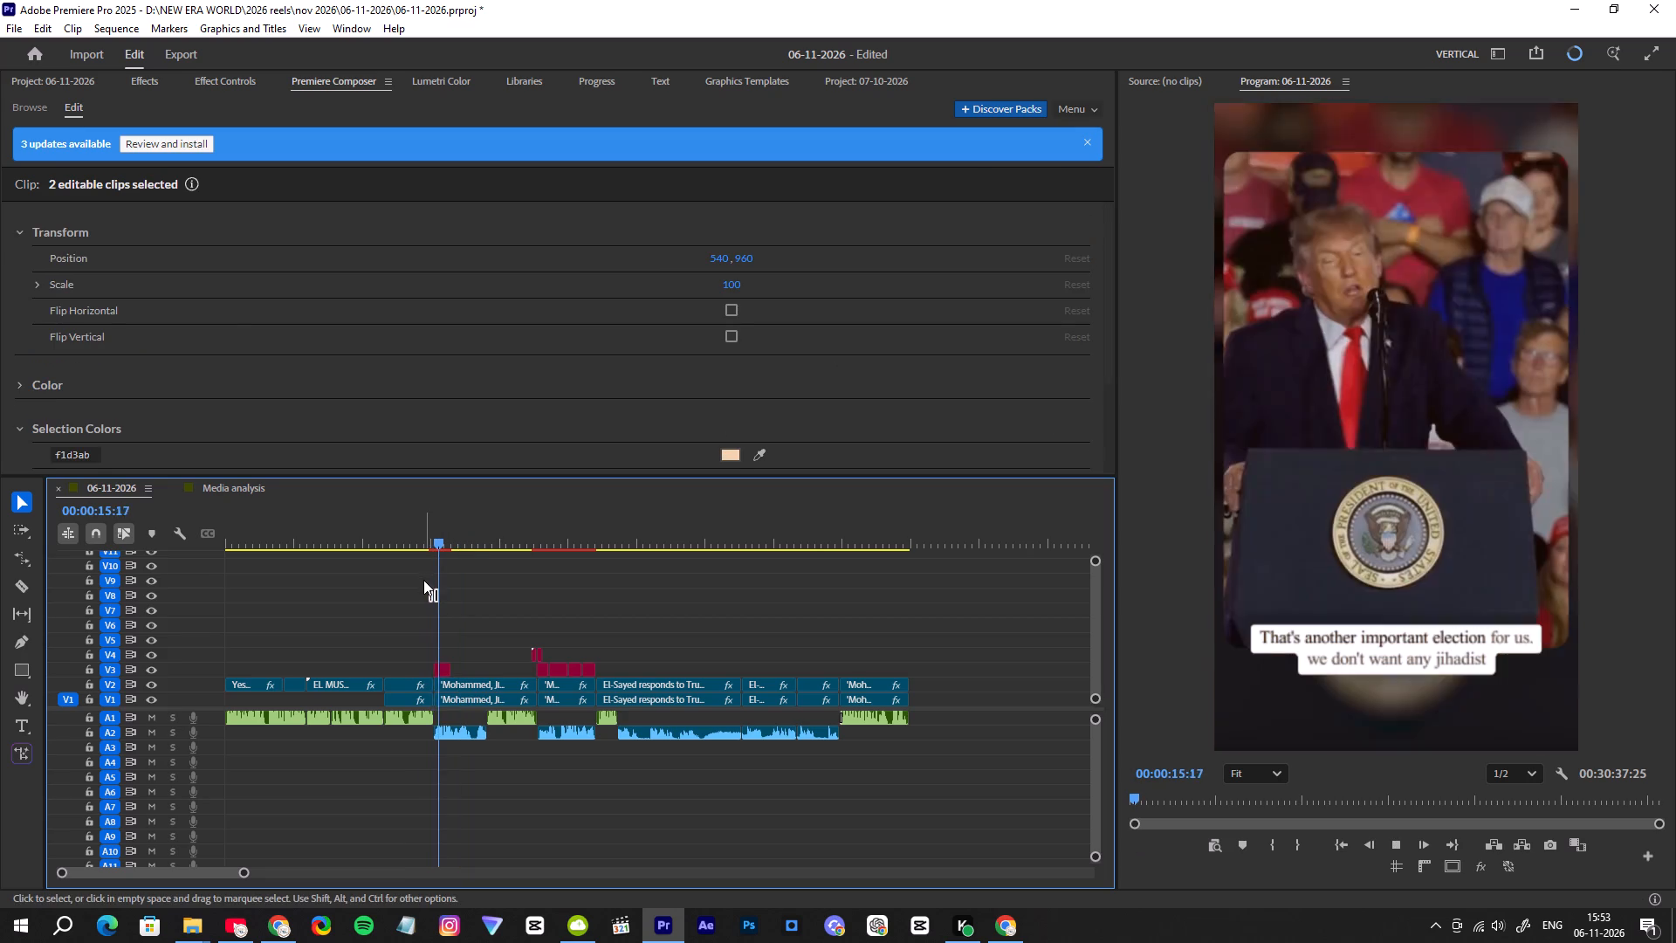
key("space")
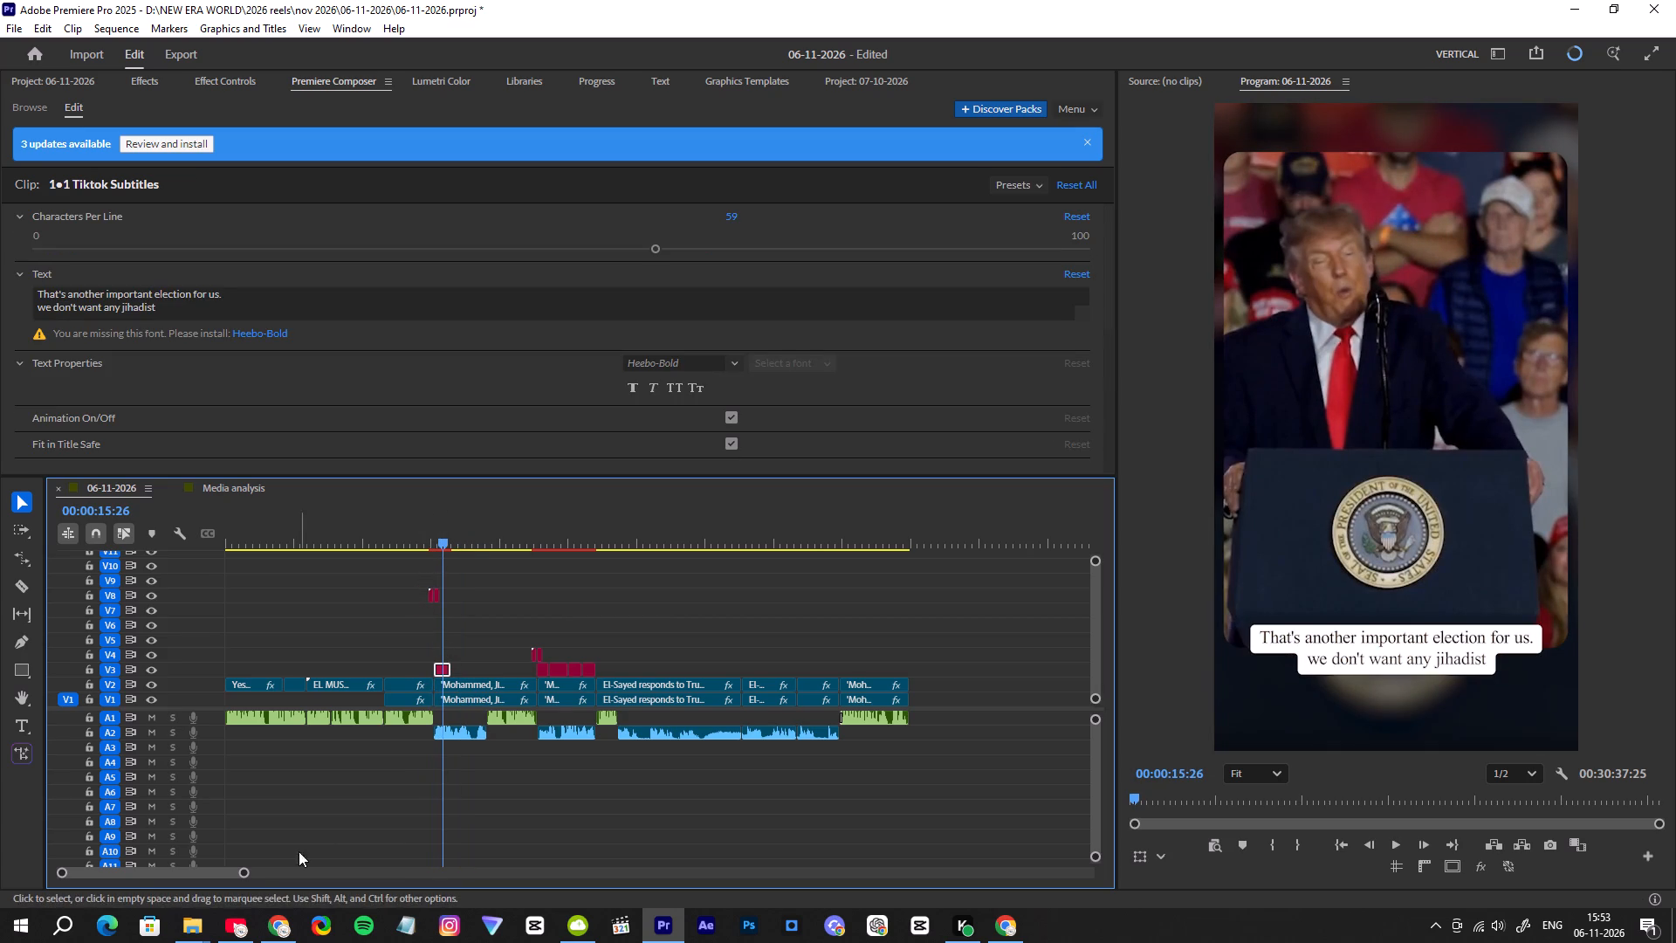
left_click_drag(243, 875, 197, 860)
key("space")
key("space")
key("space")
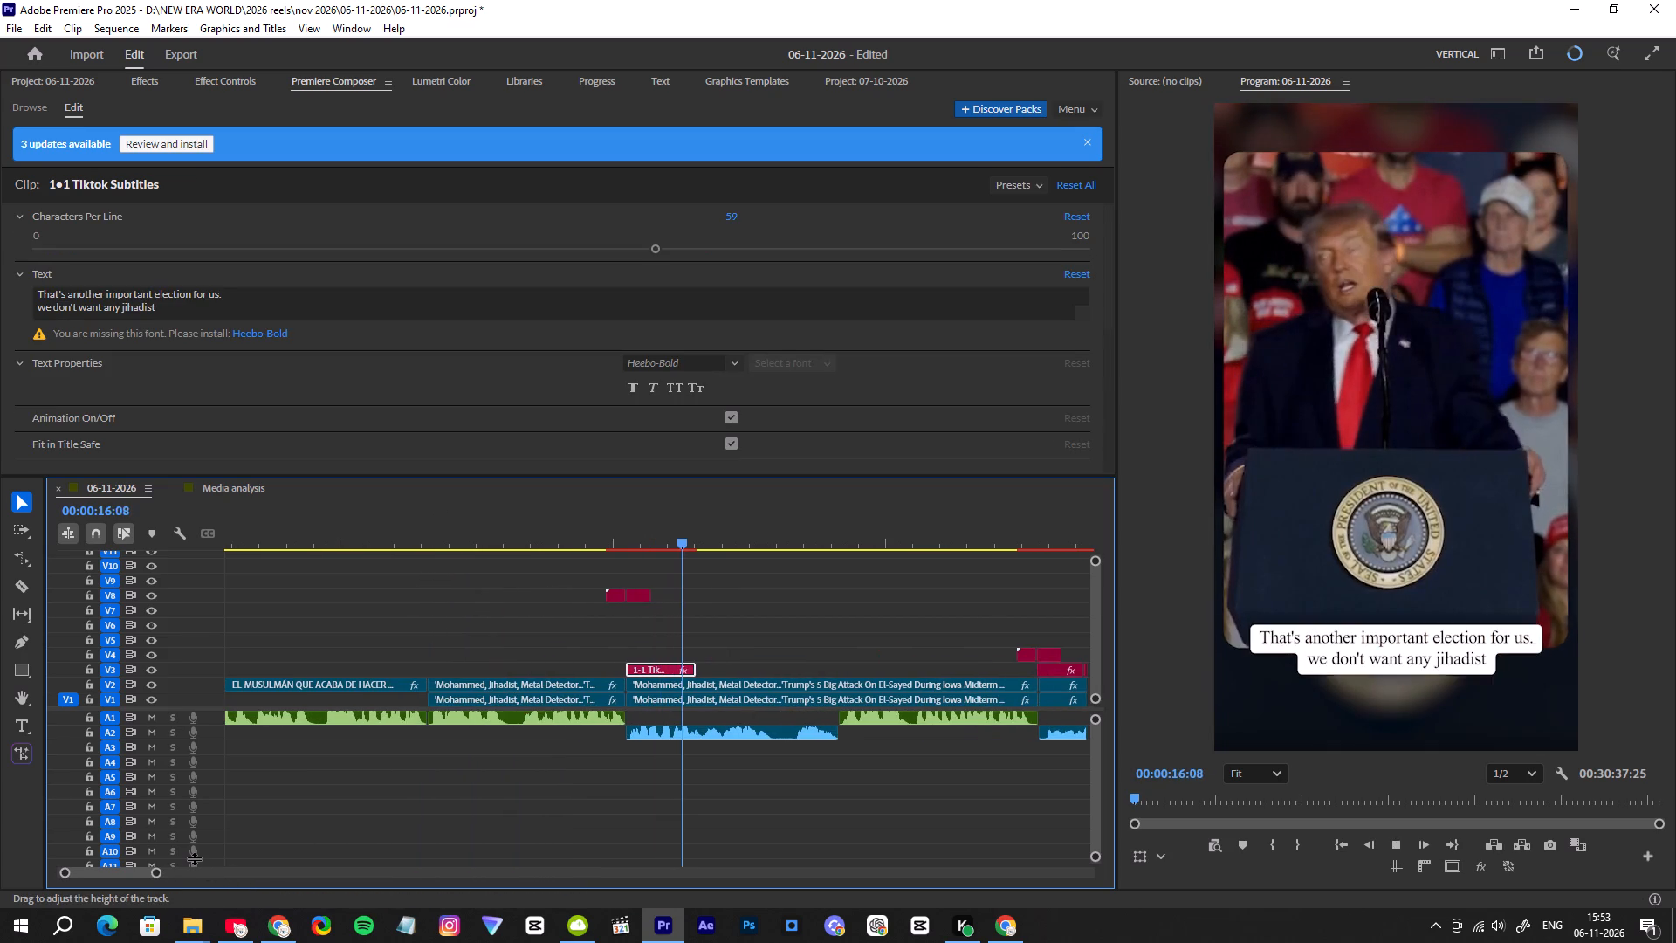
key("space")
key("space")
key("space")
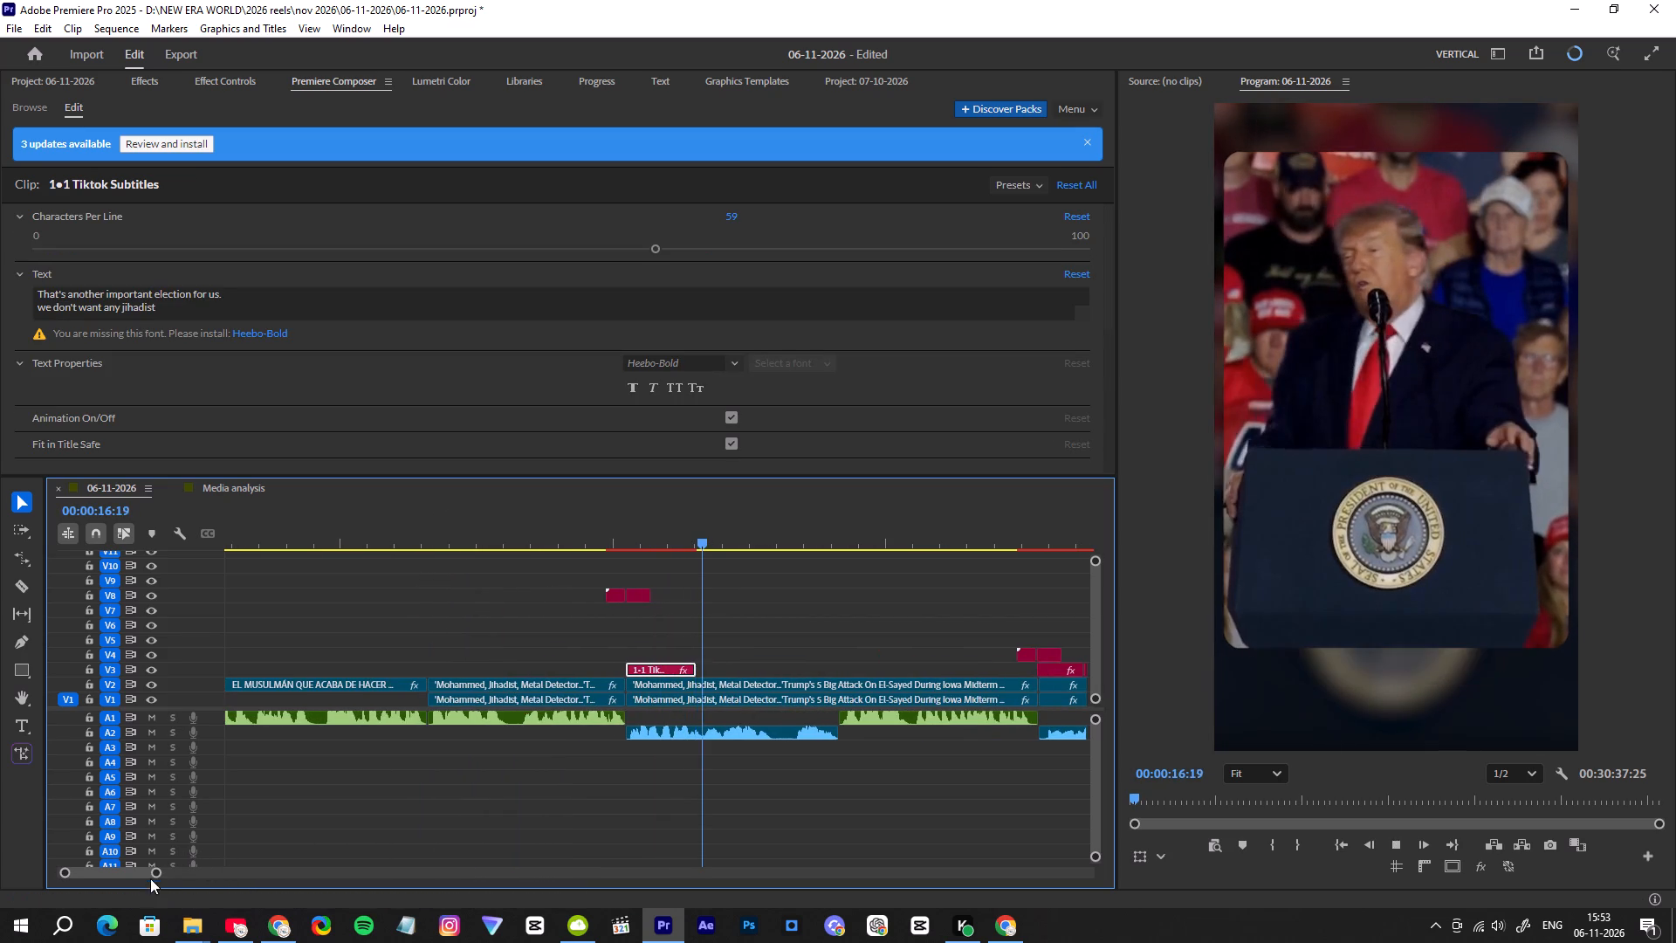
left_click_drag(155, 873, 134, 872)
left_click_drag(658, 540, 654, 554)
left_click_drag(633, 666, 655, 666)
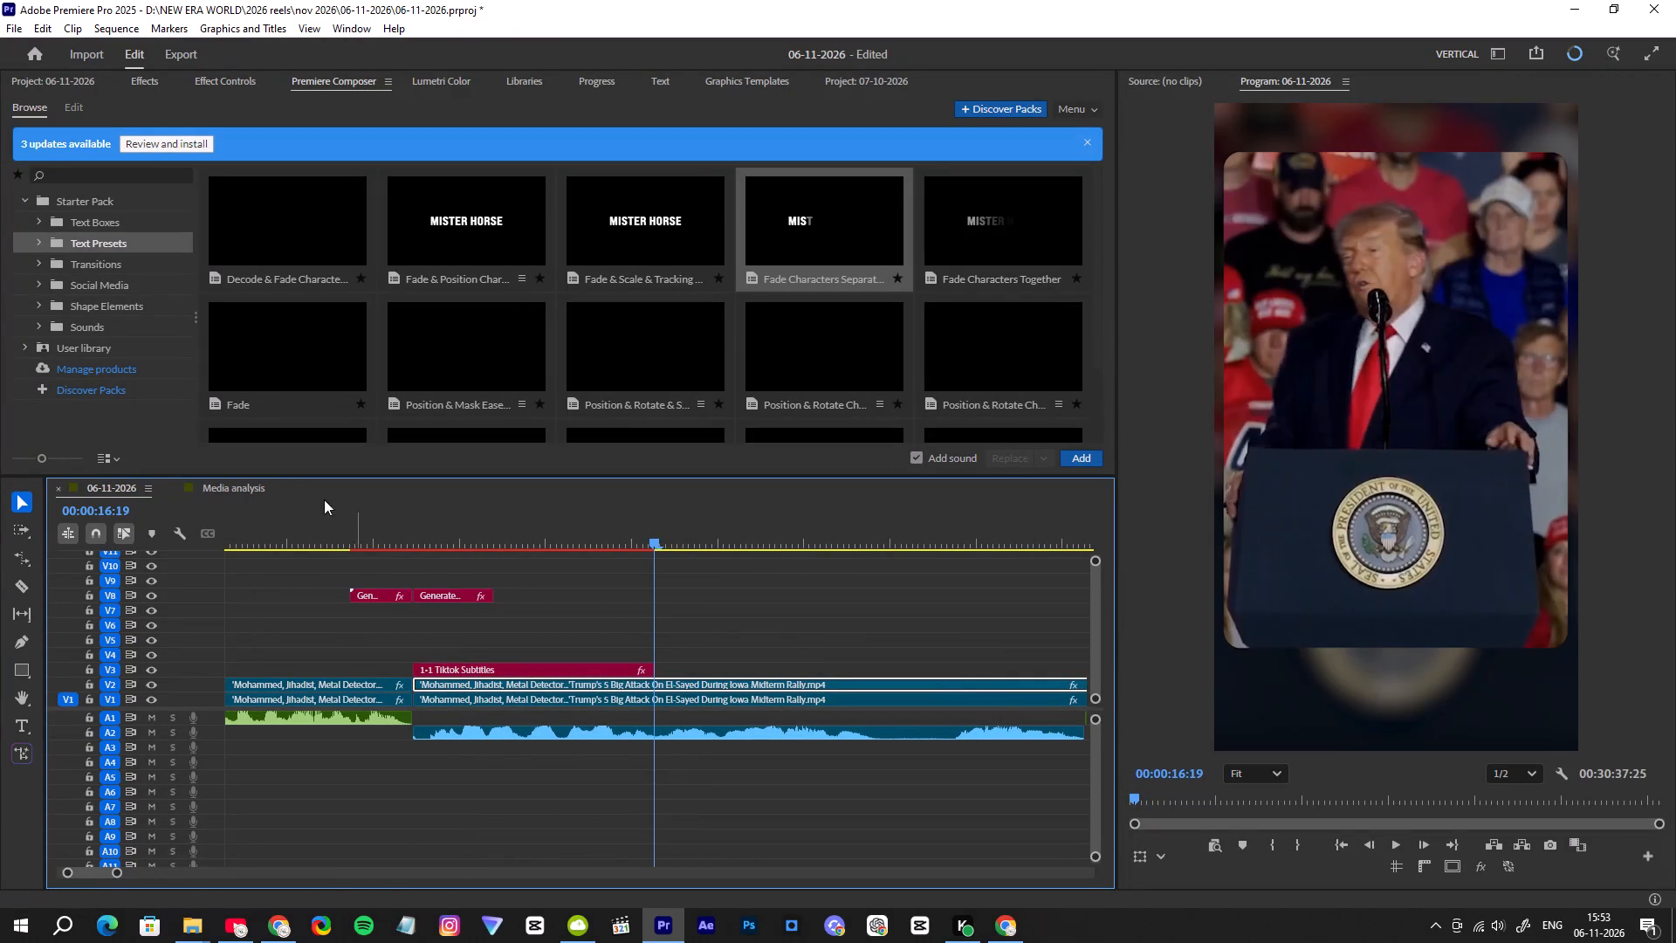
Cut the first subtitle's text down to "That's another important election" and play it back against the speech.
left_click(515, 673)
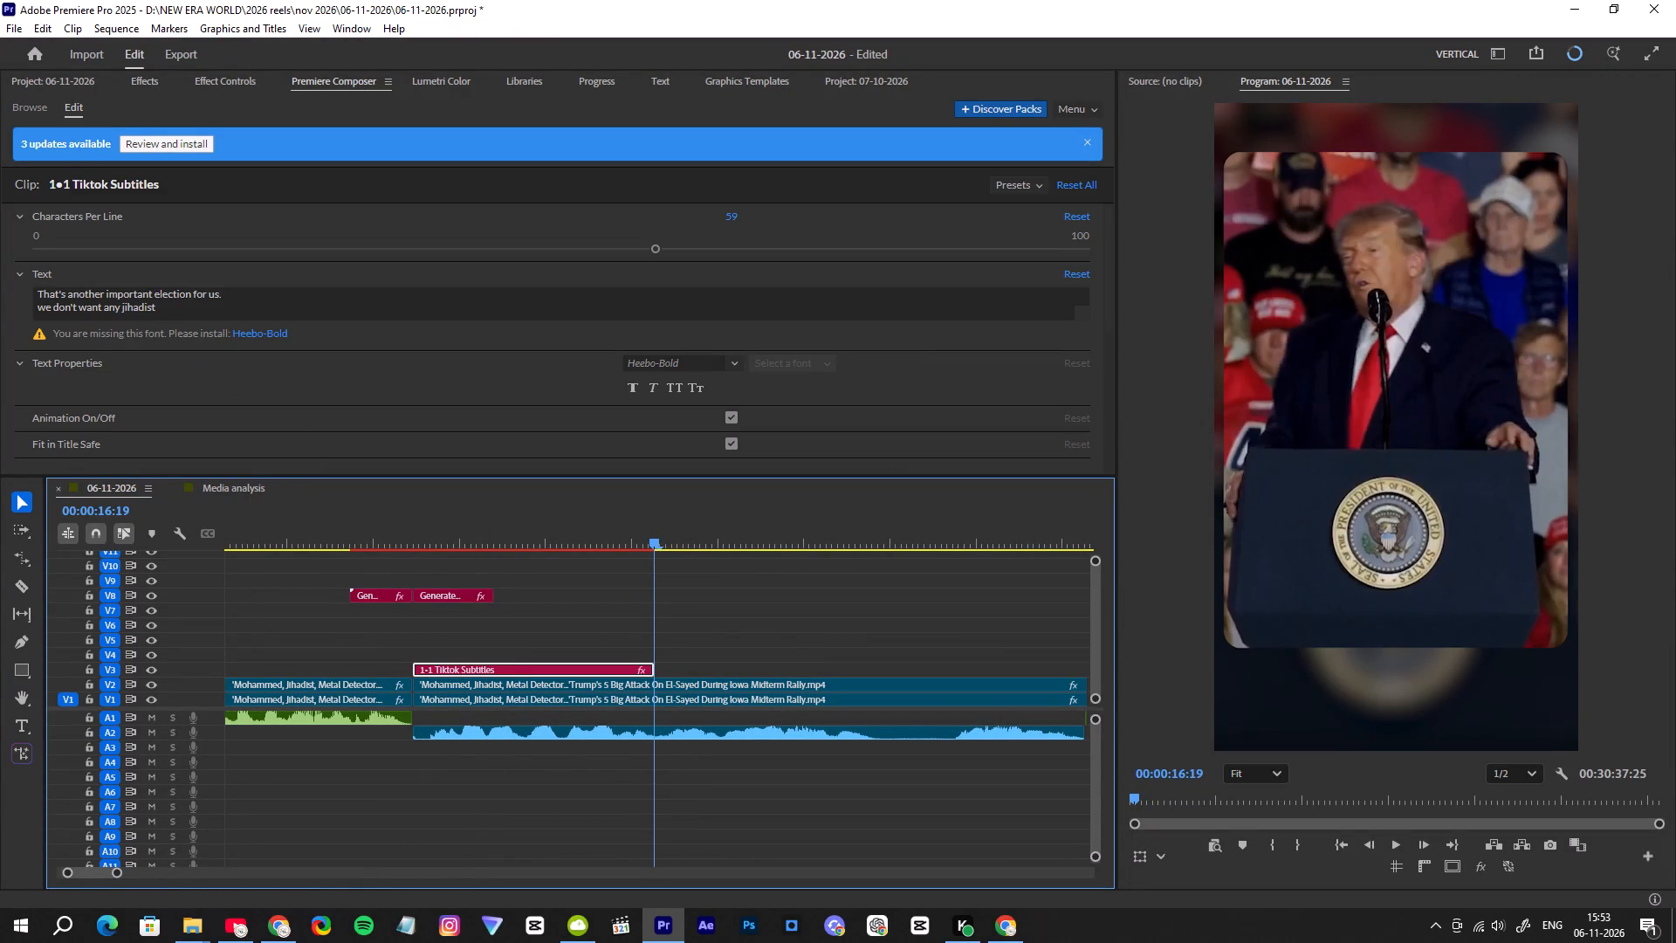
left_click_drag(158, 294, 198, 315)
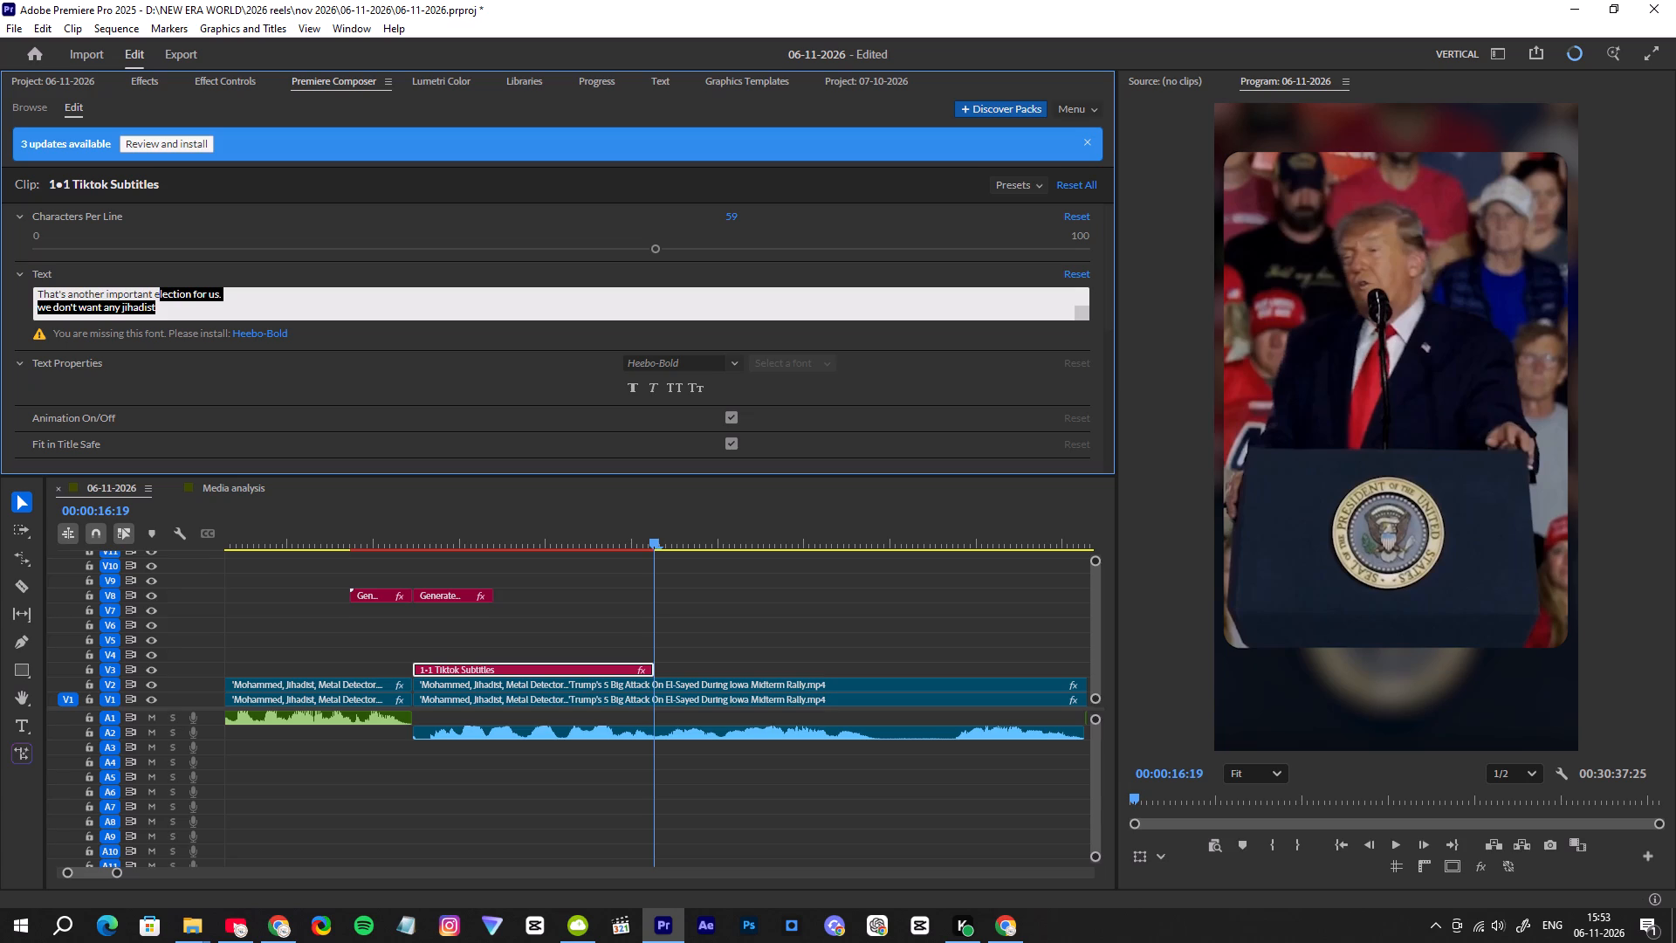
left_click_drag(192, 293, 210, 313)
left_click(197, 293)
left_click_drag(193, 293, 220, 312)
key("BackSpace")
left_click(392, 522)
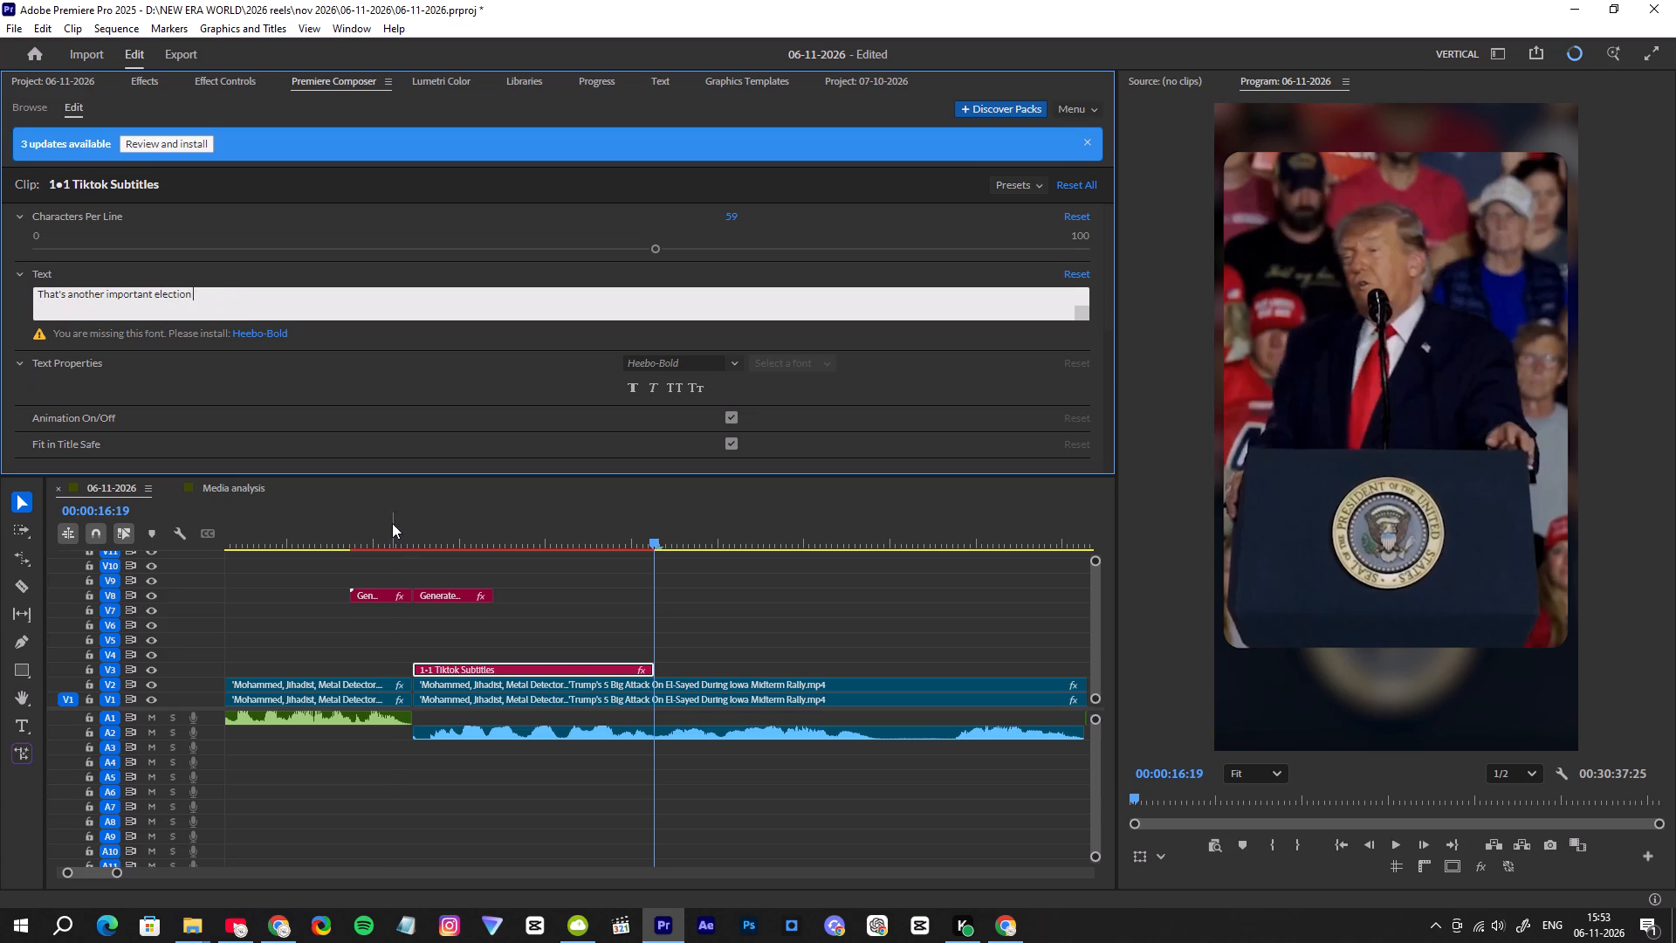
key("space")
key("space")
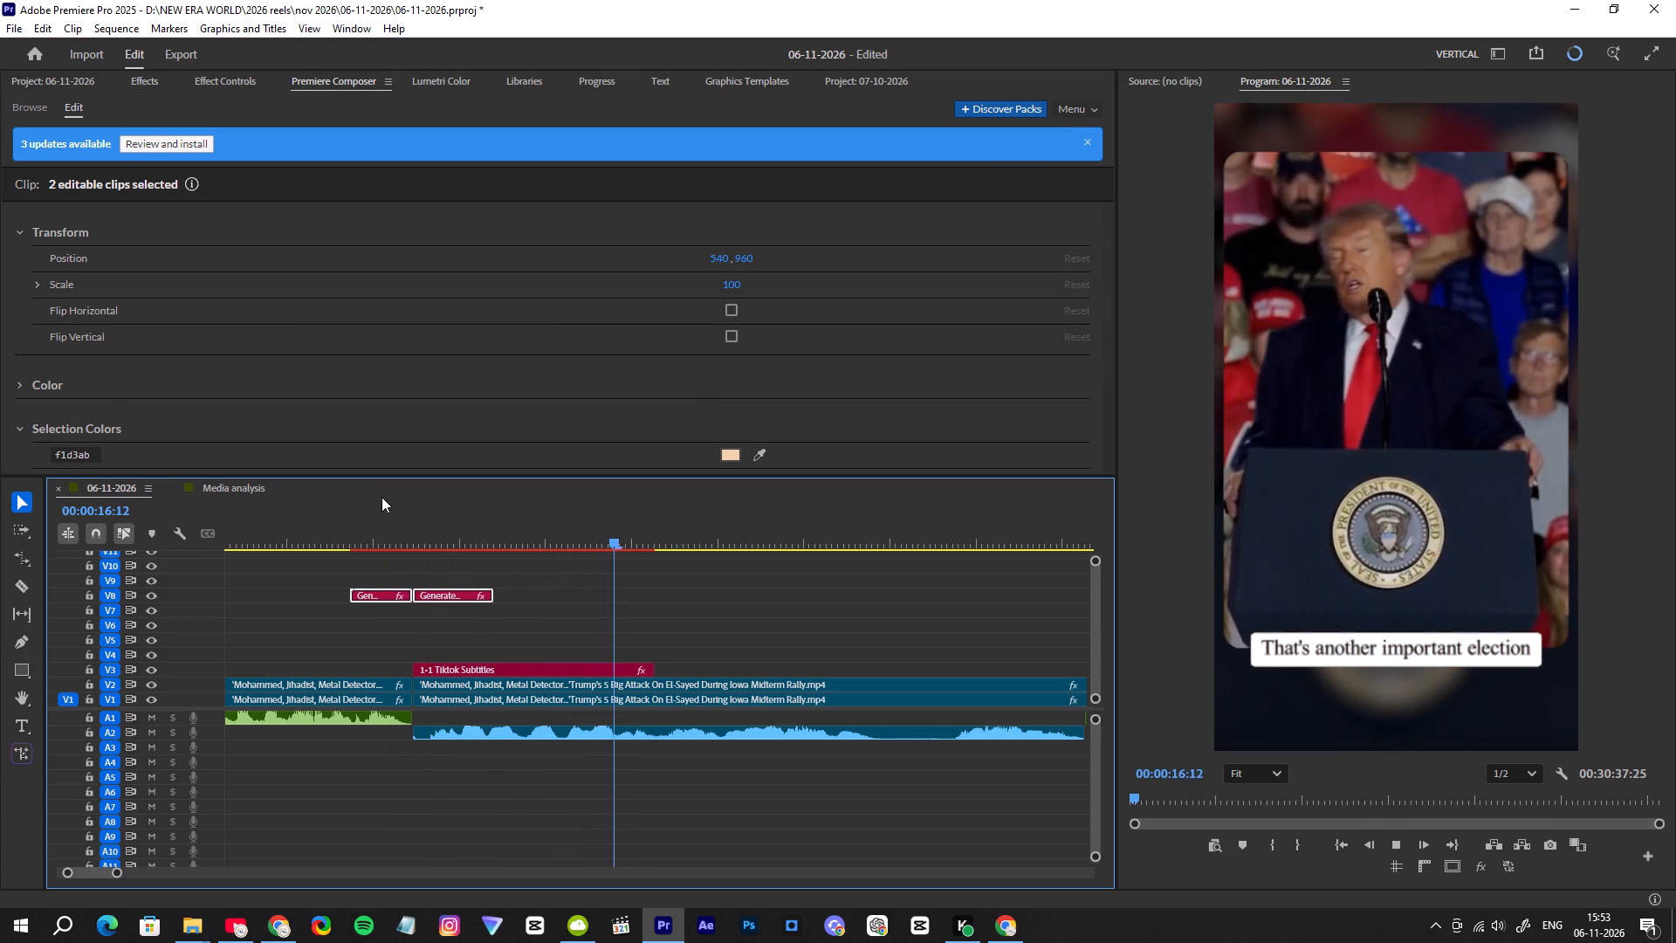
key("space")
key("space")
Duplicate the first subtitle clip on V3 so the copy starts right after it at 00:00:16:19.
left_click_drag(670, 531, 661, 550)
left_click_drag(120, 874, 149, 874)
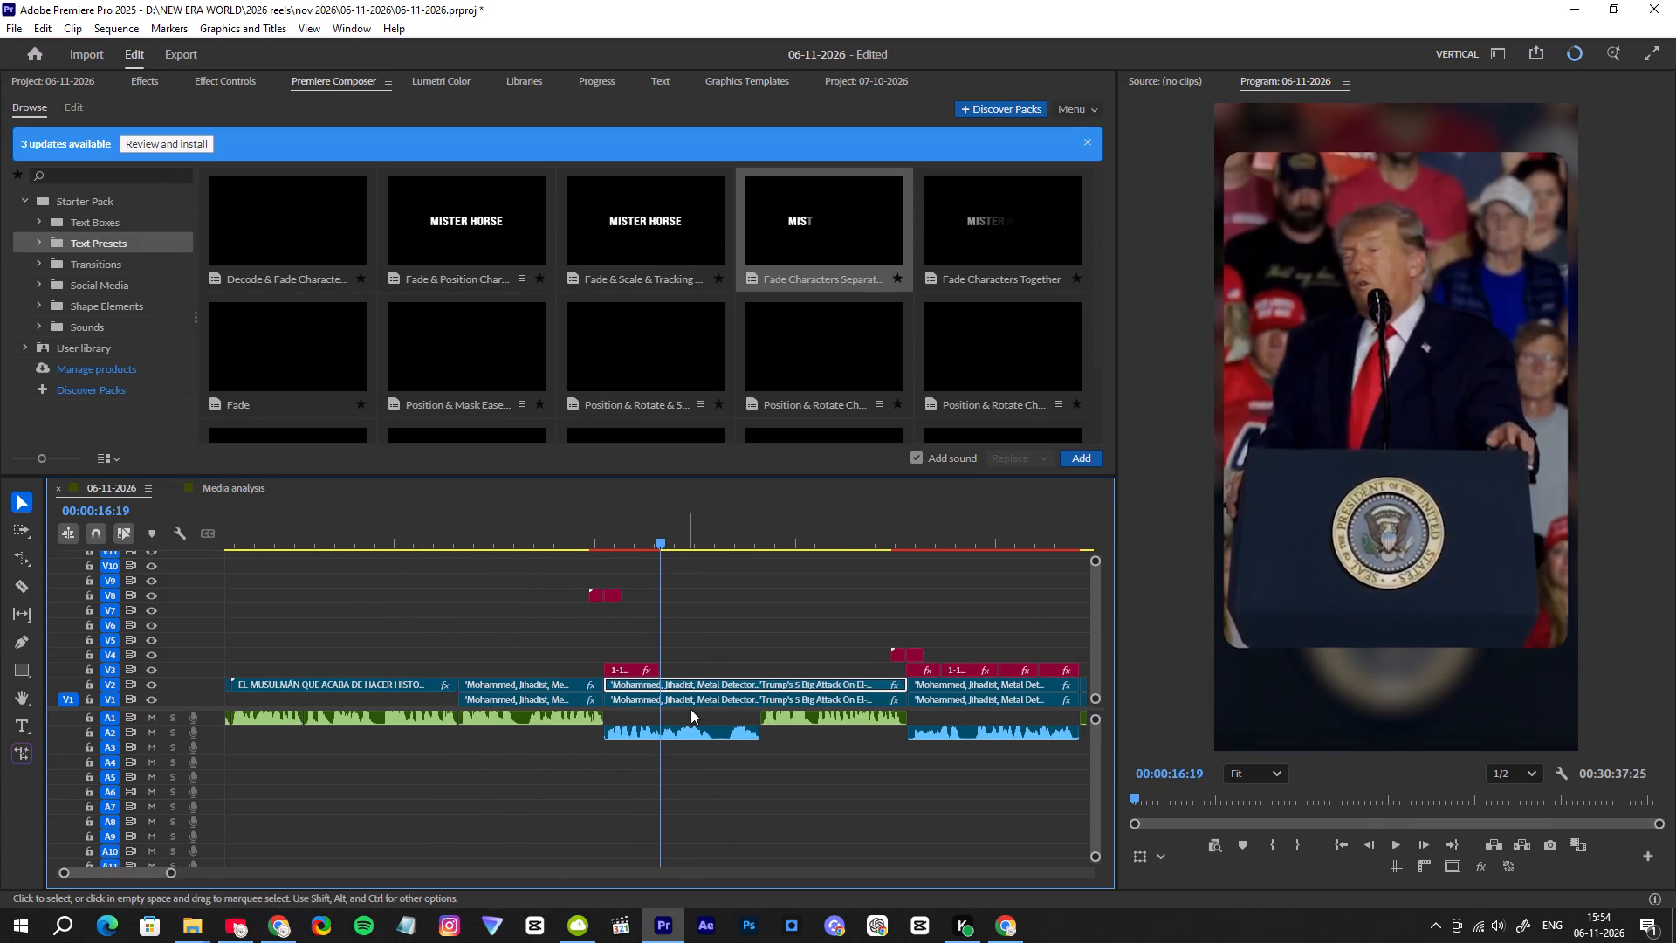
left_click(628, 671)
left_click_drag(628, 671, 690, 664, "alt")
left_click(681, 666)
Paste the copied line into the second subtitle clip and reduce its text to "for us.".
left_click_drag(223, 292, 51, 308)
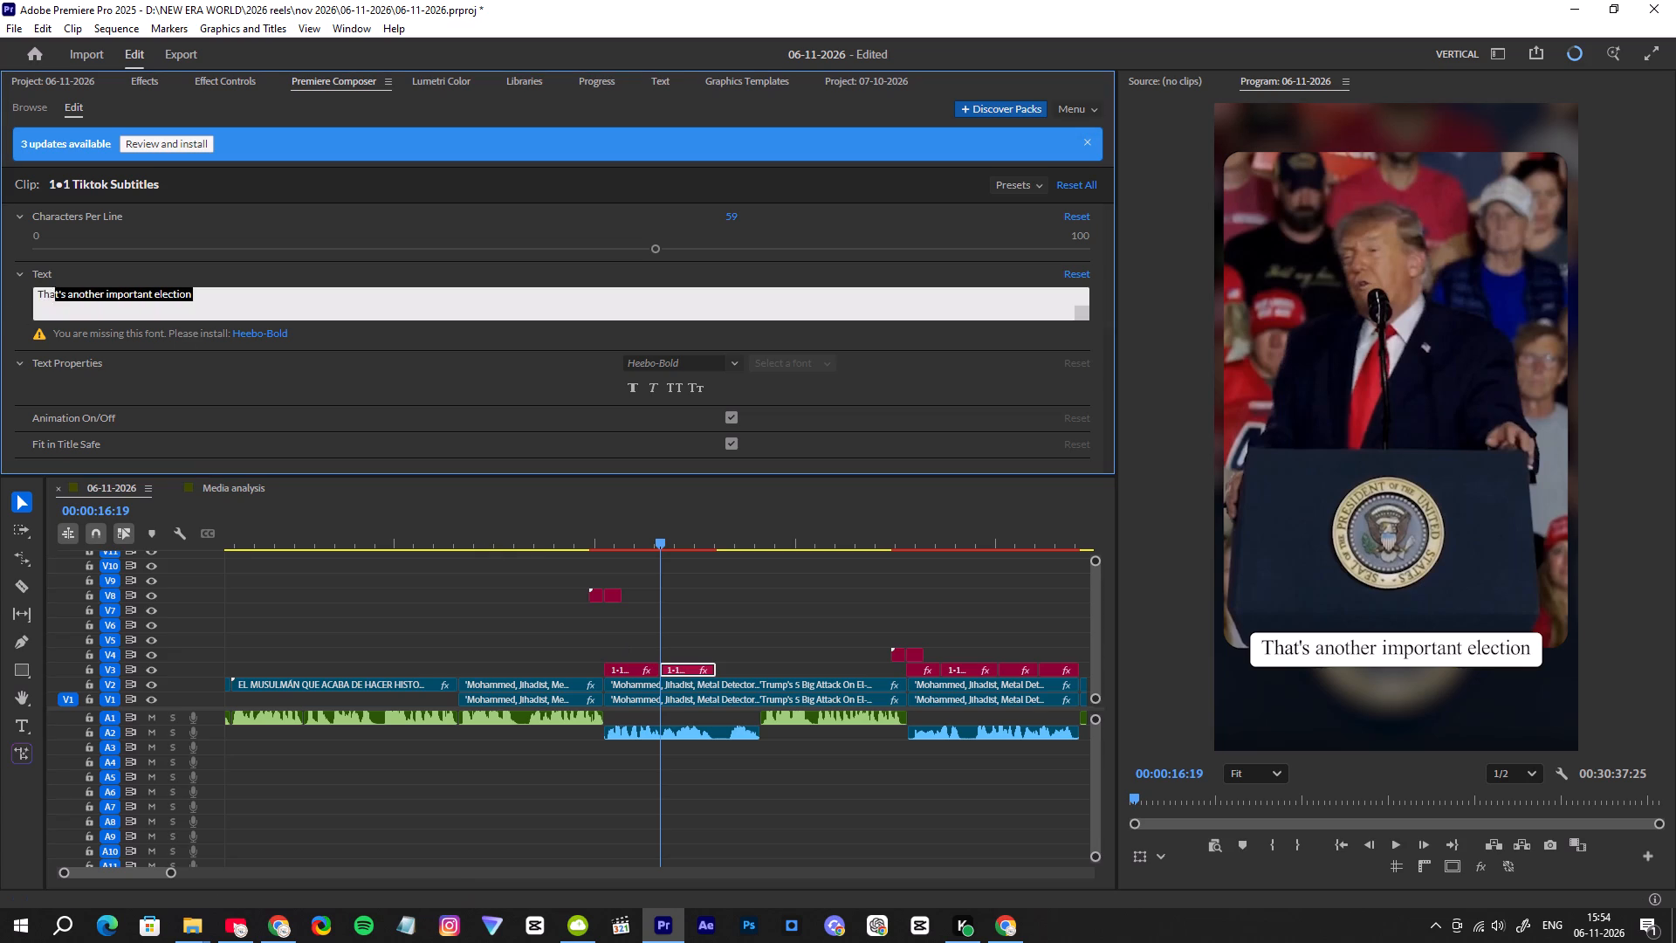
left_click_drag(51, 308, 9, 308)
key("ctrl+v")
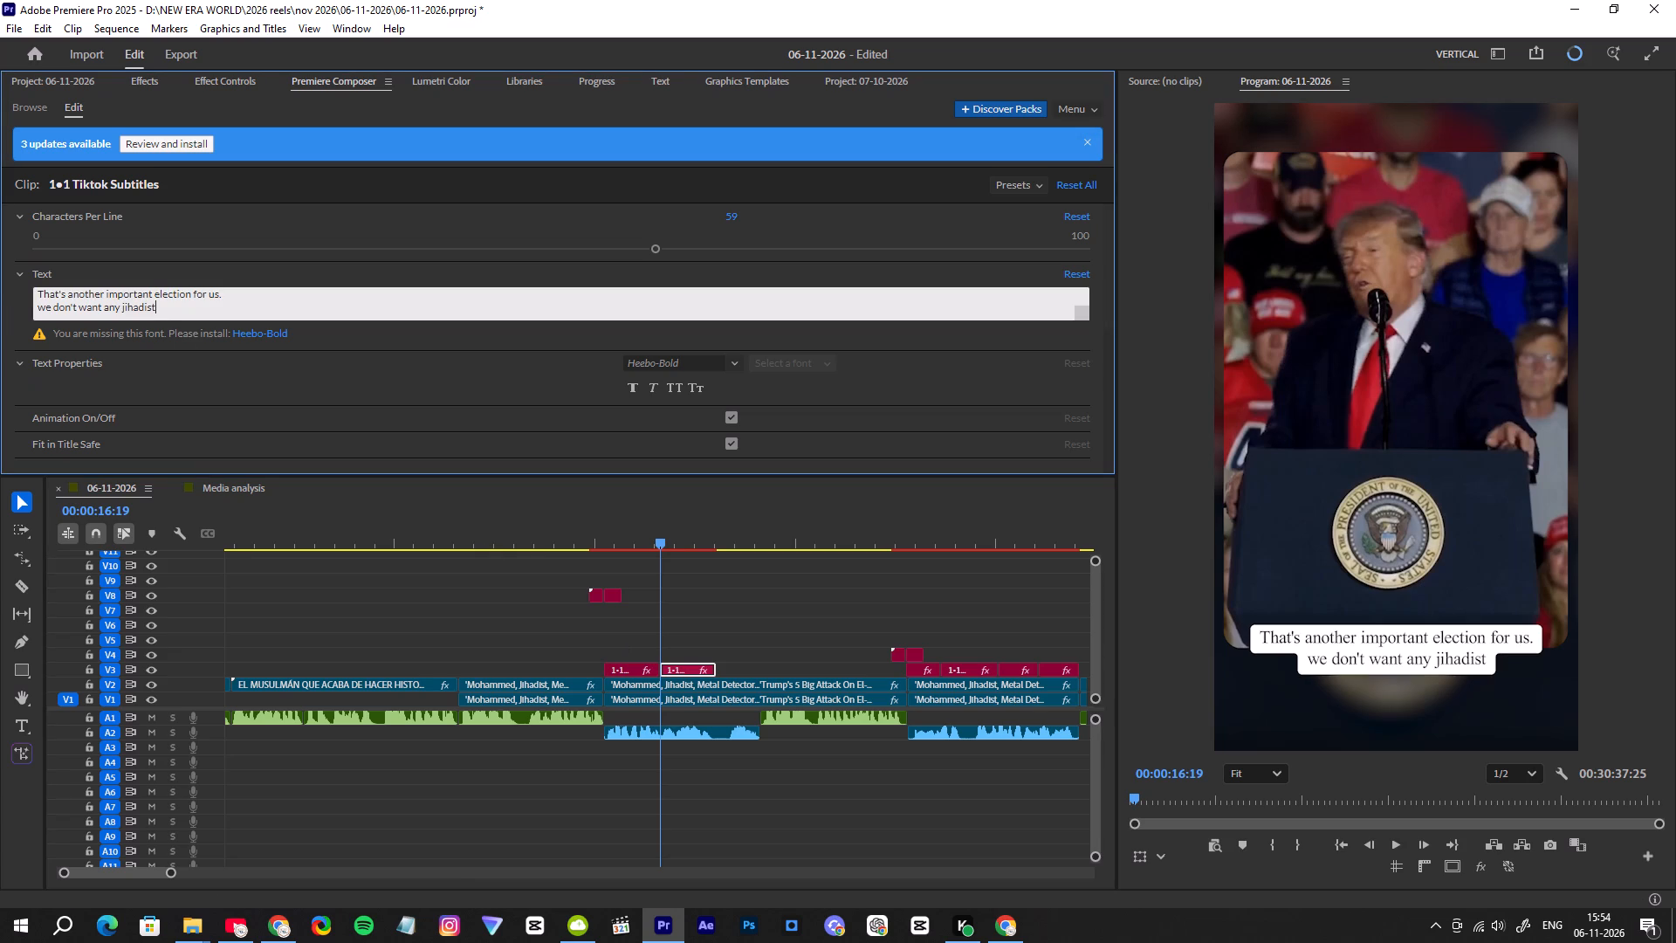
left_click_drag(193, 293, 14, 294)
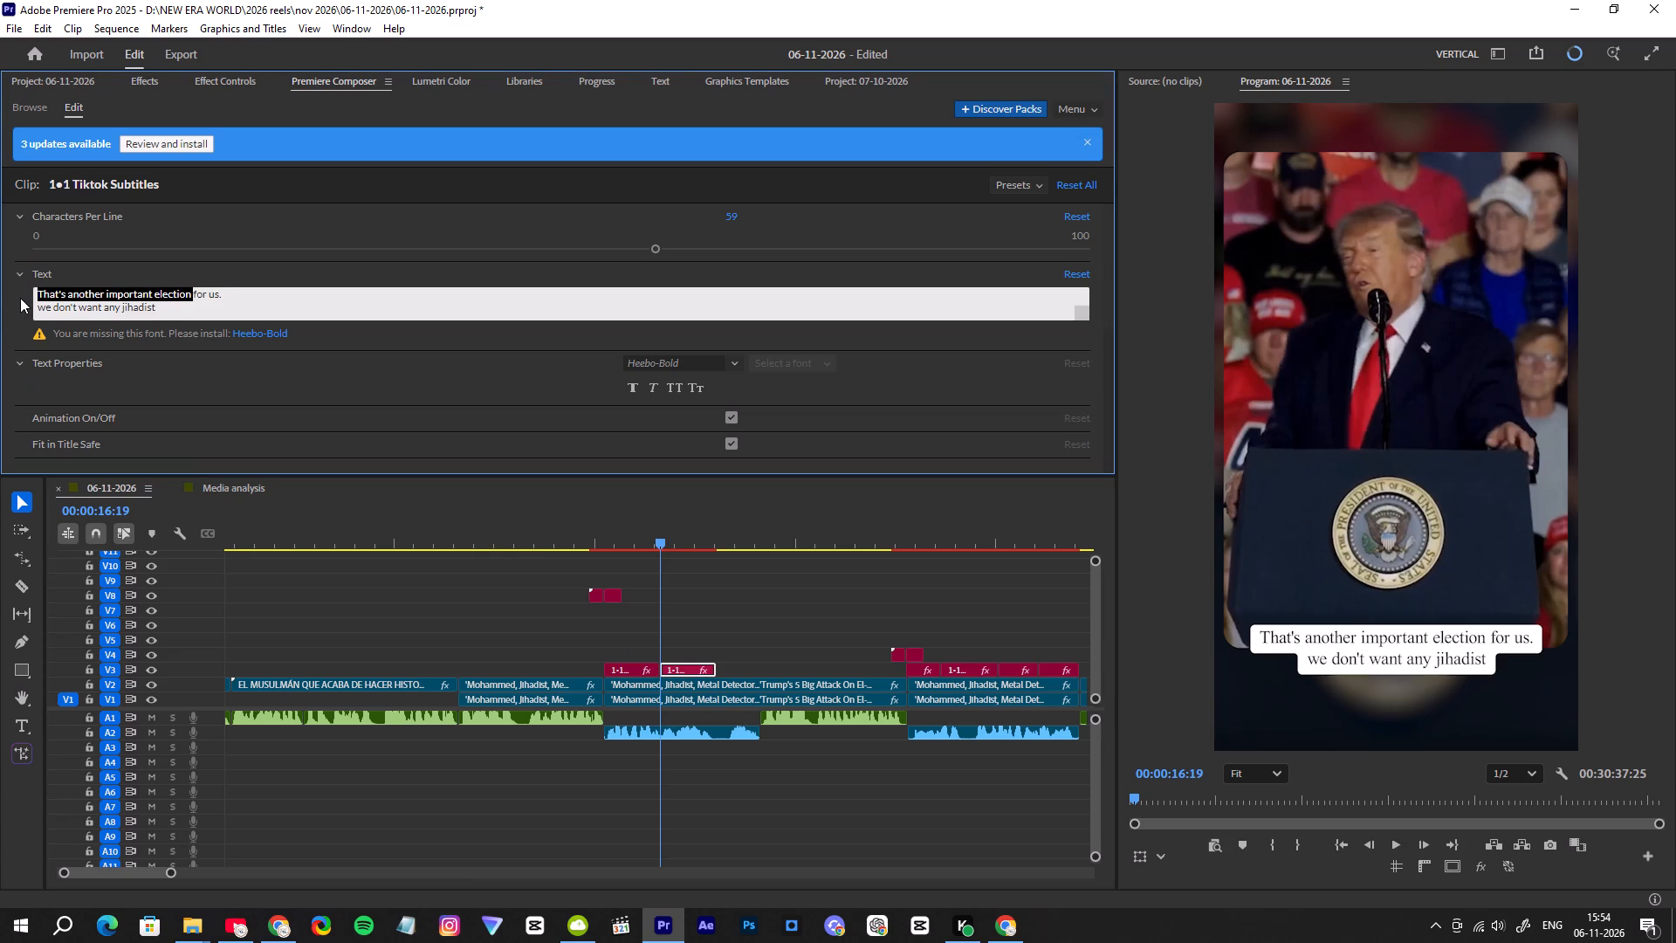
key("BackSpace")
left_click_drag(173, 306, 34, 332)
key("BackSpace")
key("BackSpace")
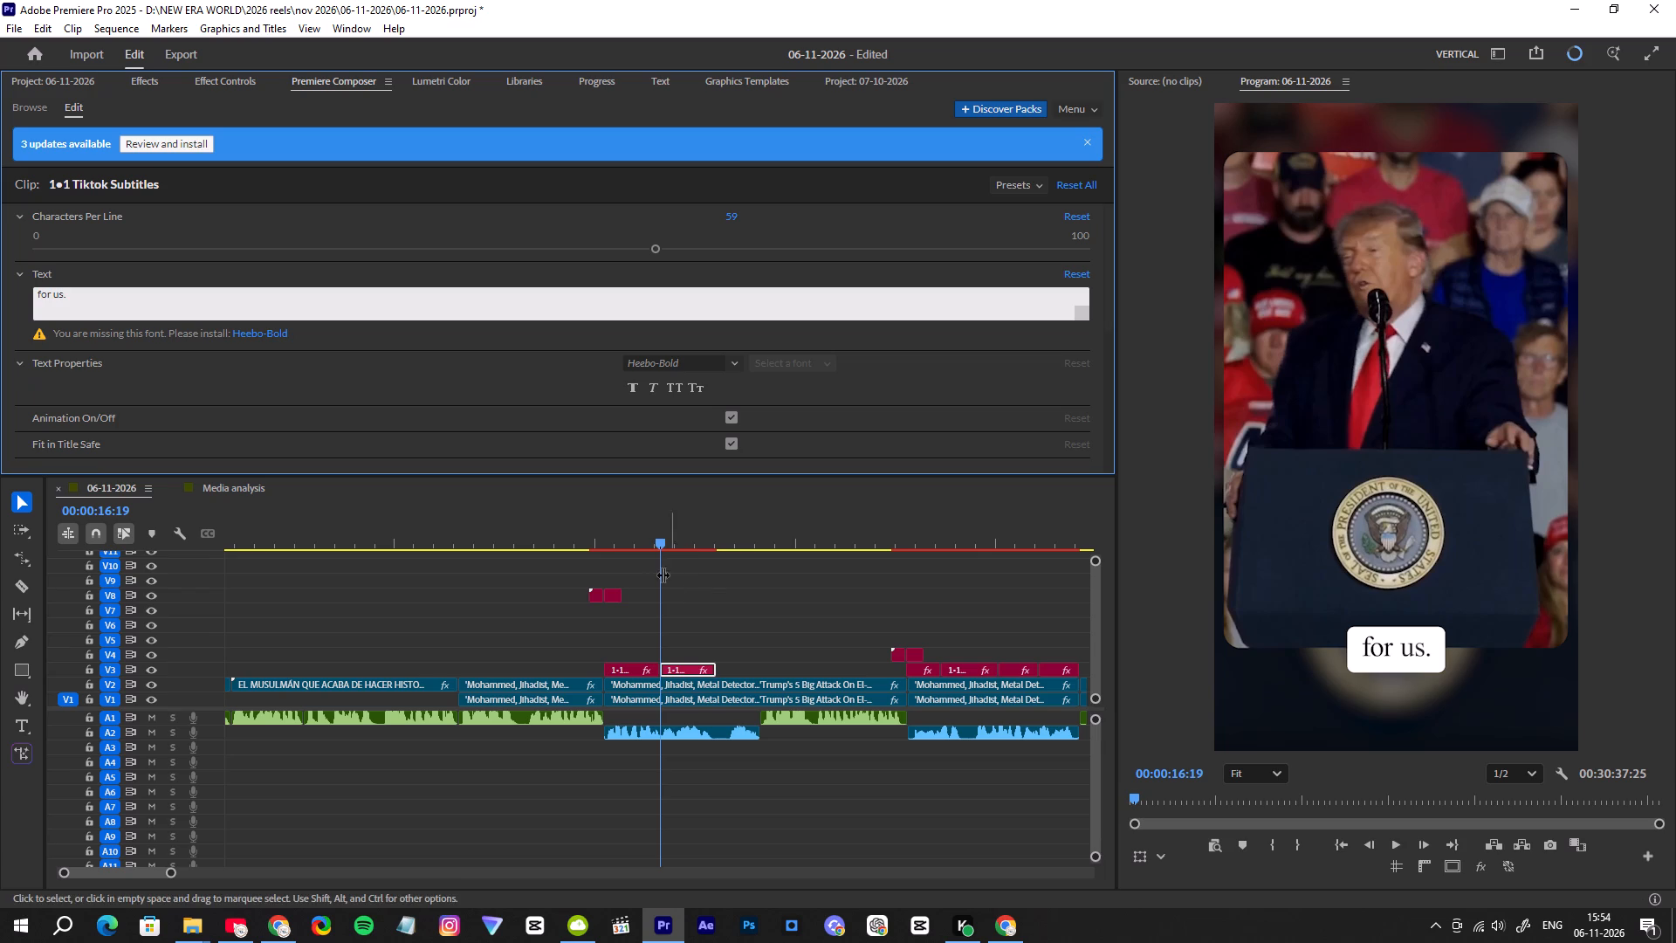
Play back the "for us." subtitle and trim its end to 00:00:17:02.
left_click(641, 535)
key("space")
key("space")
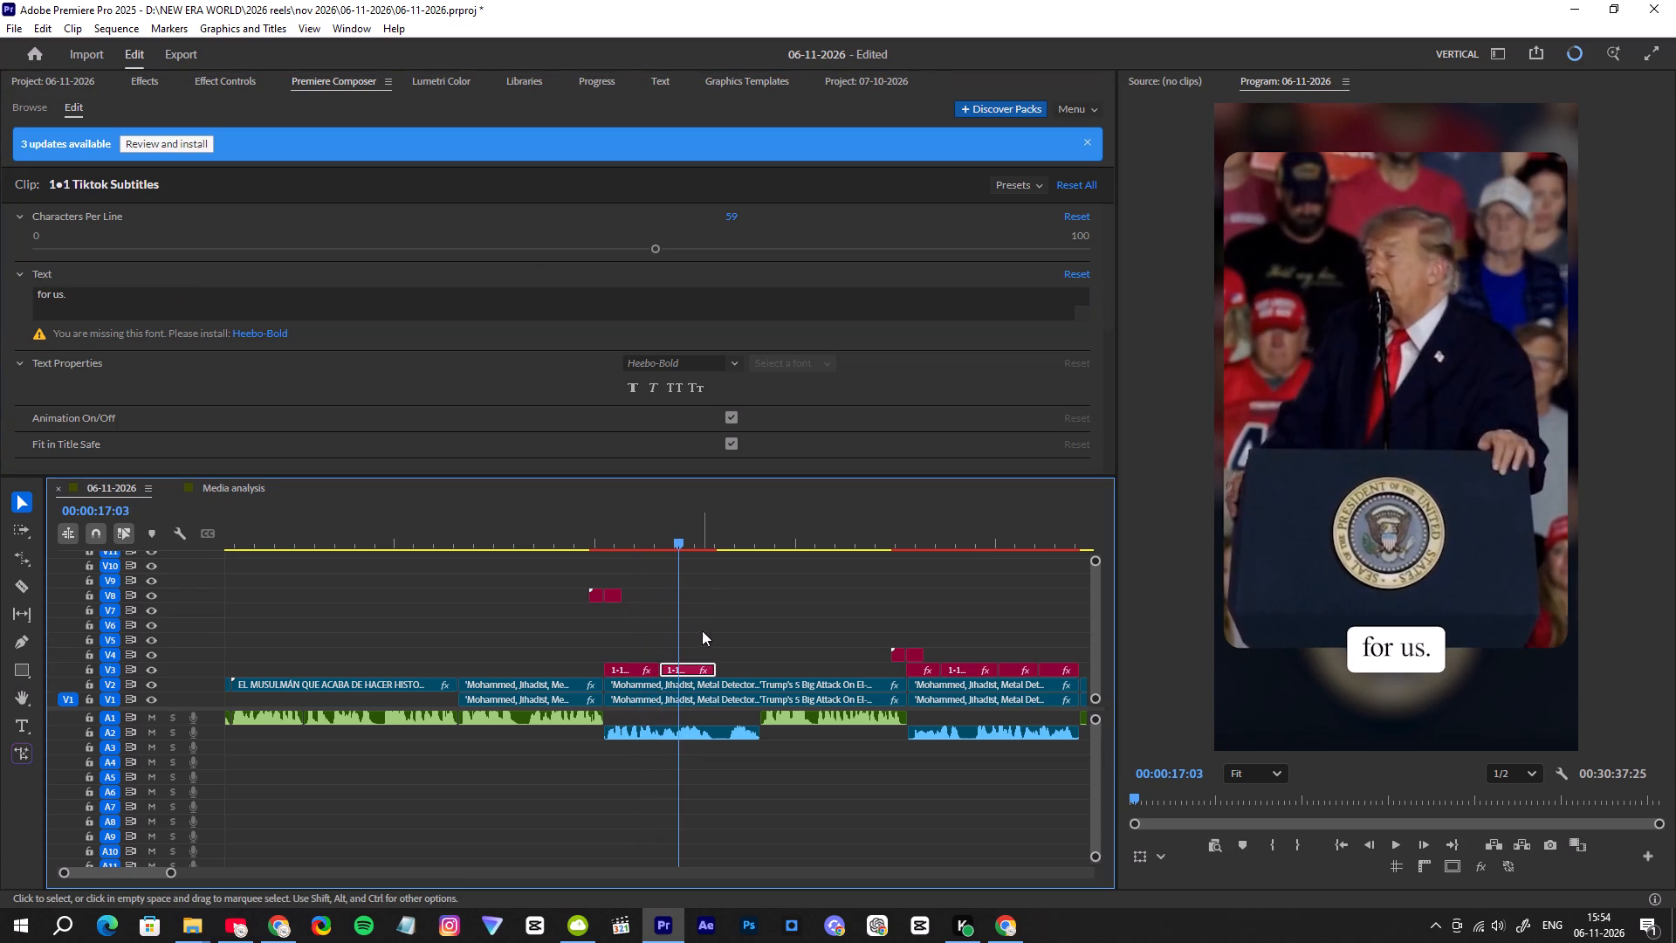
left_click(646, 548)
key("space")
key("space")
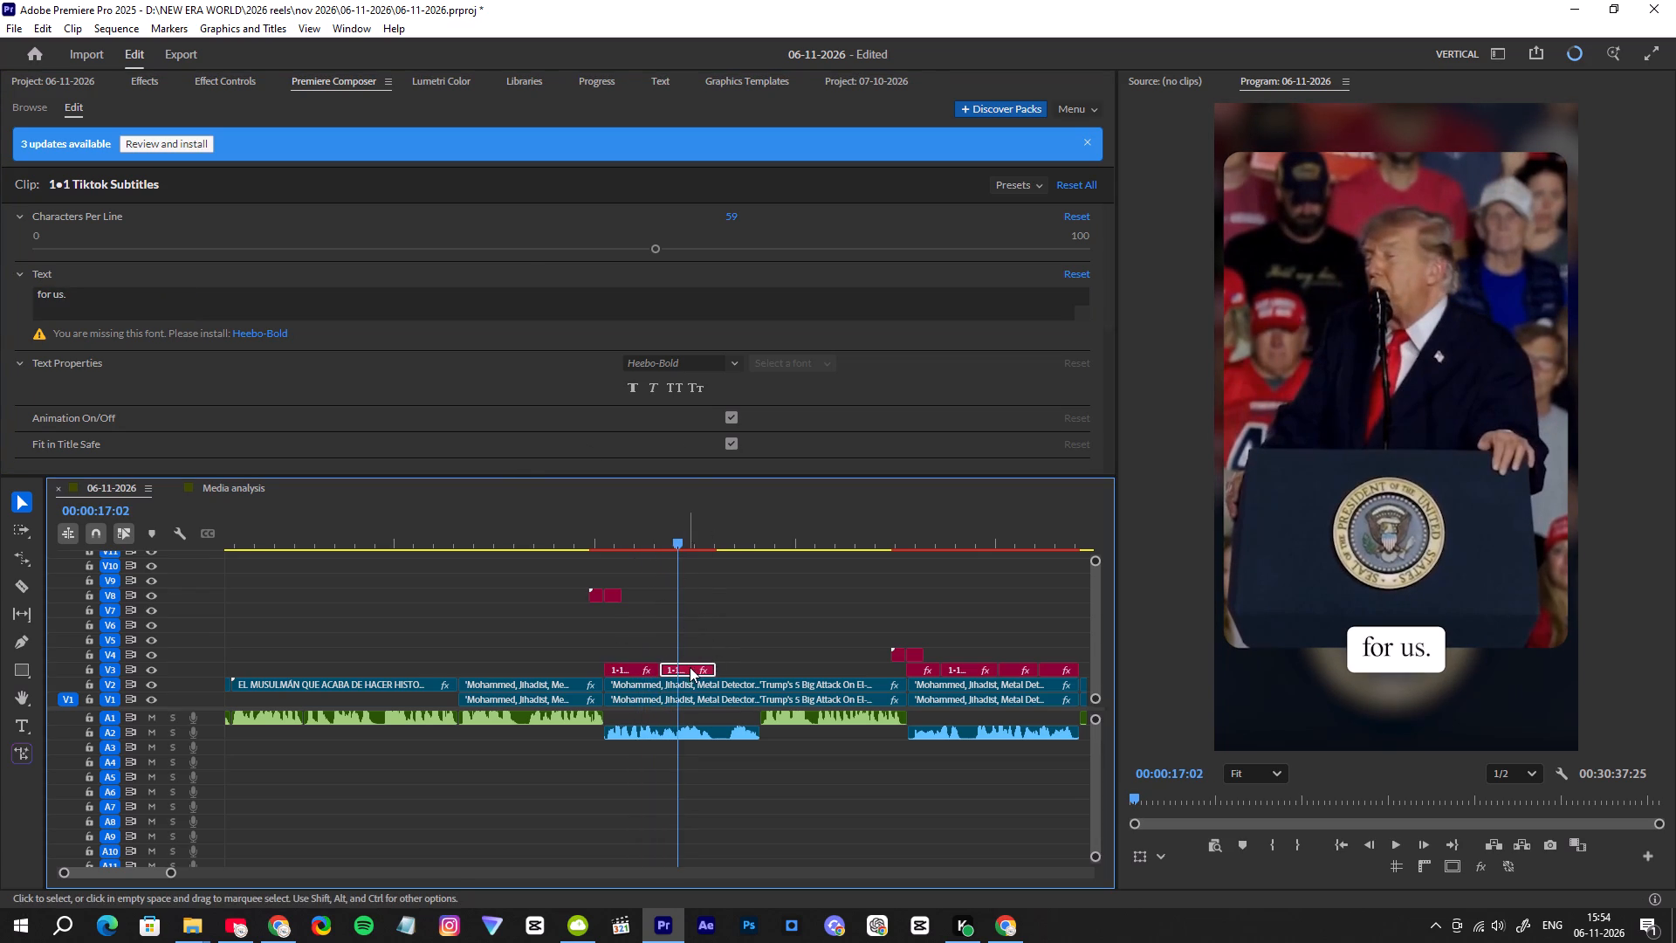
left_click_drag(716, 668, 685, 684)
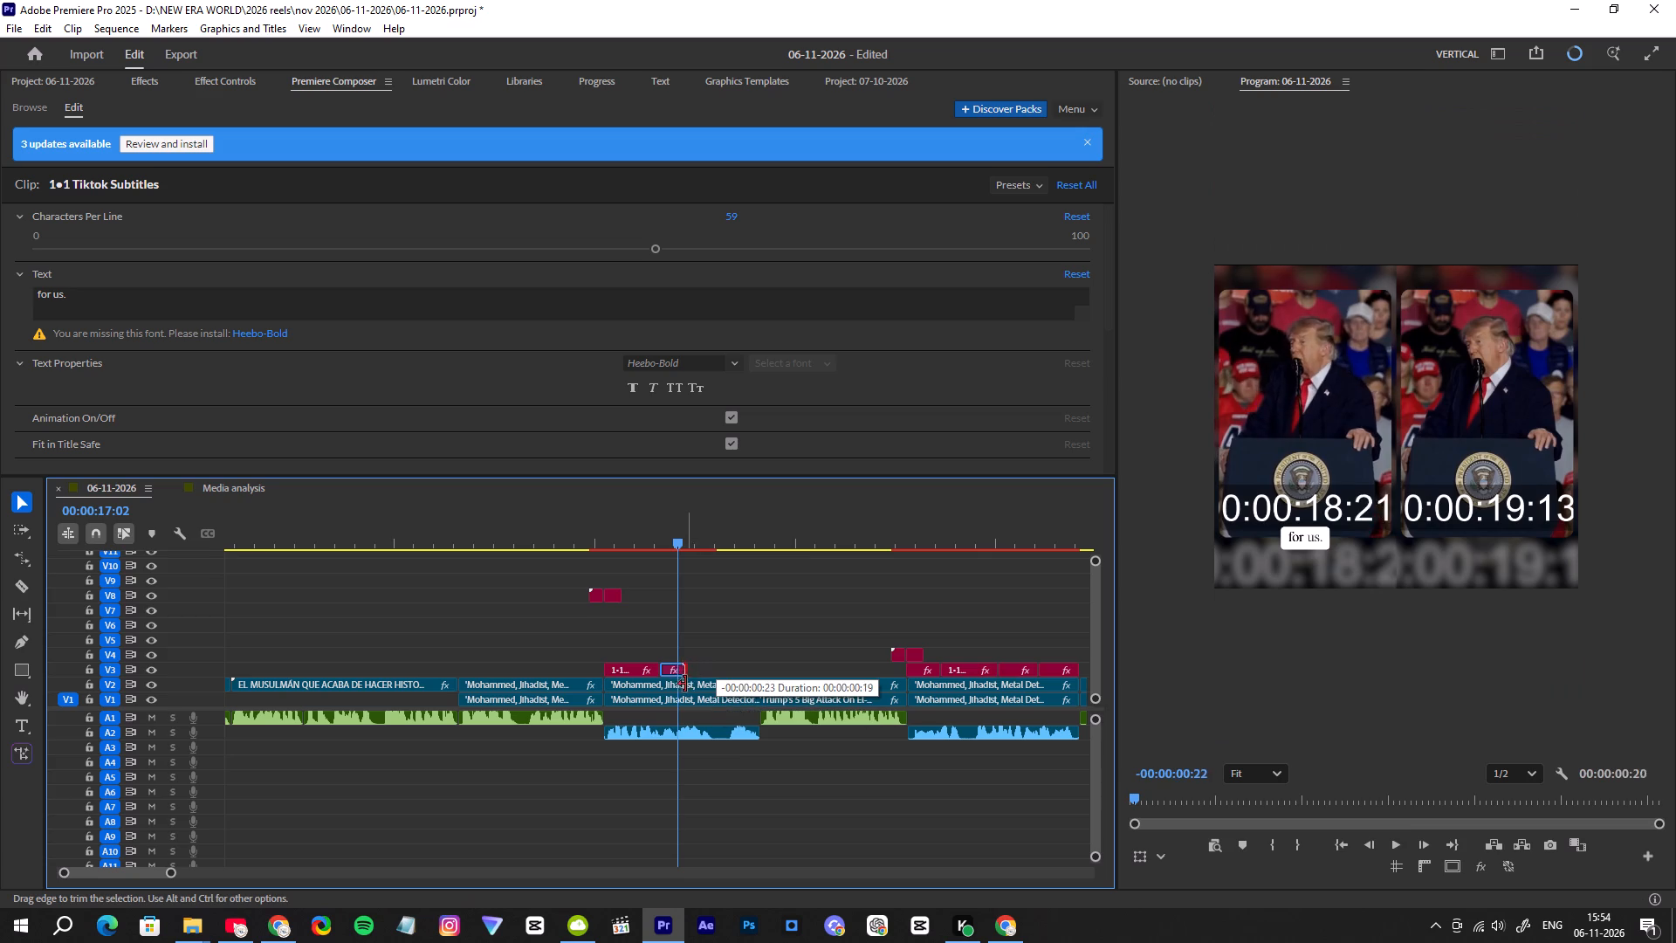
left_click_drag(685, 684, 681, 684)
Duplicate the "That's another important election" clip on V3 to directly after "for us.", starting at 00:00:17:02.
left_click(617, 668)
left_click_drag(617, 668, 647, 640, "alt")
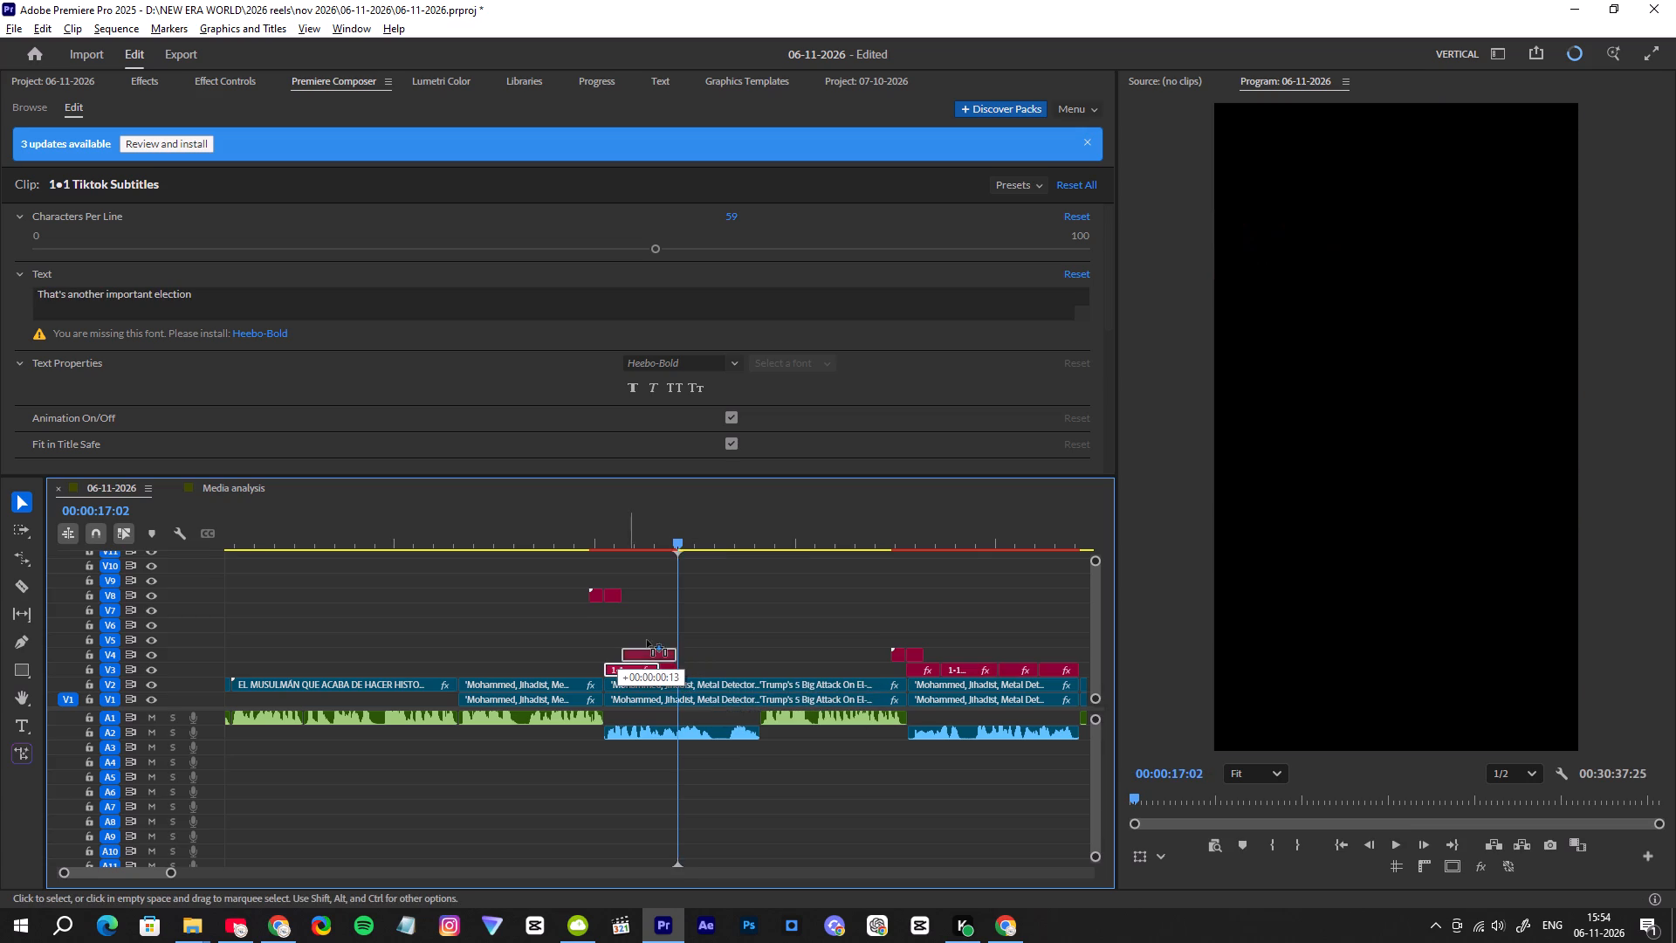
left_click_drag(647, 640, 697, 671, "alt")
left_click(698, 671)
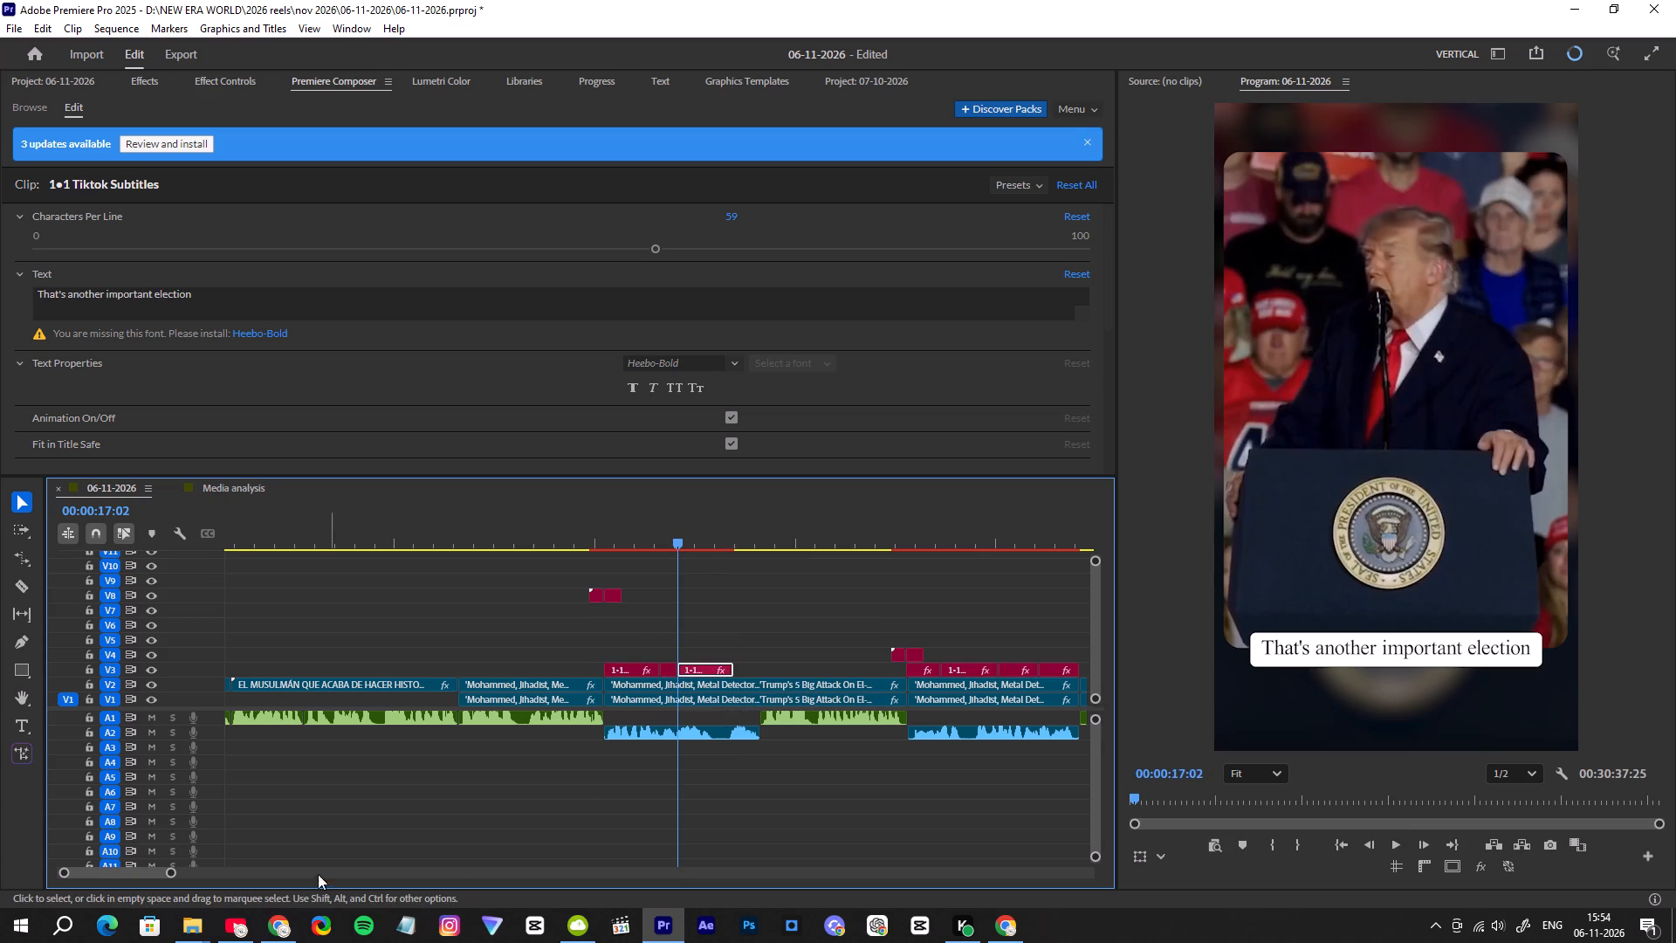
Paste the copied line into the third subtitle clip and reduce its text to "we don't want any jihadist".
left_click_drag(170, 871, 147, 859)
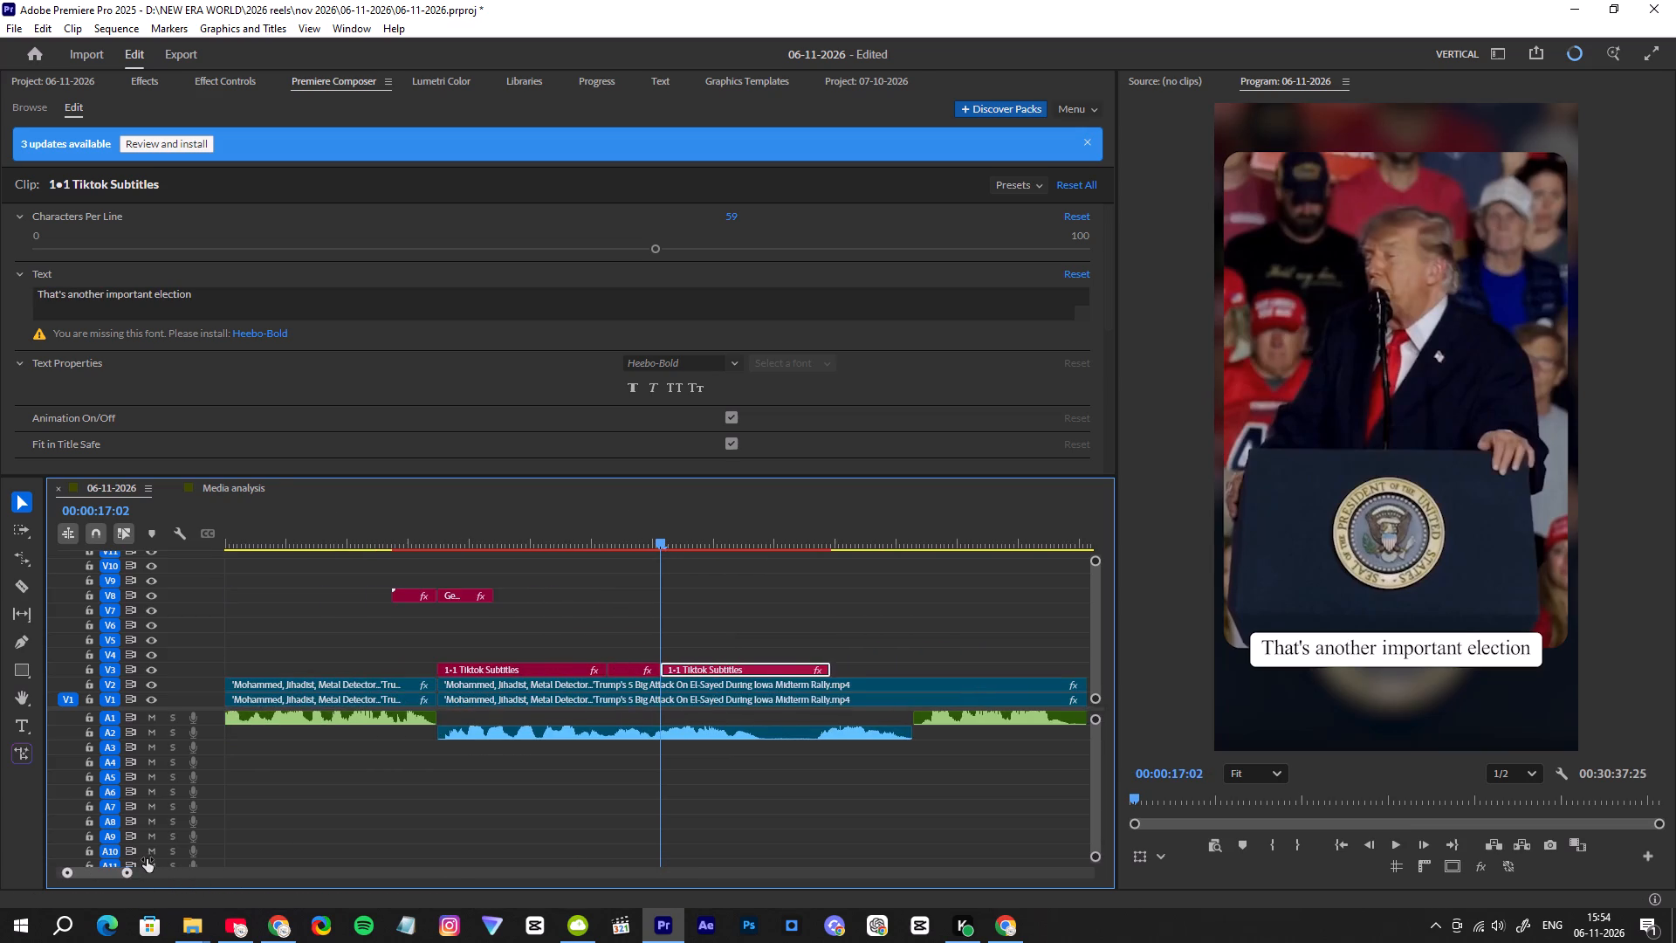
left_click_drag(147, 859, 148, 859)
left_click_drag(206, 298, 35, 287)
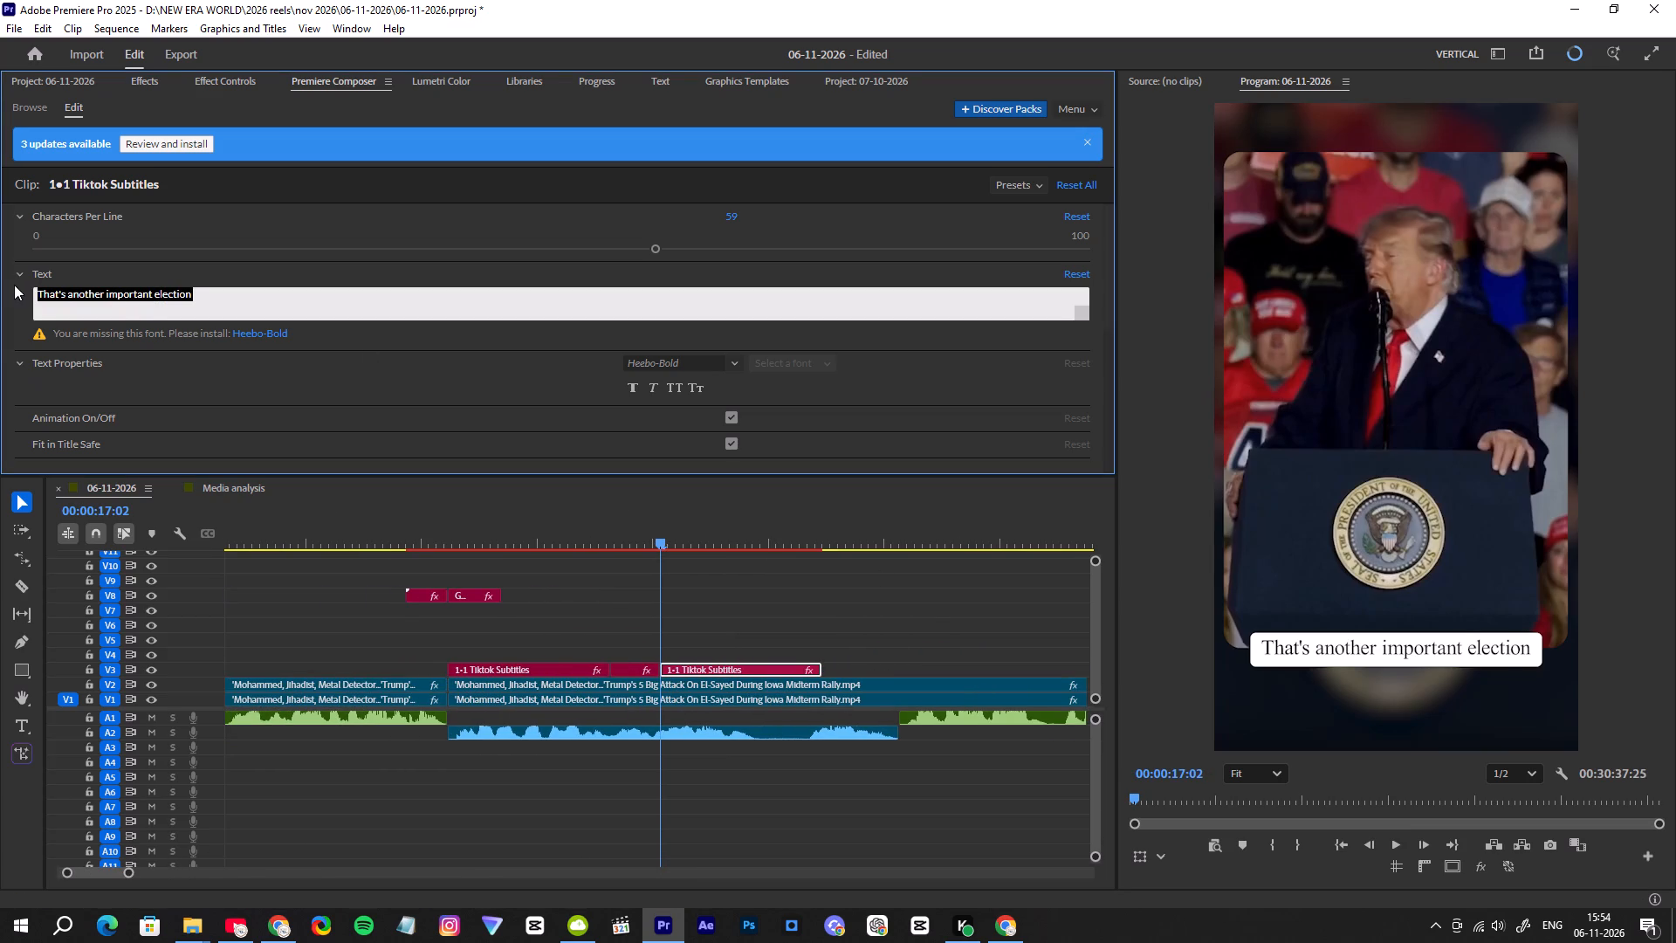
key("ctrl+v")
left_click_drag(246, 293, 3, 293)
key("BackSpace")
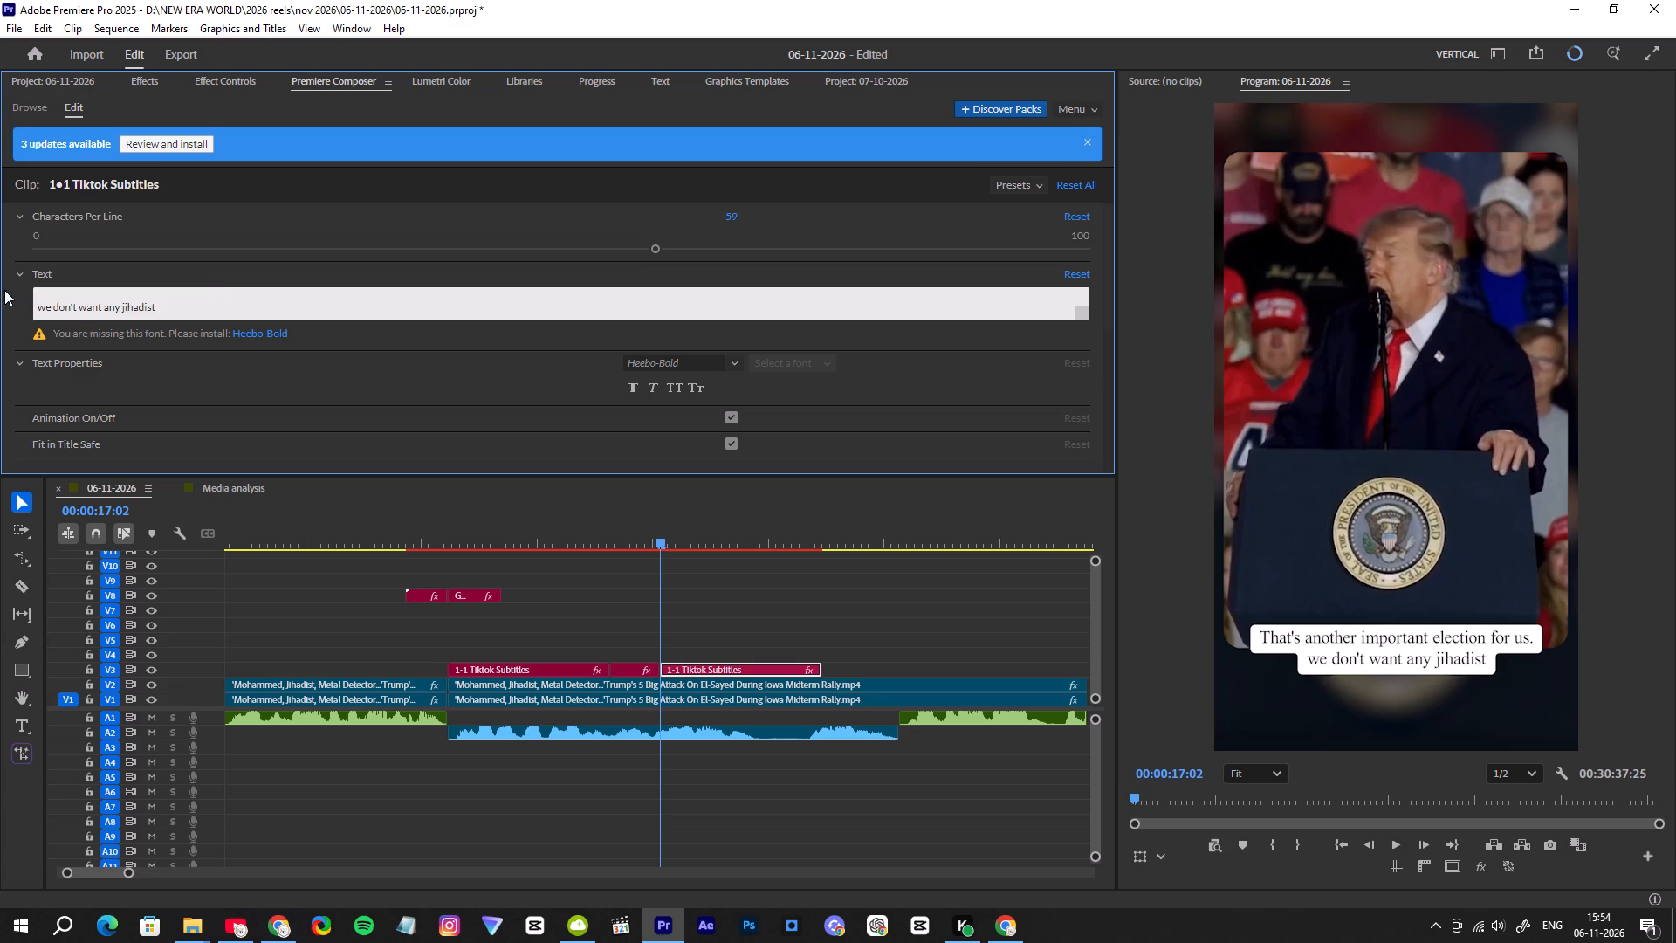
left_click(38, 306)
key("BackSpace")
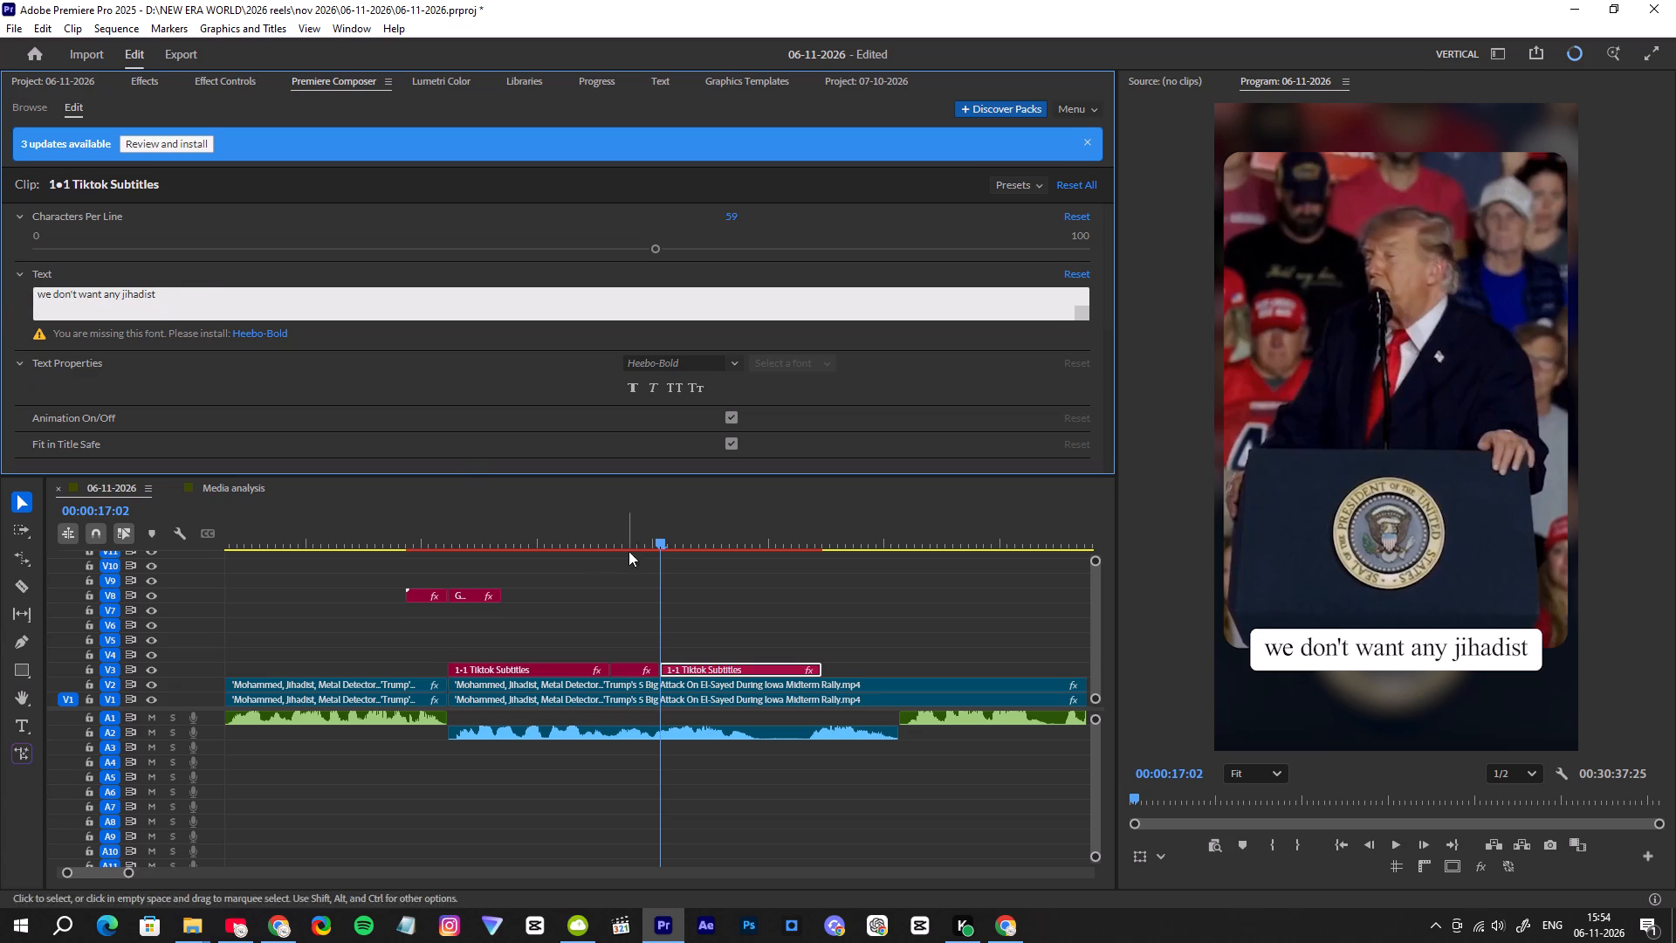
Play back the third subtitle against the speech and shorten its text to "we don't want any".
left_click(650, 533)
key("space")
key("space")
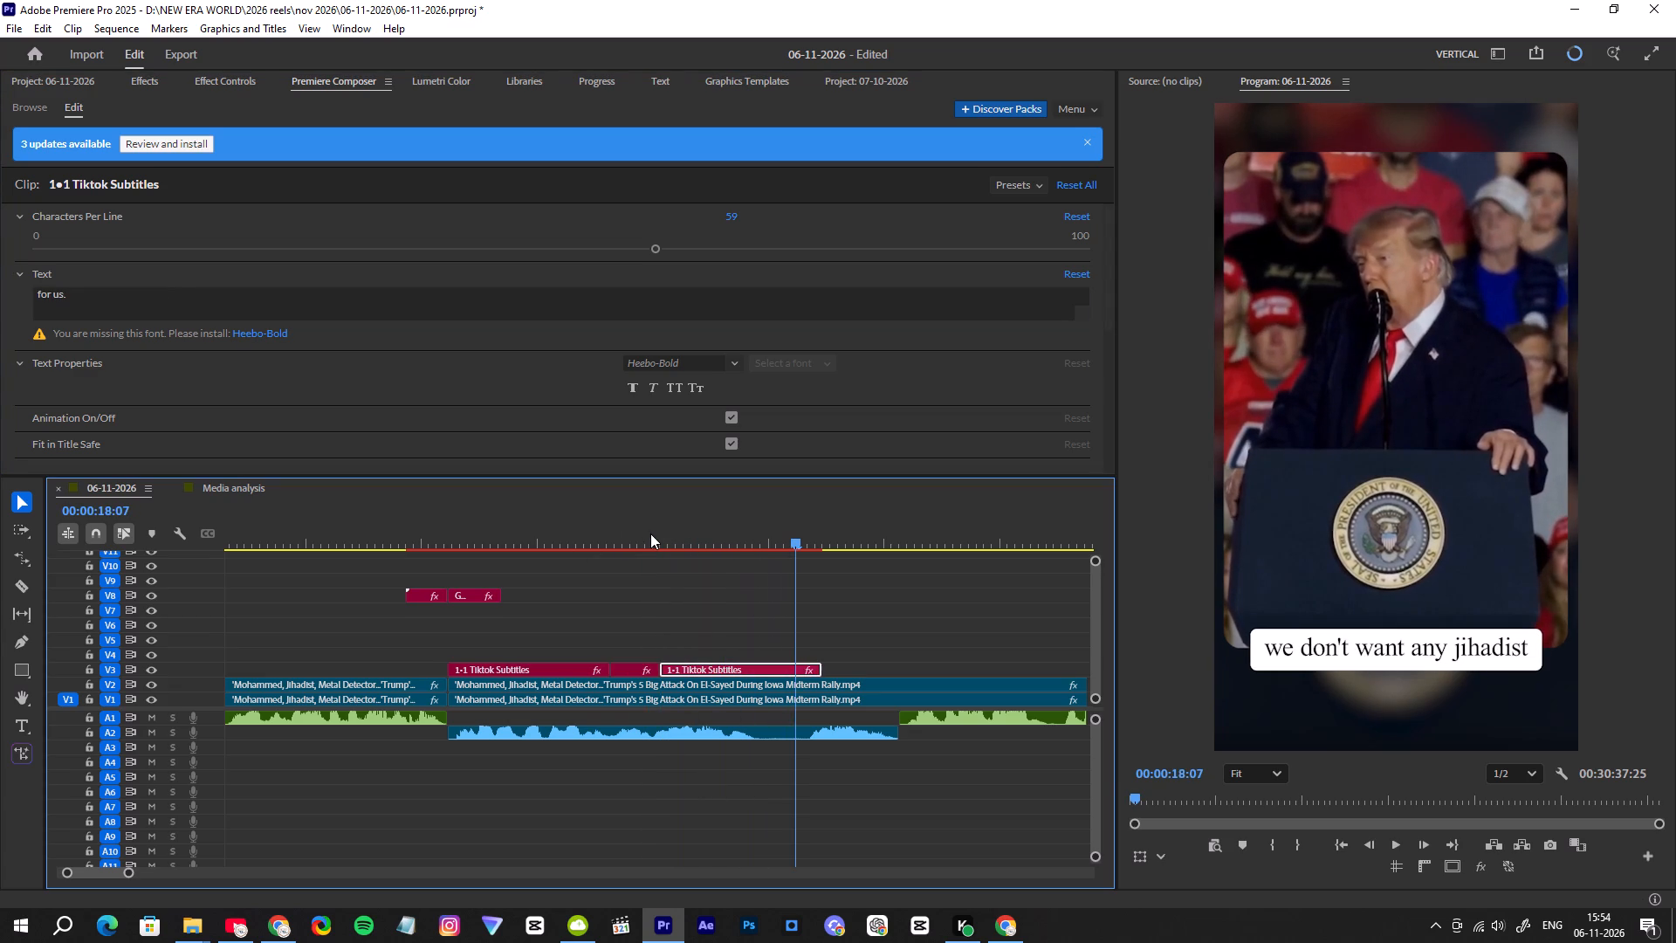
key("space")
left_click_drag(844, 527, 663, 571)
key("space")
key("space")
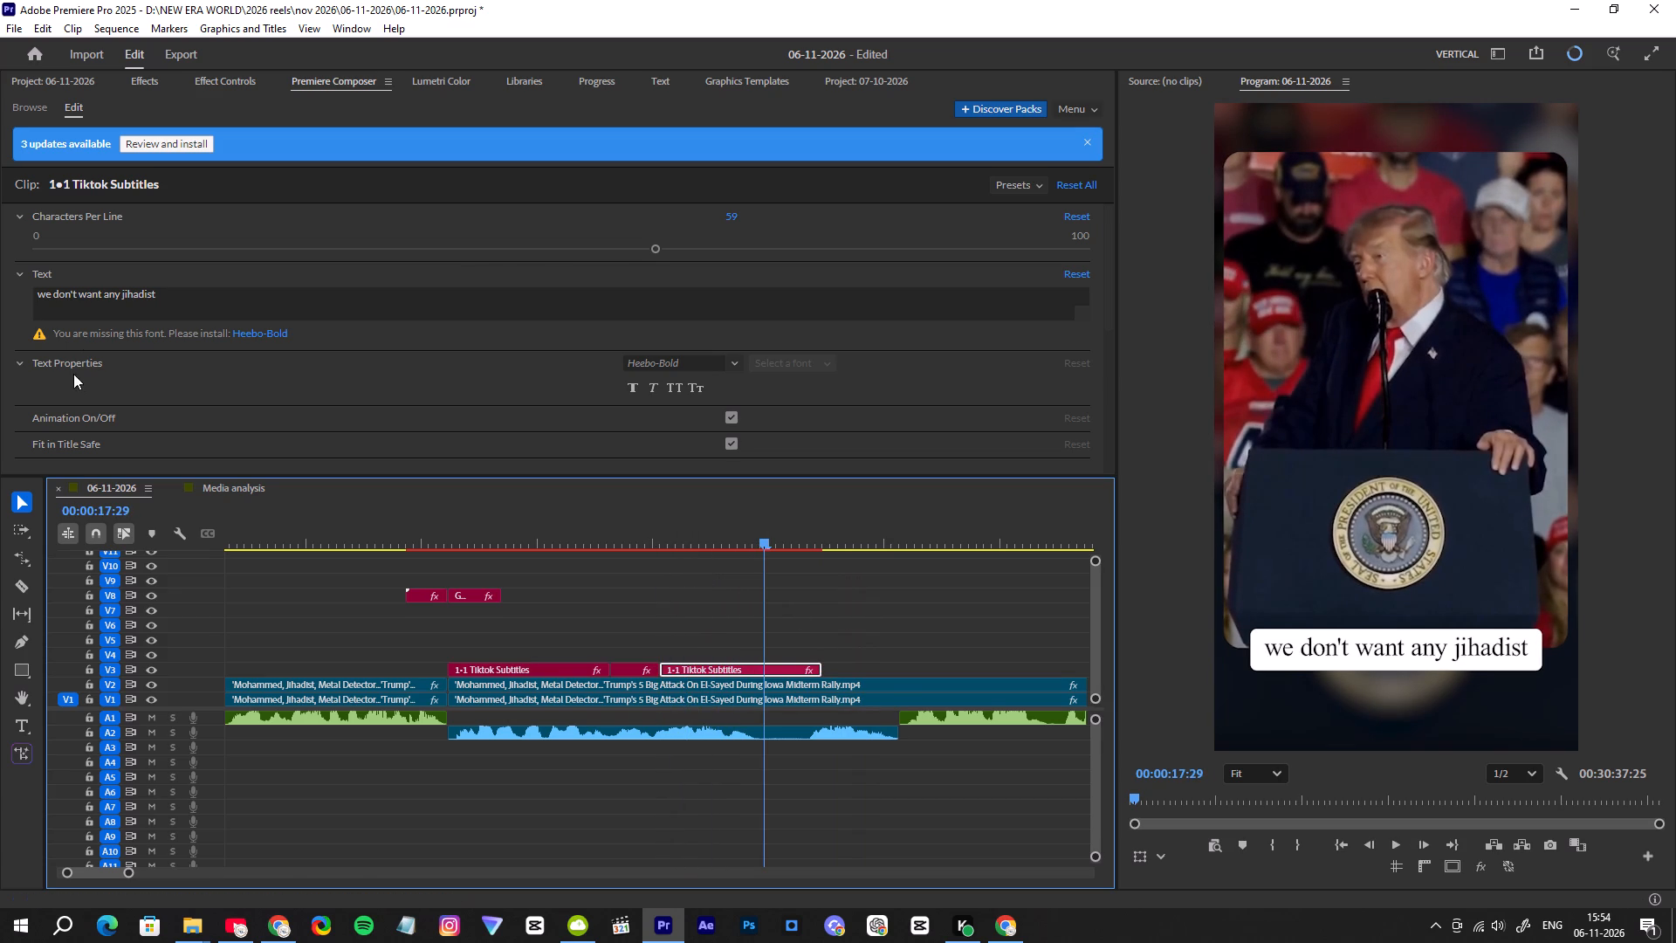
left_click_drag(165, 293, 120, 312)
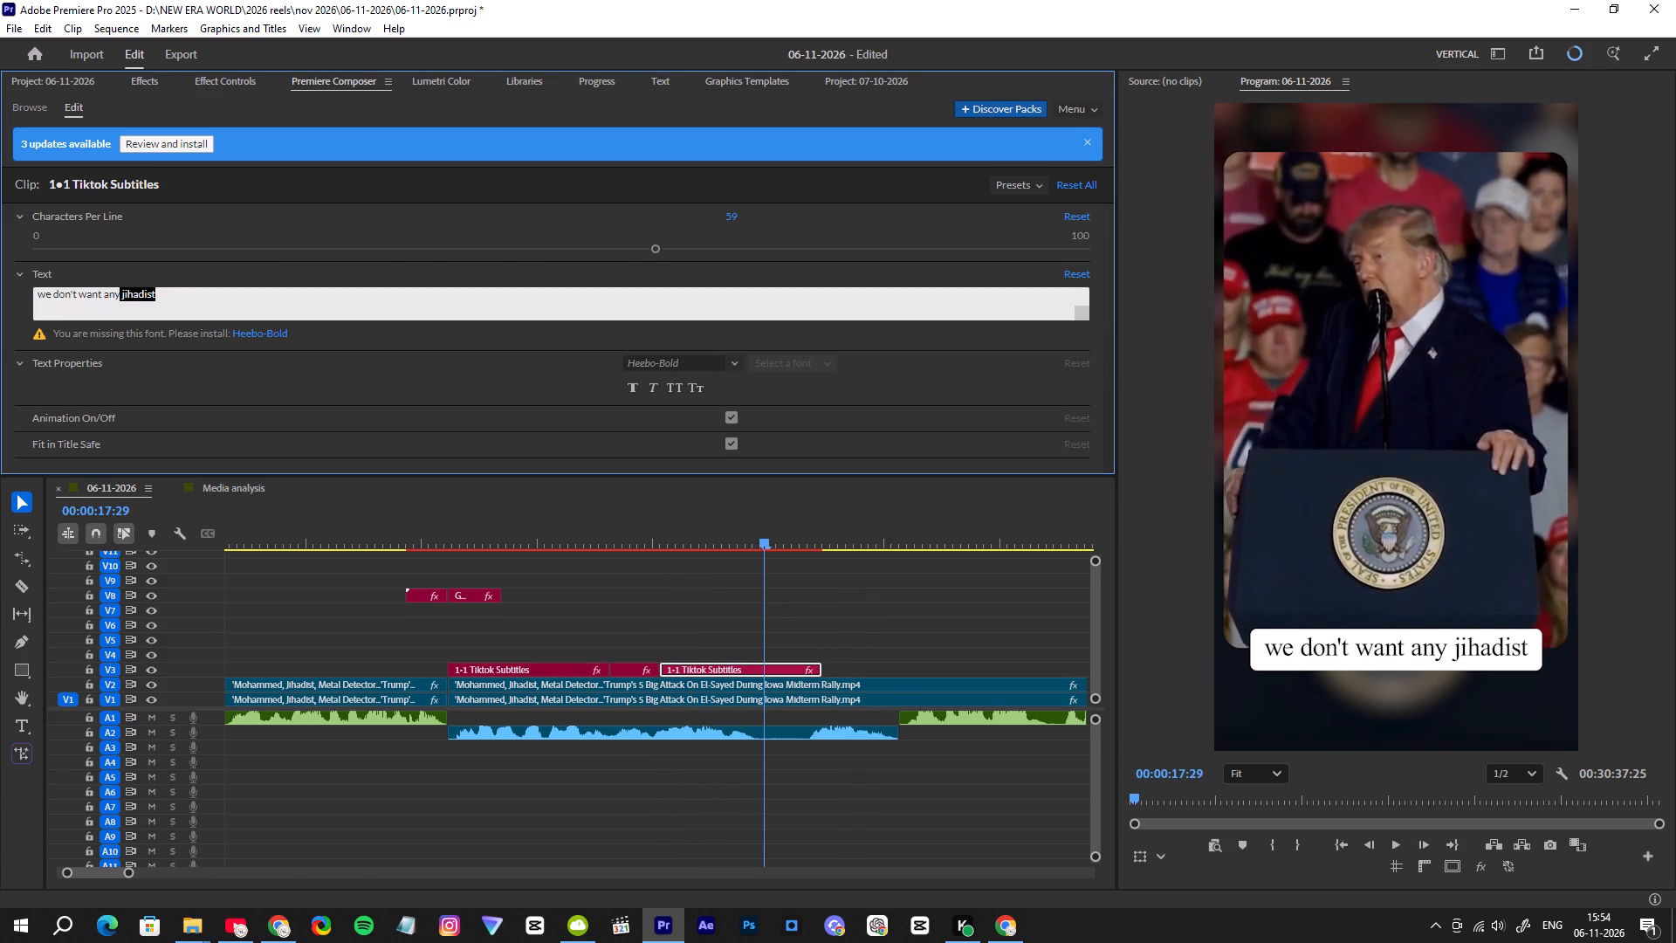
key("BackSpace")
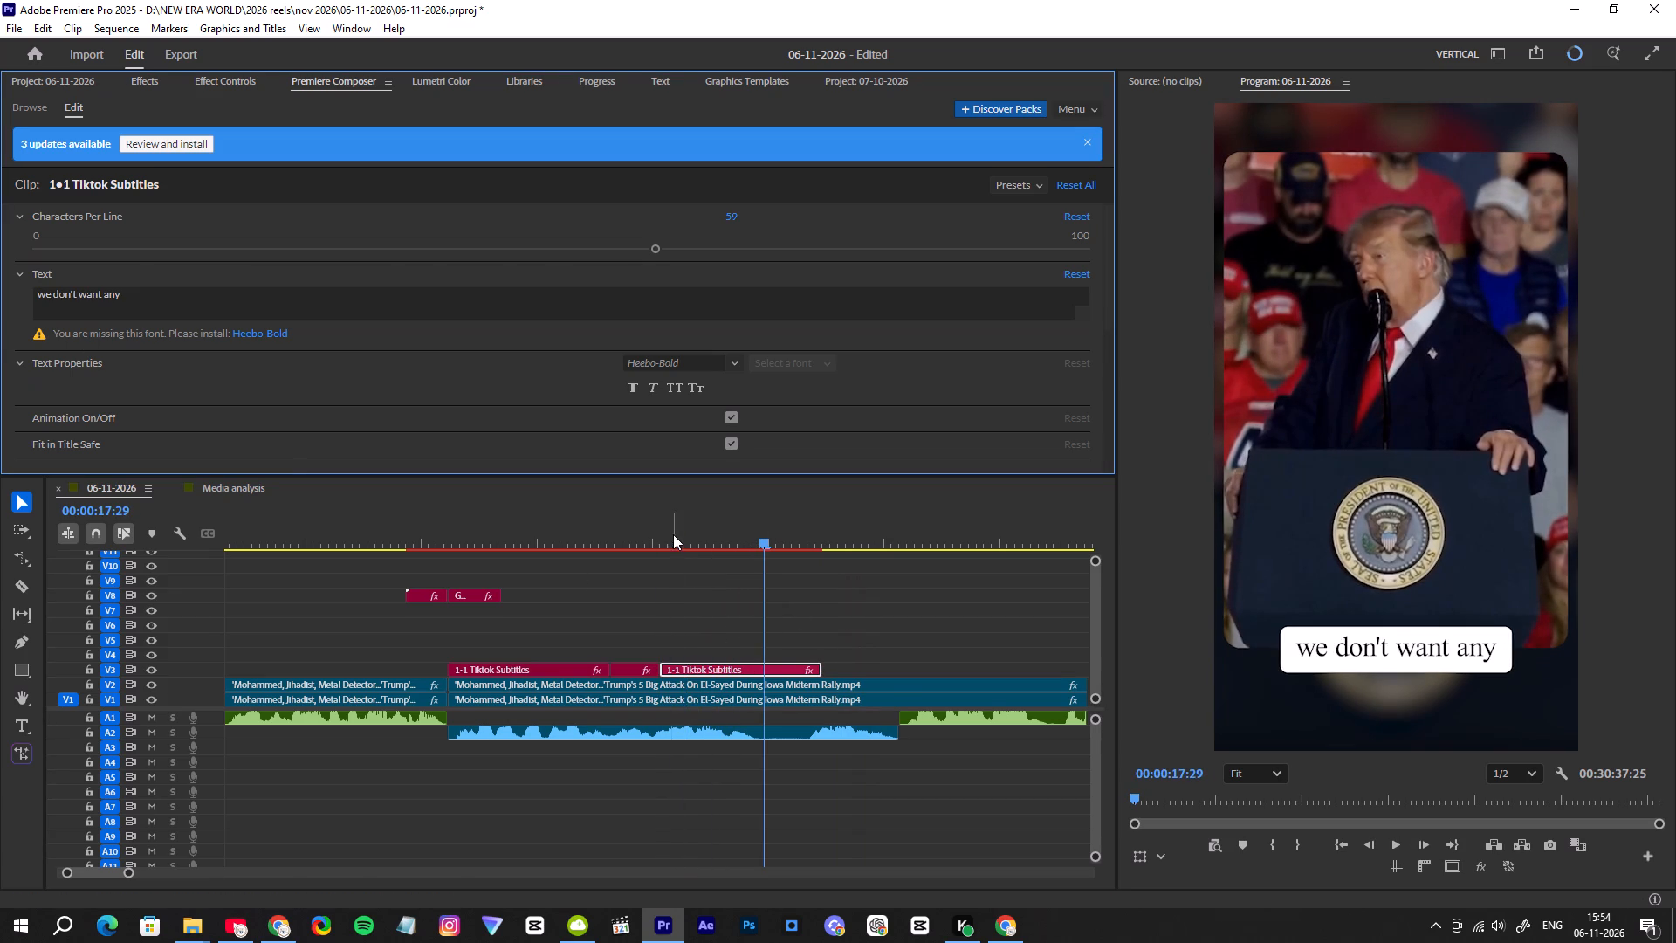
Play back the "we don't want any" subtitle and trim its end to 00:00:18:05.
left_click(673, 534)
key("space")
key("space")
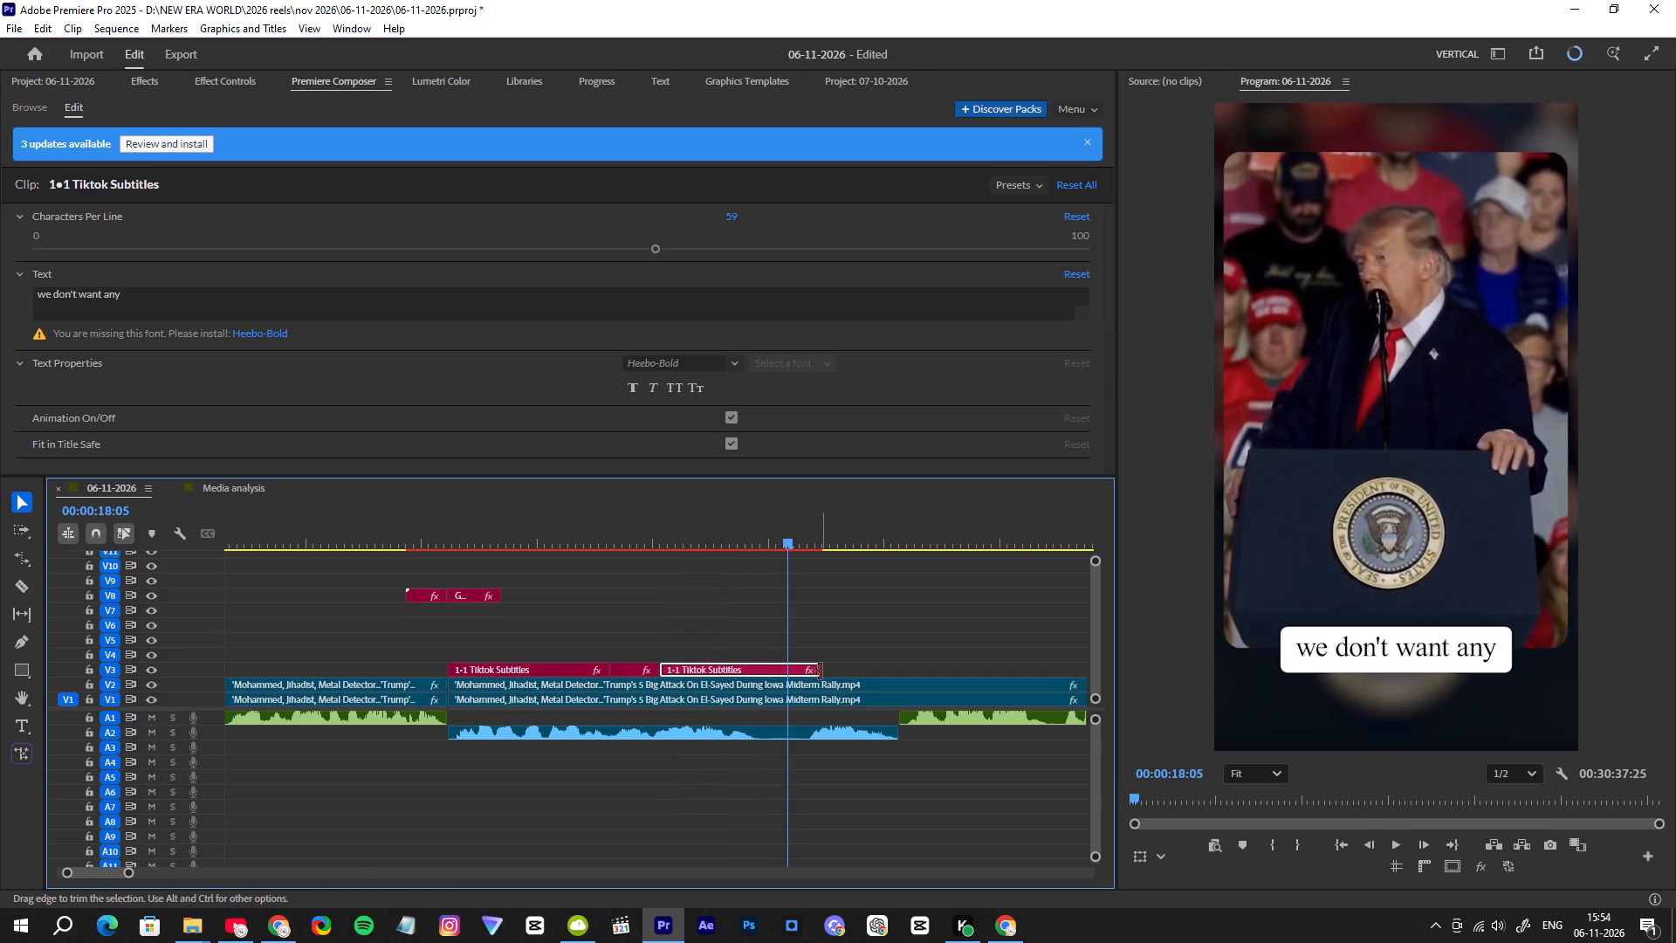
left_click_drag(819, 671, 785, 680)
Duplicate the "for us." clip to 00:00:18:05 on V3 and extend the copy to the end of the Trump audio segment on A2.
left_click(692, 673)
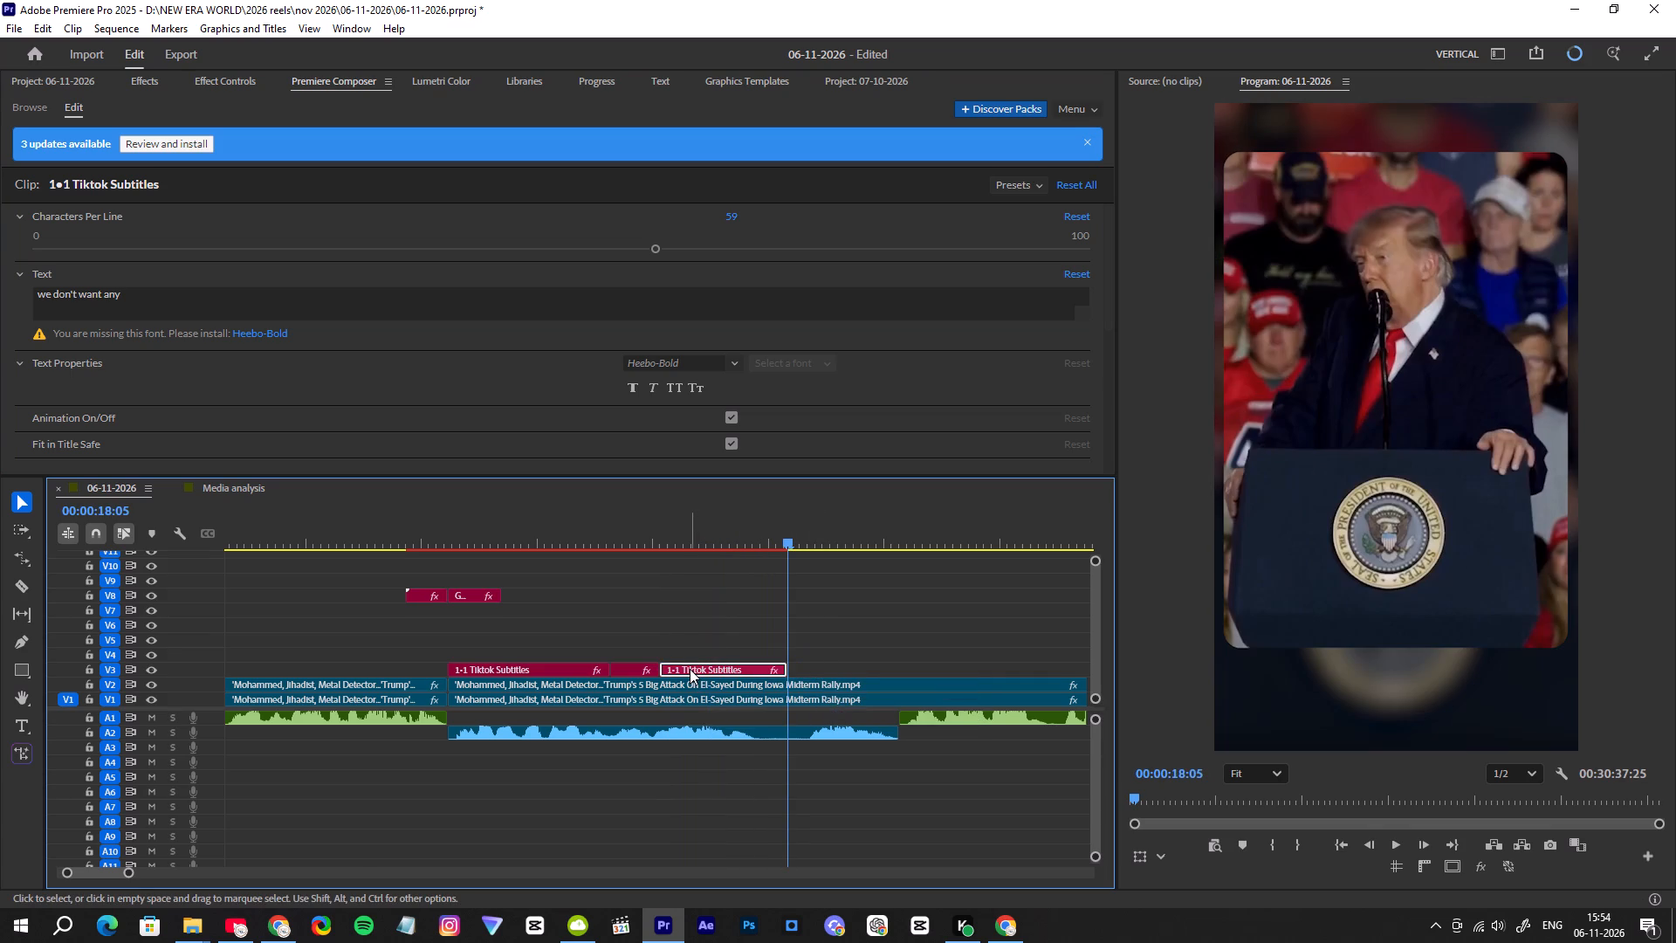
left_click_drag(625, 669, 806, 668, "alt")
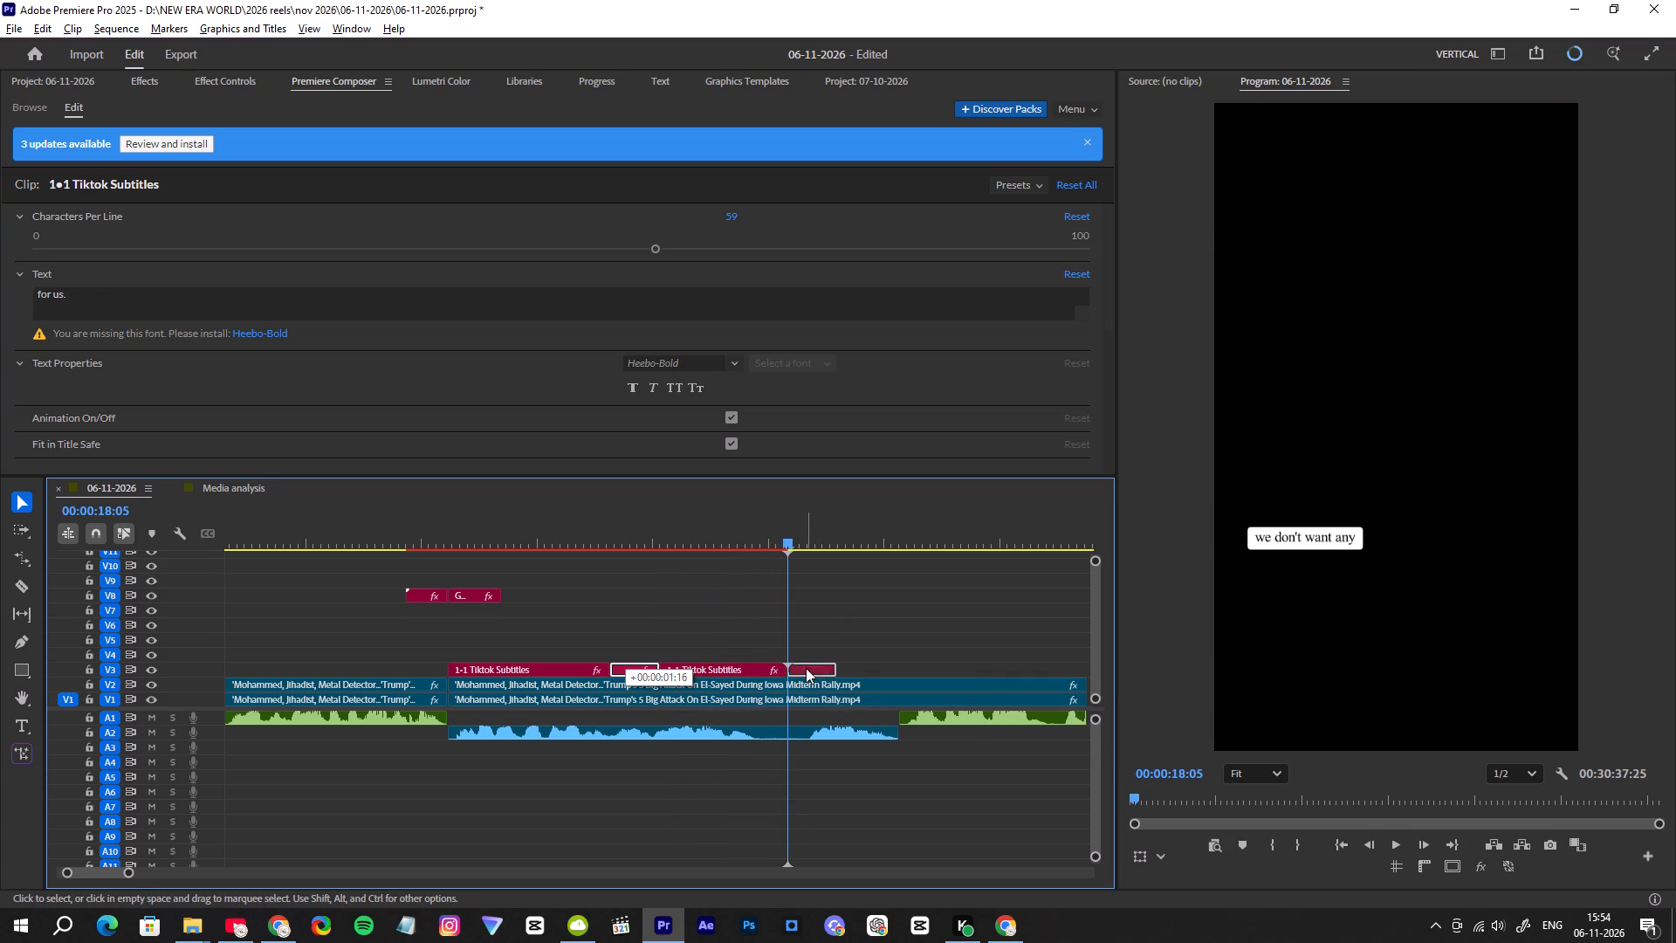
left_click_drag(835, 672, 899, 678)
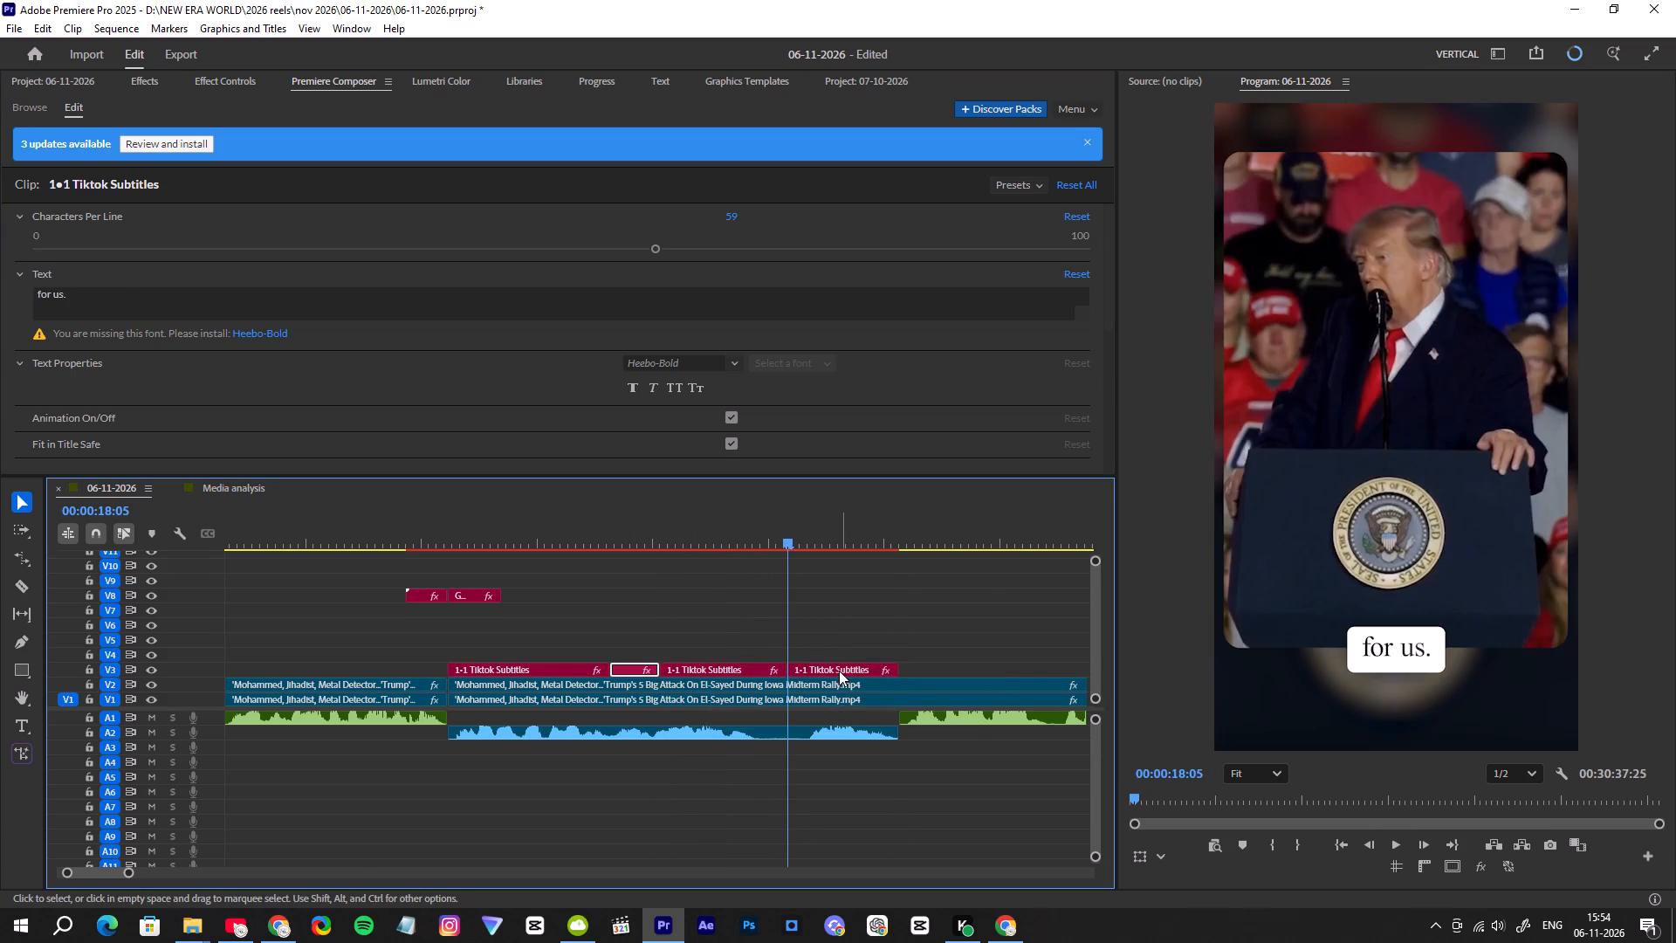
Paste the copied line into the fourth subtitle clip and reduce its text to "jihadist".
left_click(821, 668)
left_click_drag(81, 294, 0, 325)
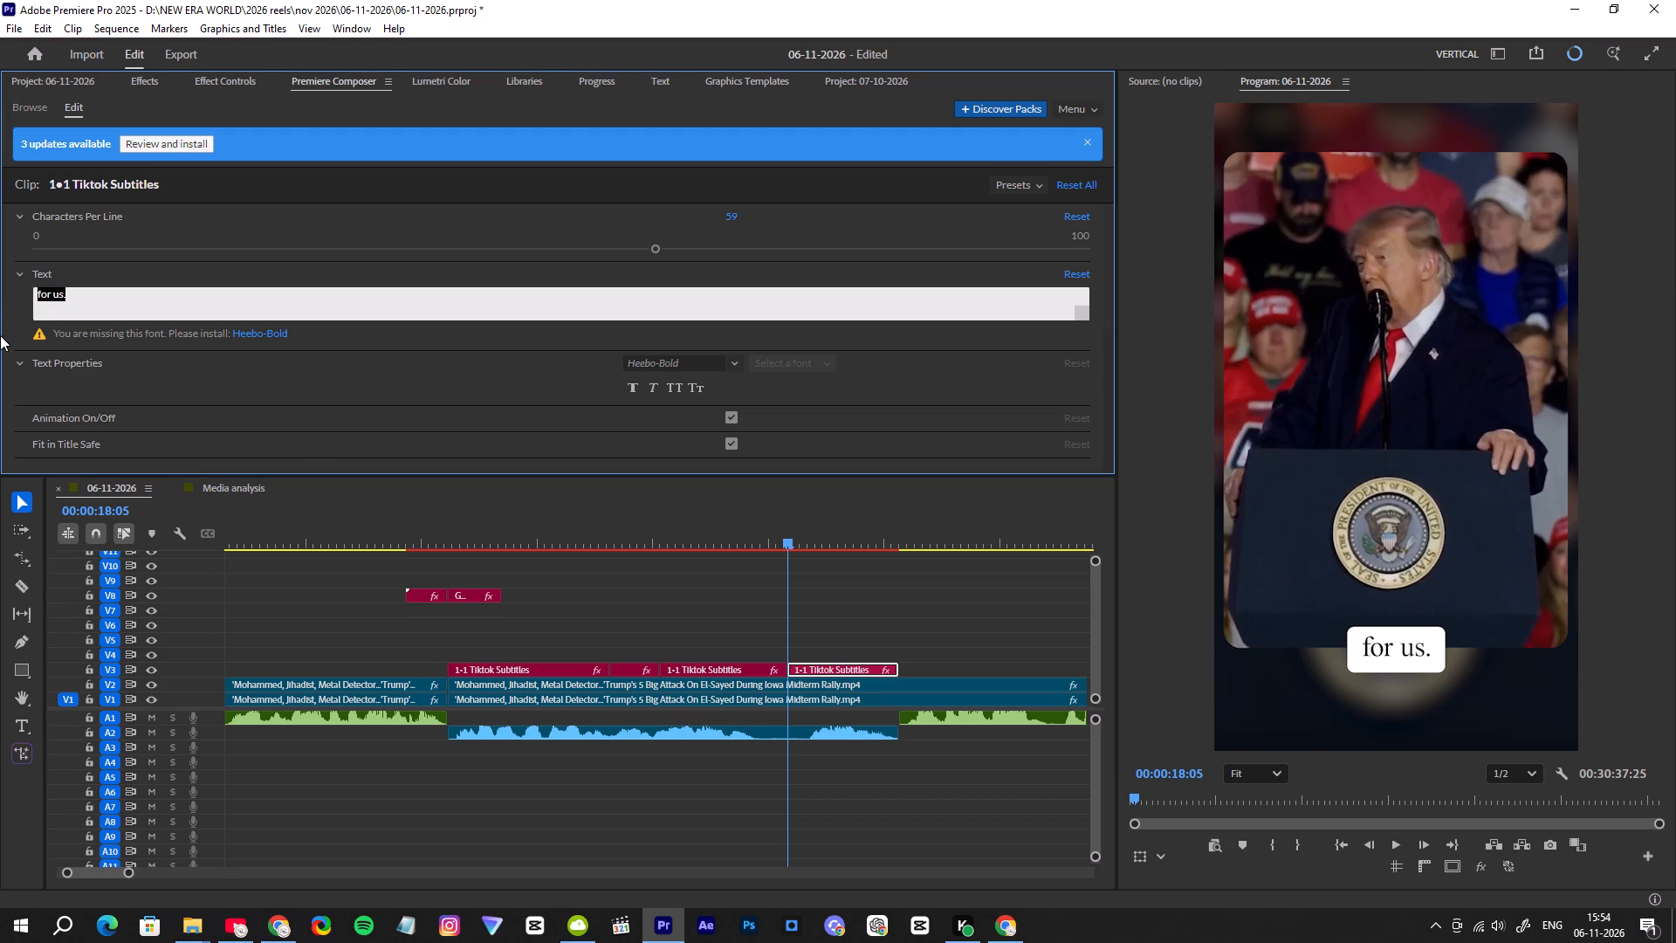
key("ctrl+v")
left_click_drag(120, 309, 70, 309)
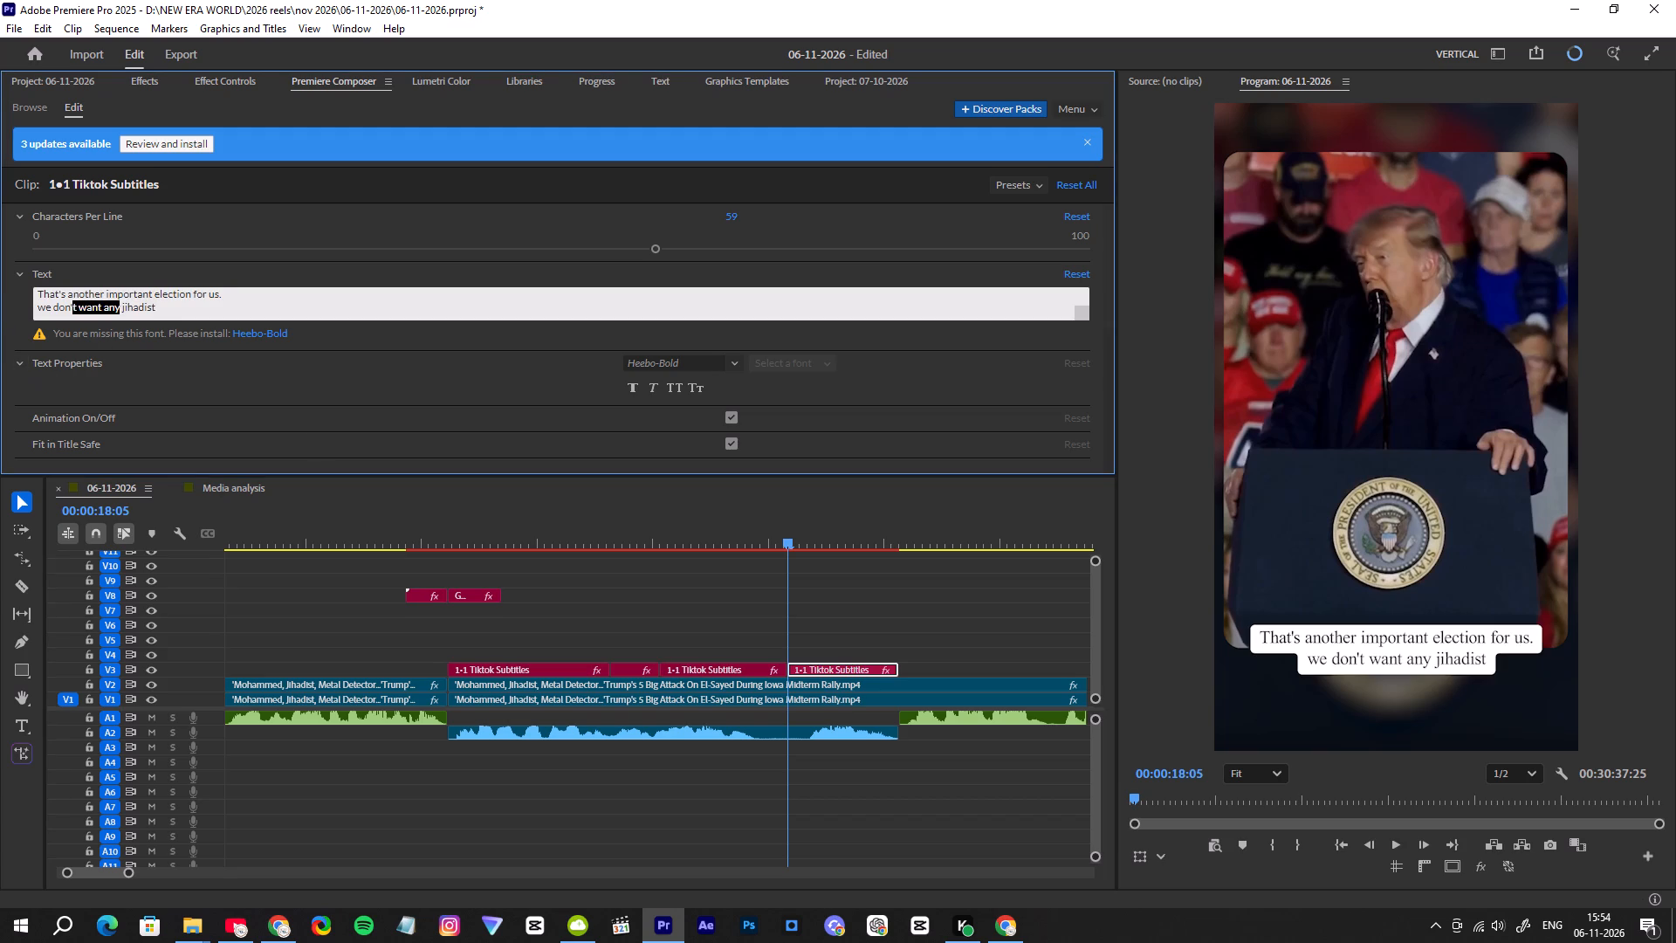
left_click_drag(70, 309, 6, 290)
key("BackSpace")
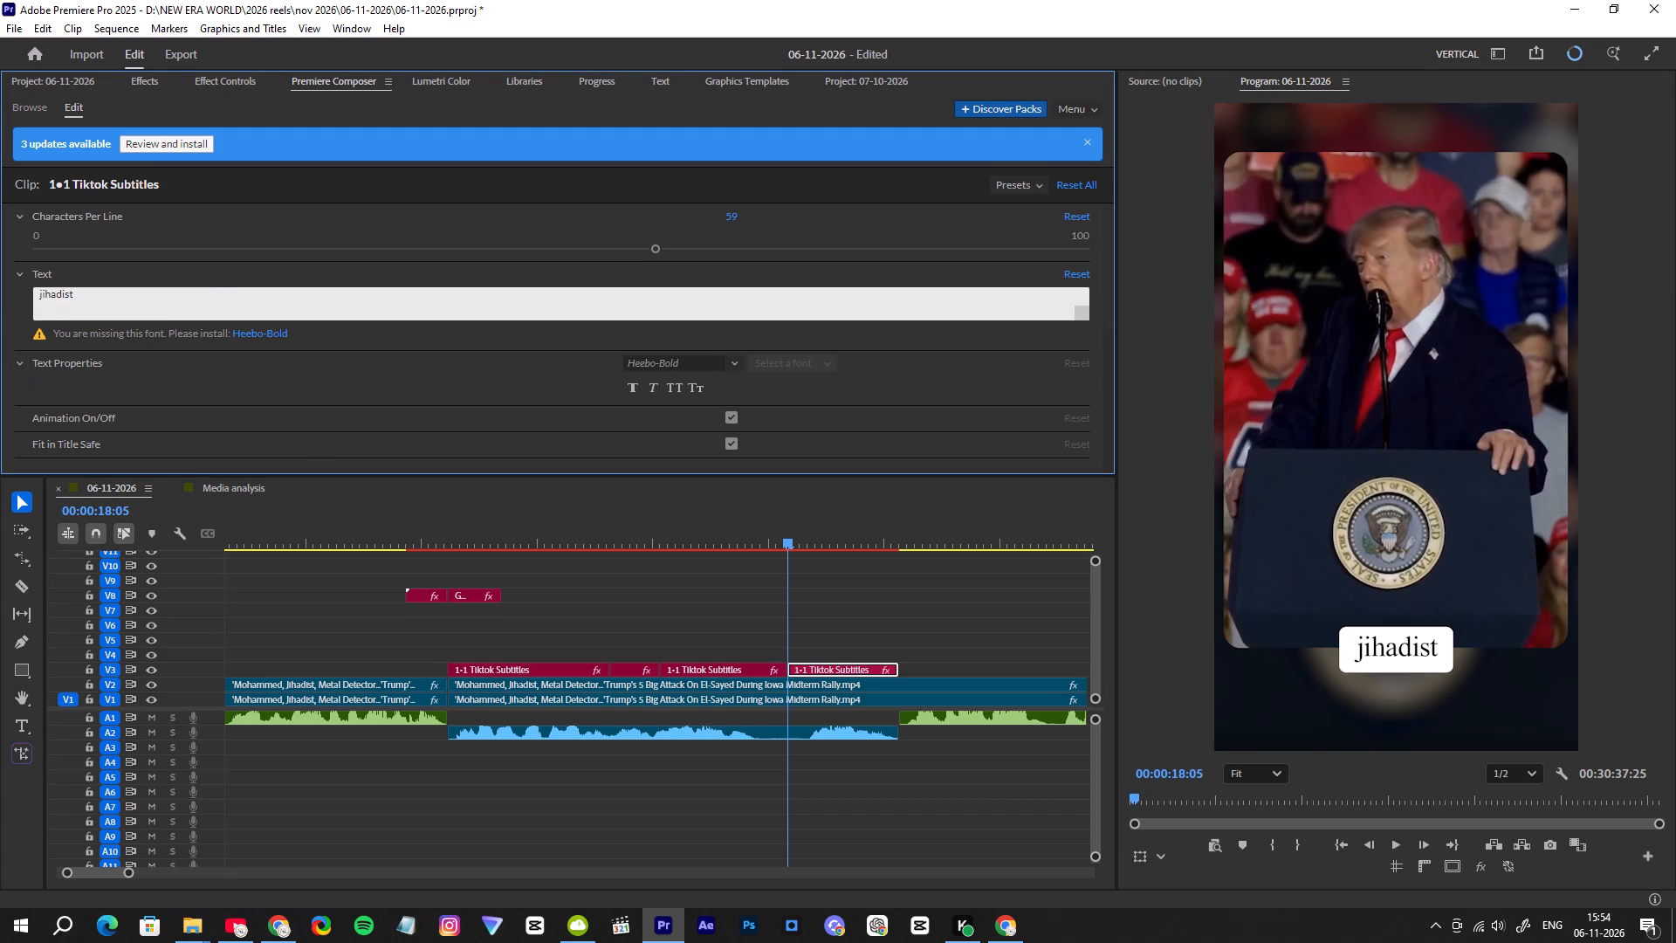
key("BackSpace")
key("Right")
Capitalise the fourth subtitle's text so that it reads "Jihadist".
key("BackSpace")
key("Right")
key("BackSpace")
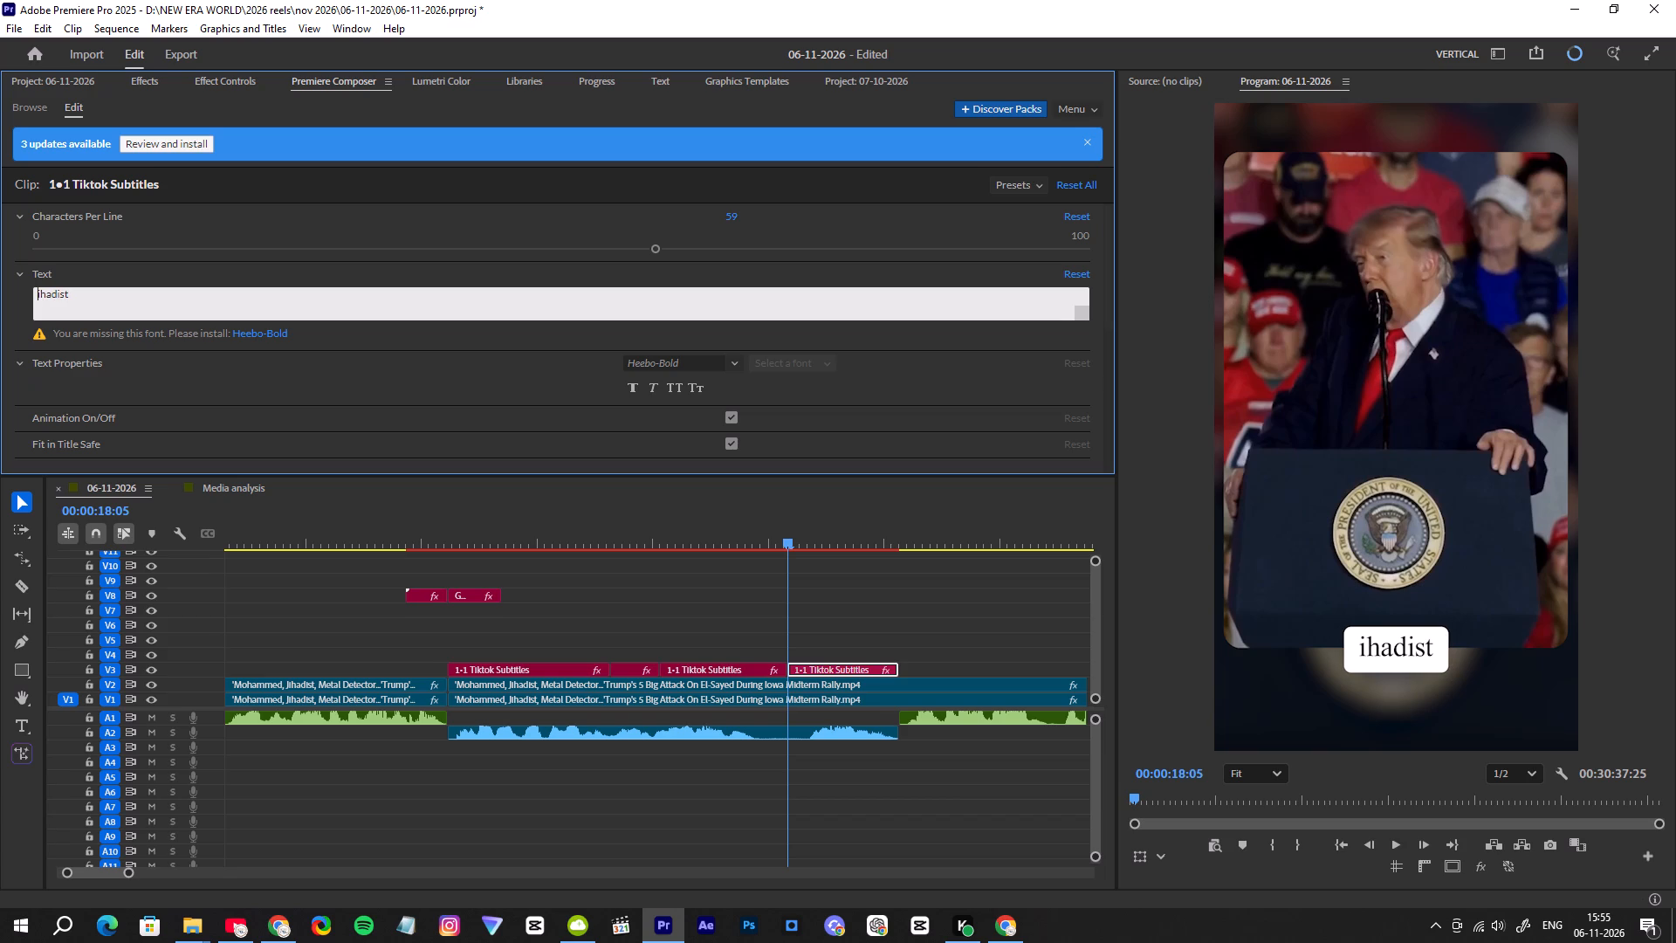
key("shift+j")
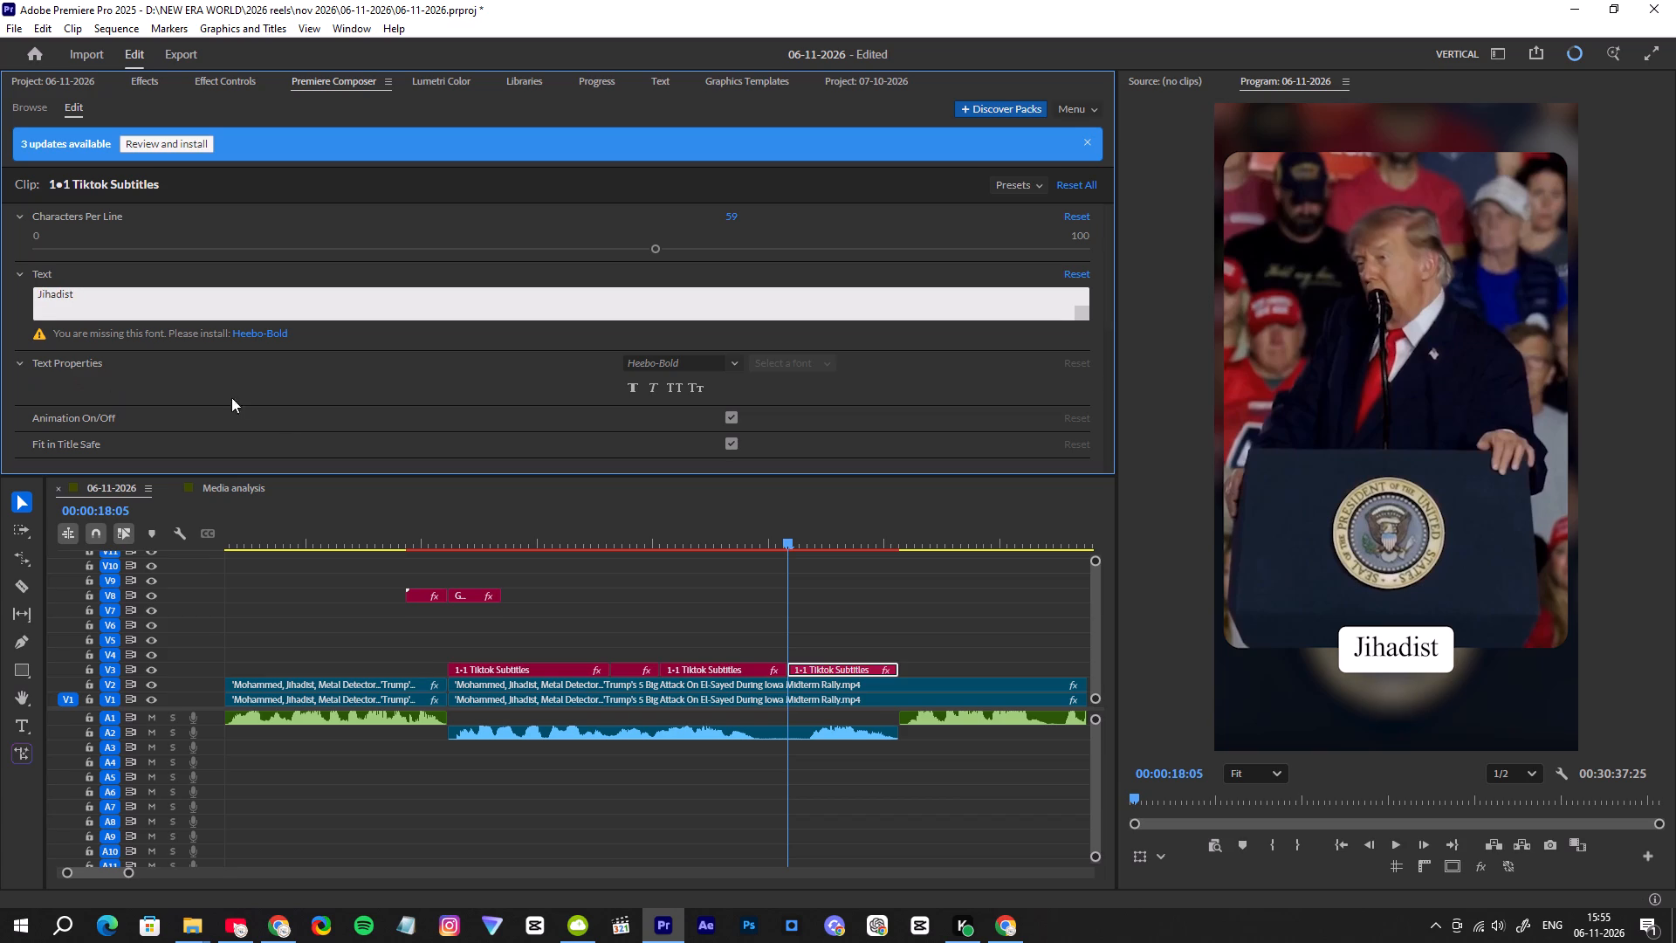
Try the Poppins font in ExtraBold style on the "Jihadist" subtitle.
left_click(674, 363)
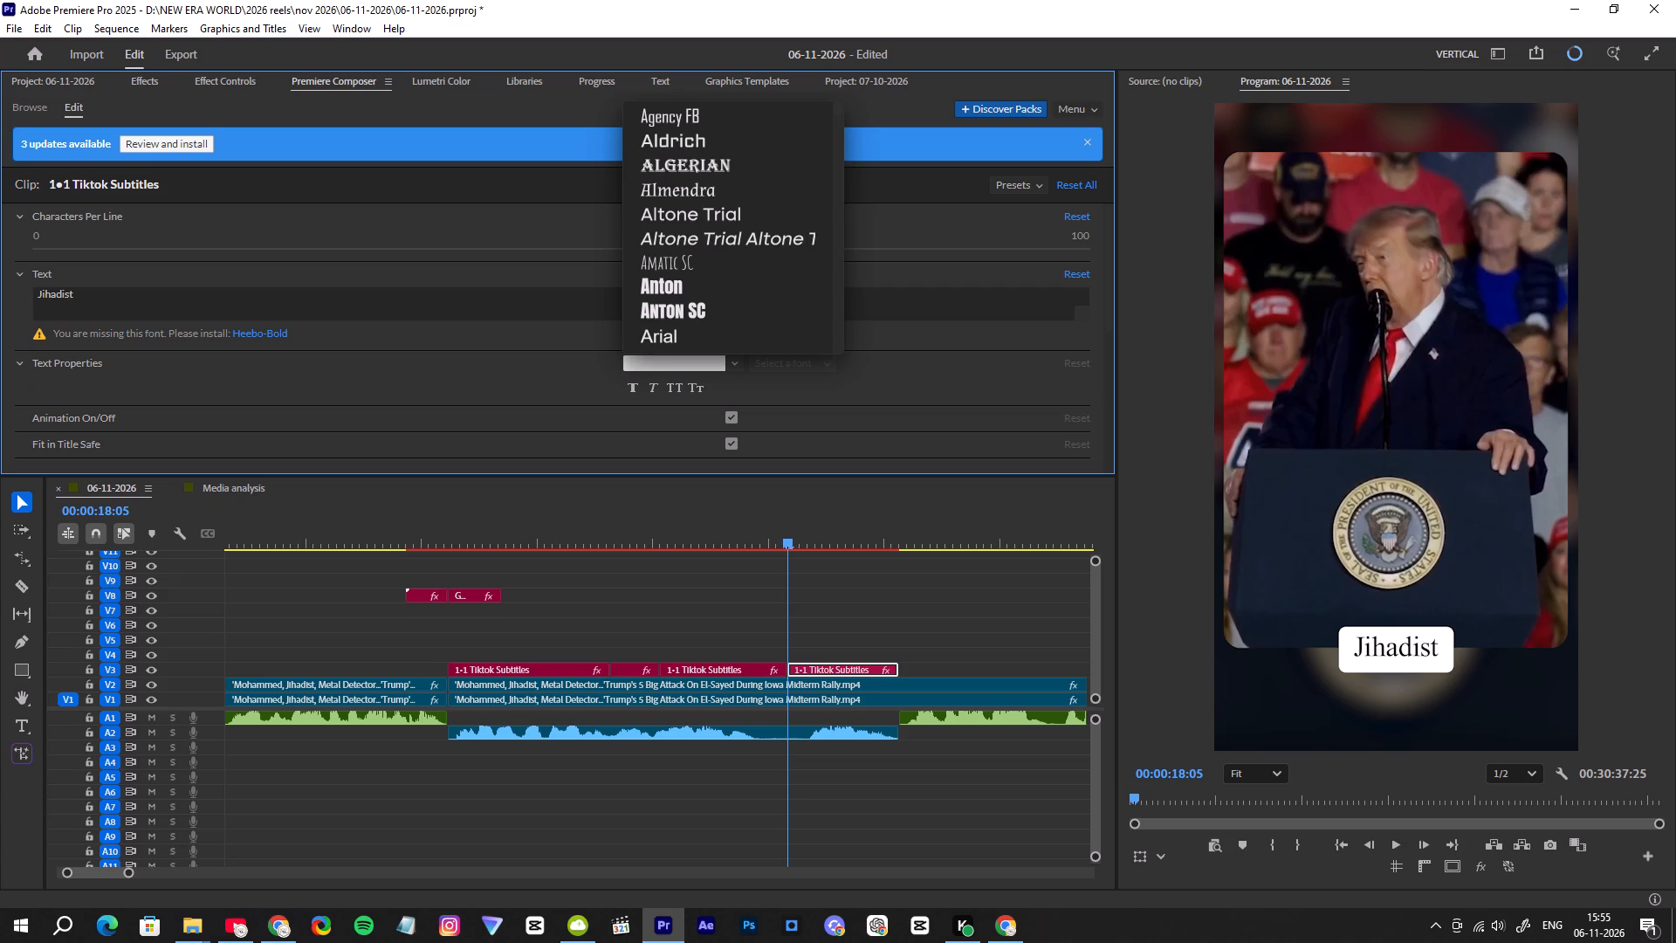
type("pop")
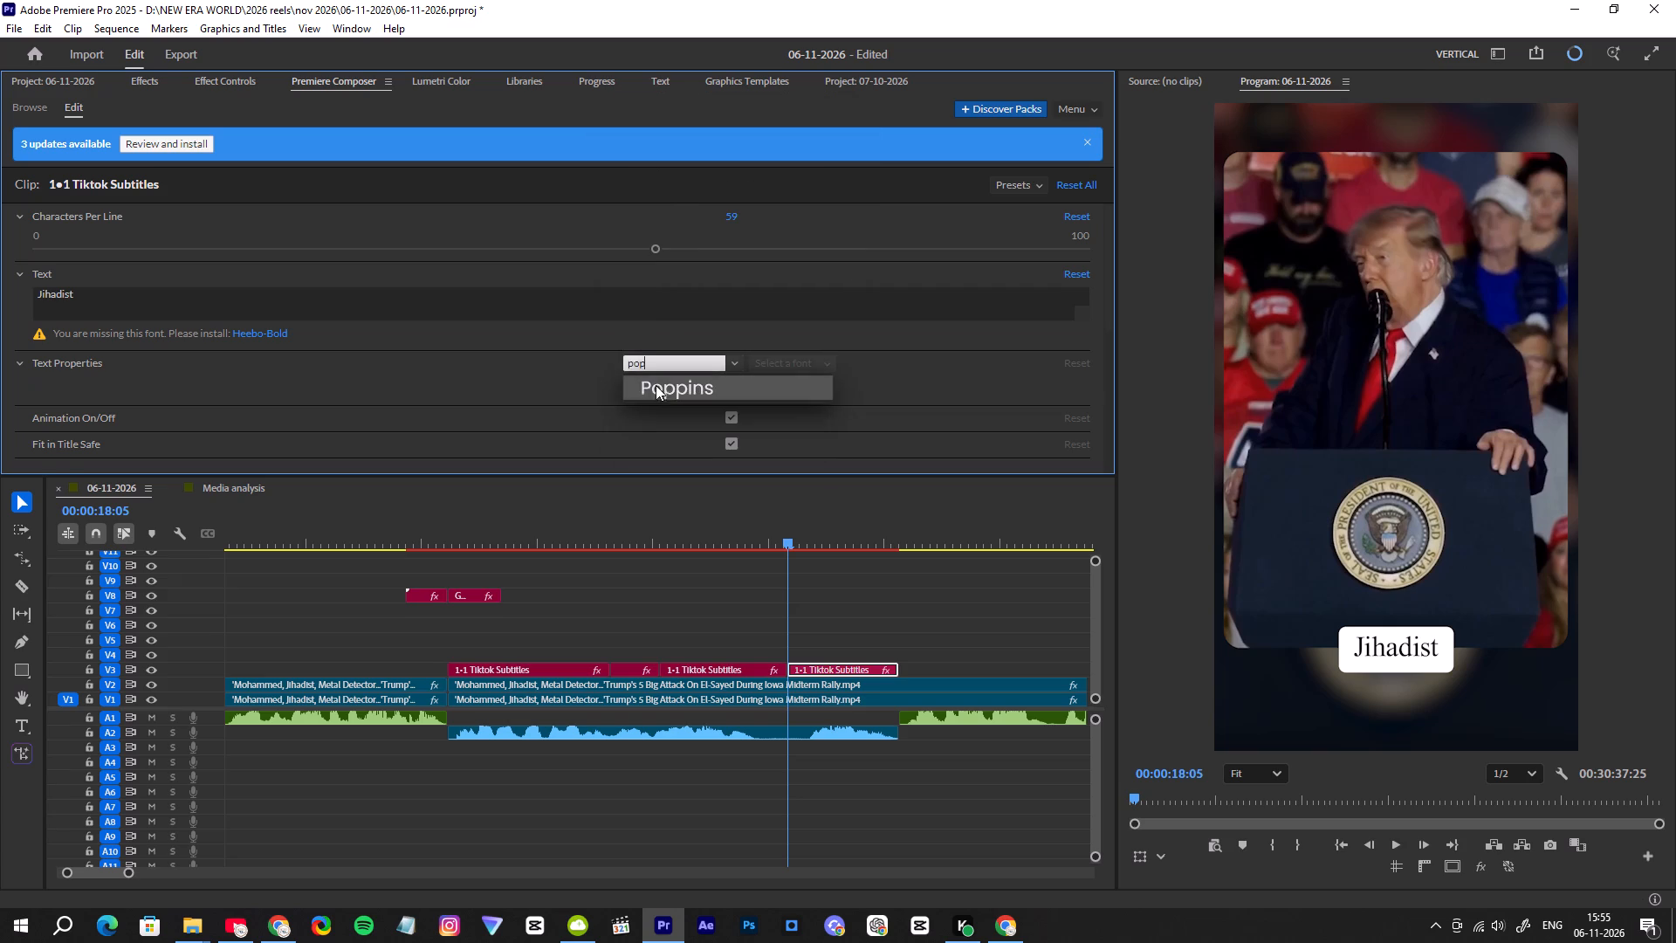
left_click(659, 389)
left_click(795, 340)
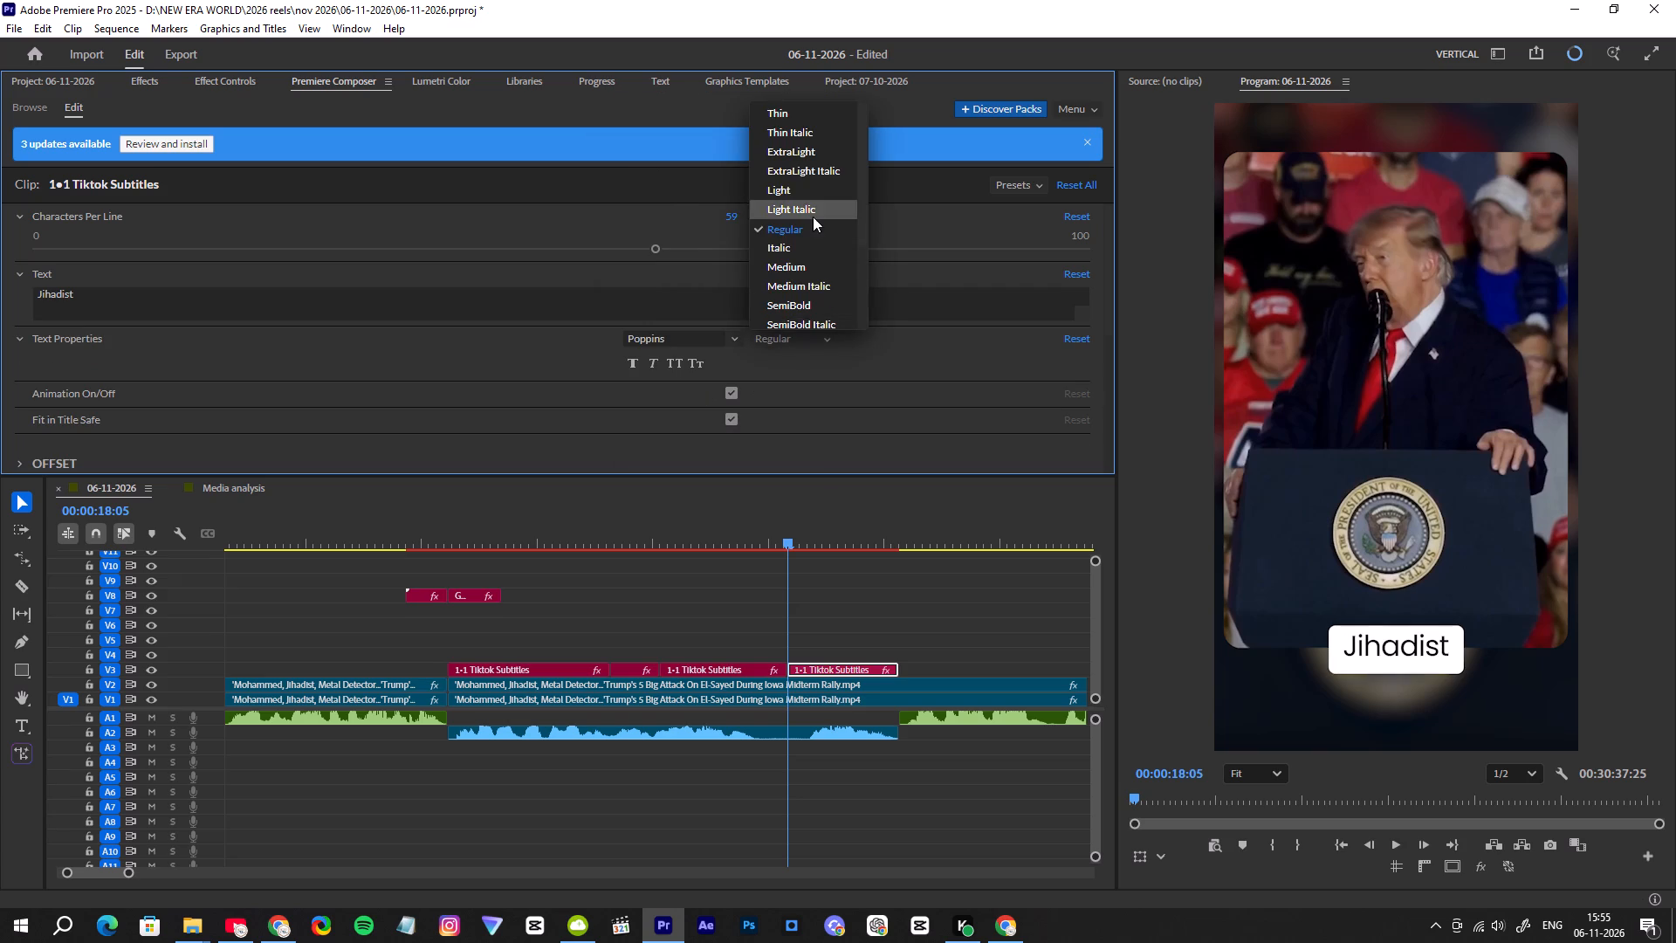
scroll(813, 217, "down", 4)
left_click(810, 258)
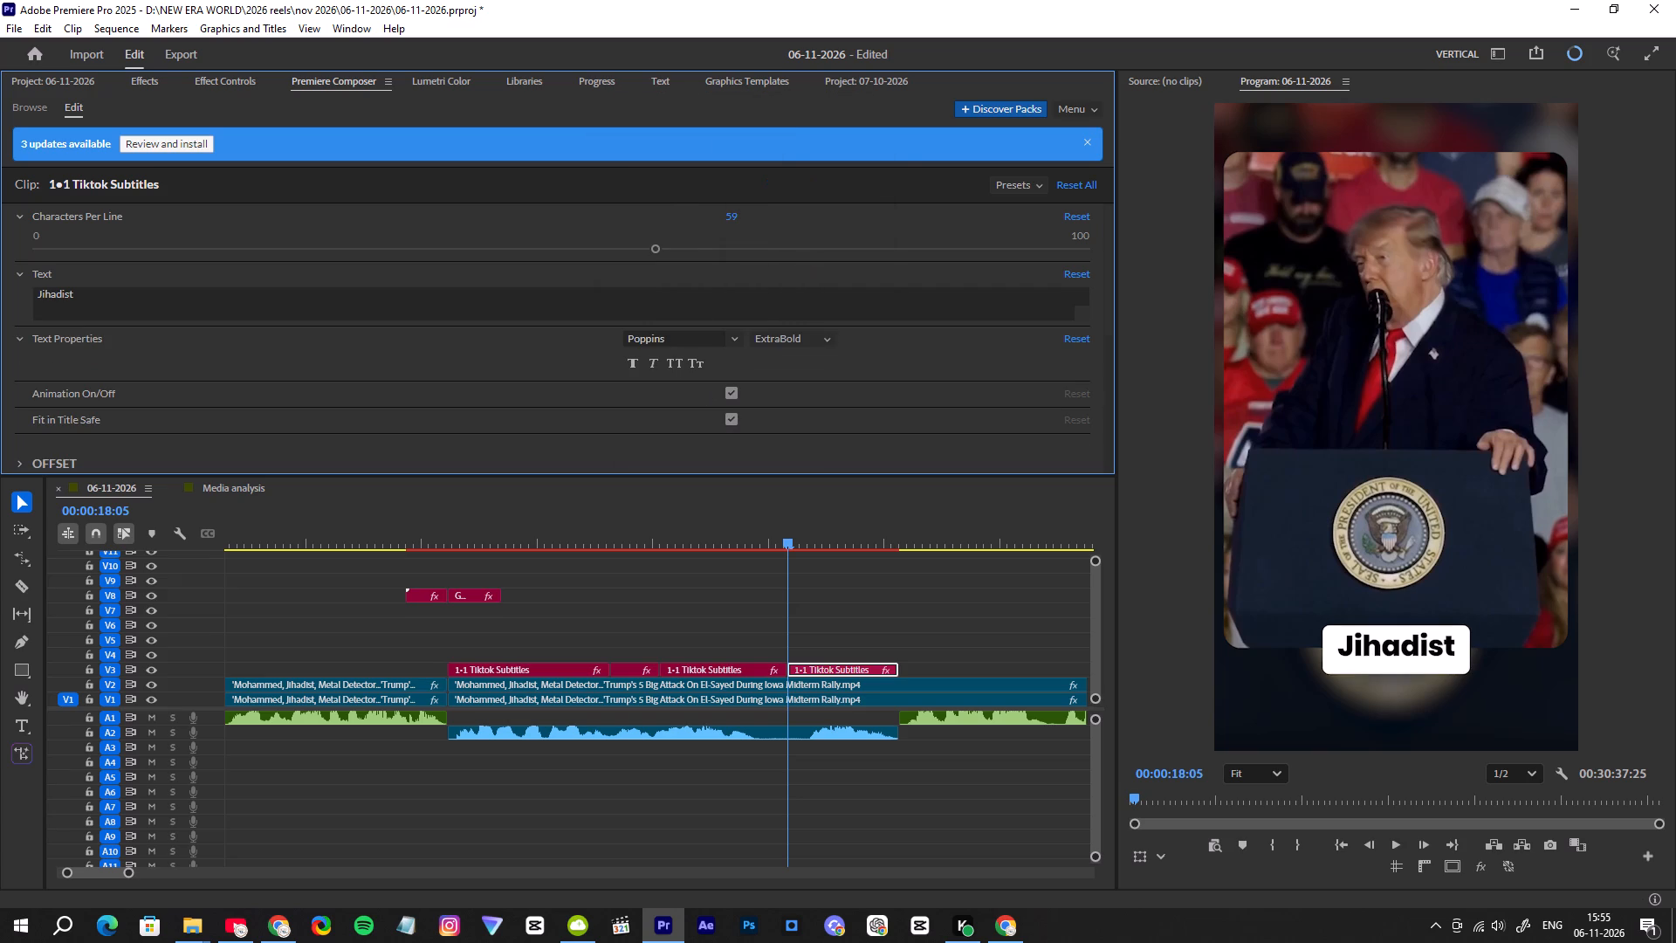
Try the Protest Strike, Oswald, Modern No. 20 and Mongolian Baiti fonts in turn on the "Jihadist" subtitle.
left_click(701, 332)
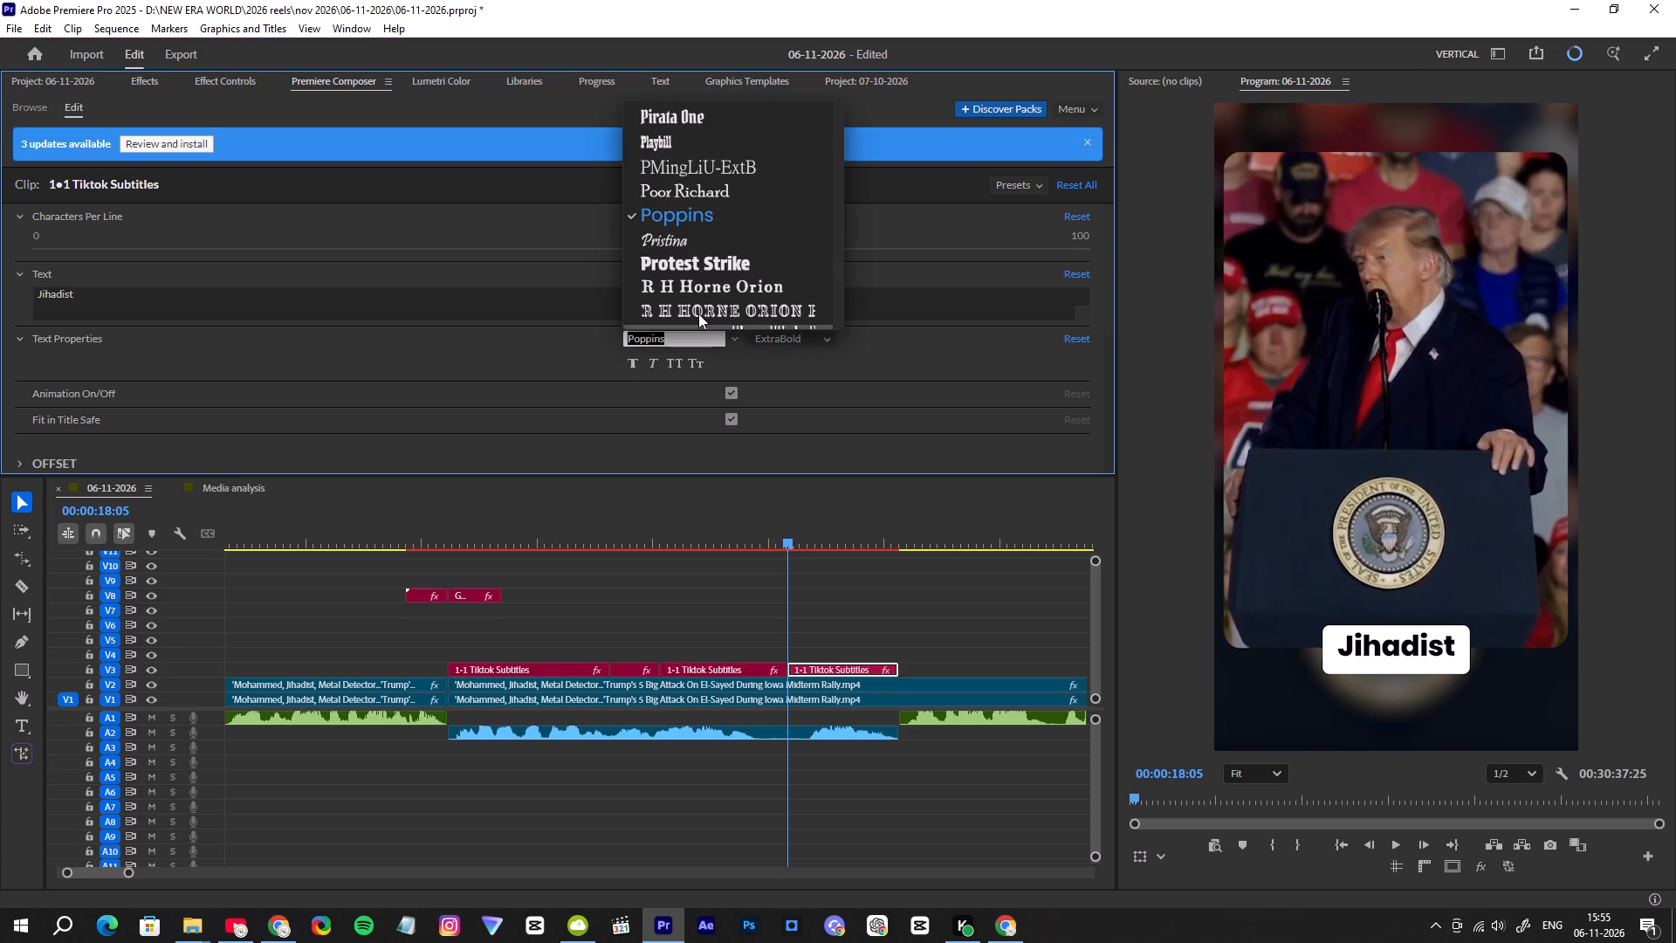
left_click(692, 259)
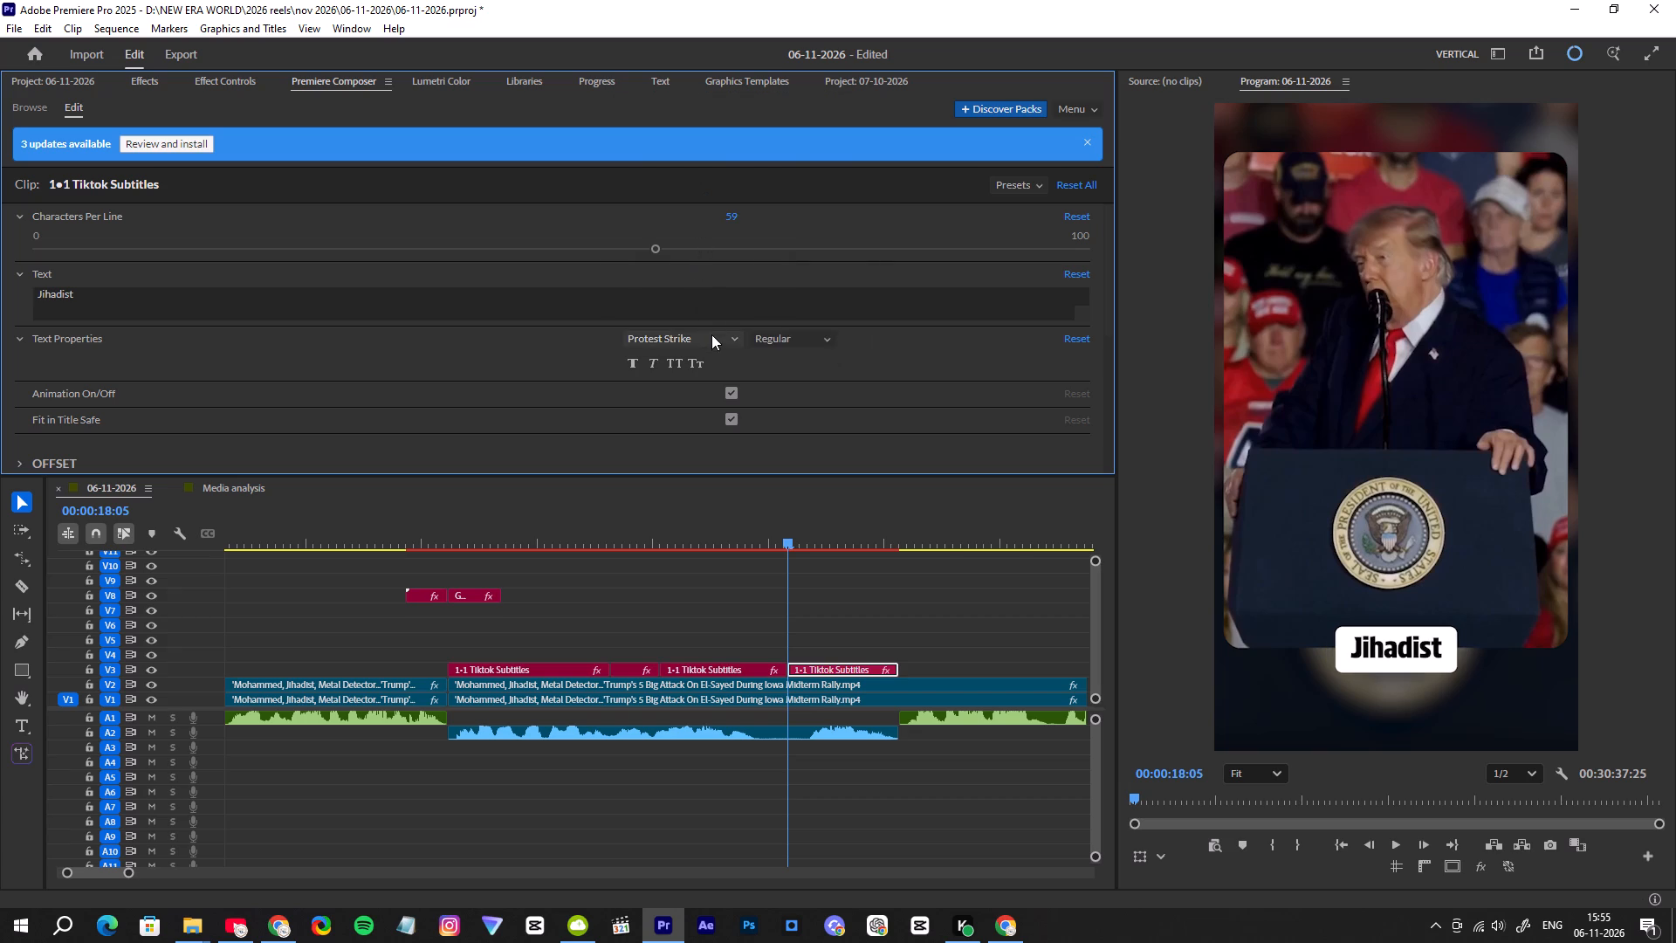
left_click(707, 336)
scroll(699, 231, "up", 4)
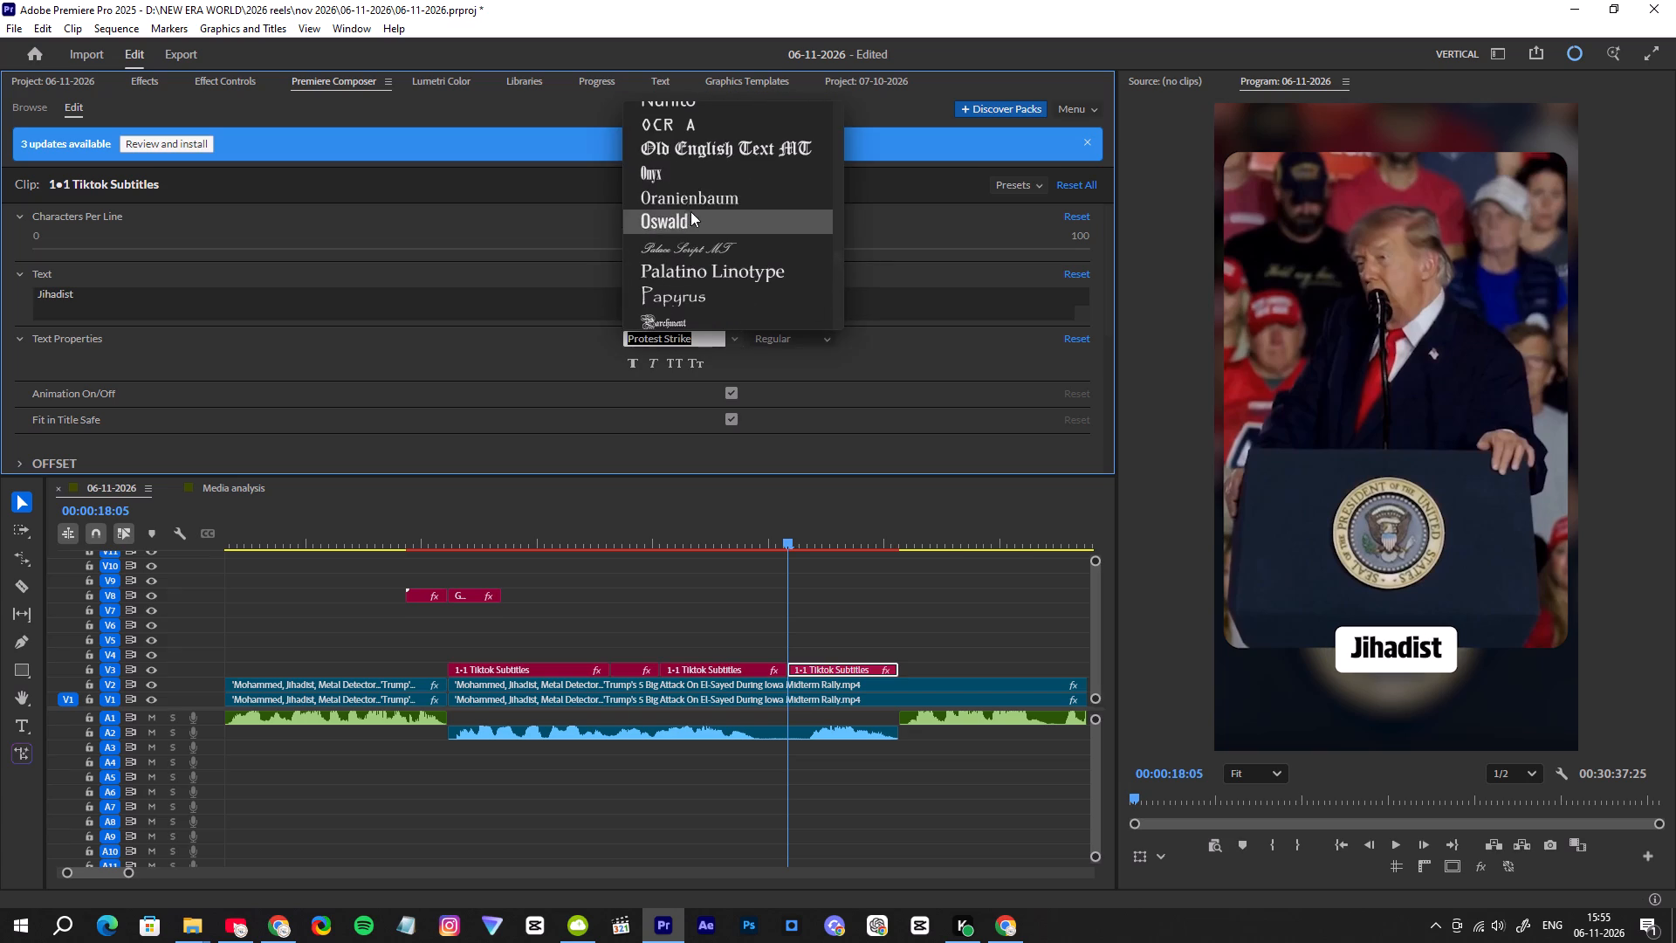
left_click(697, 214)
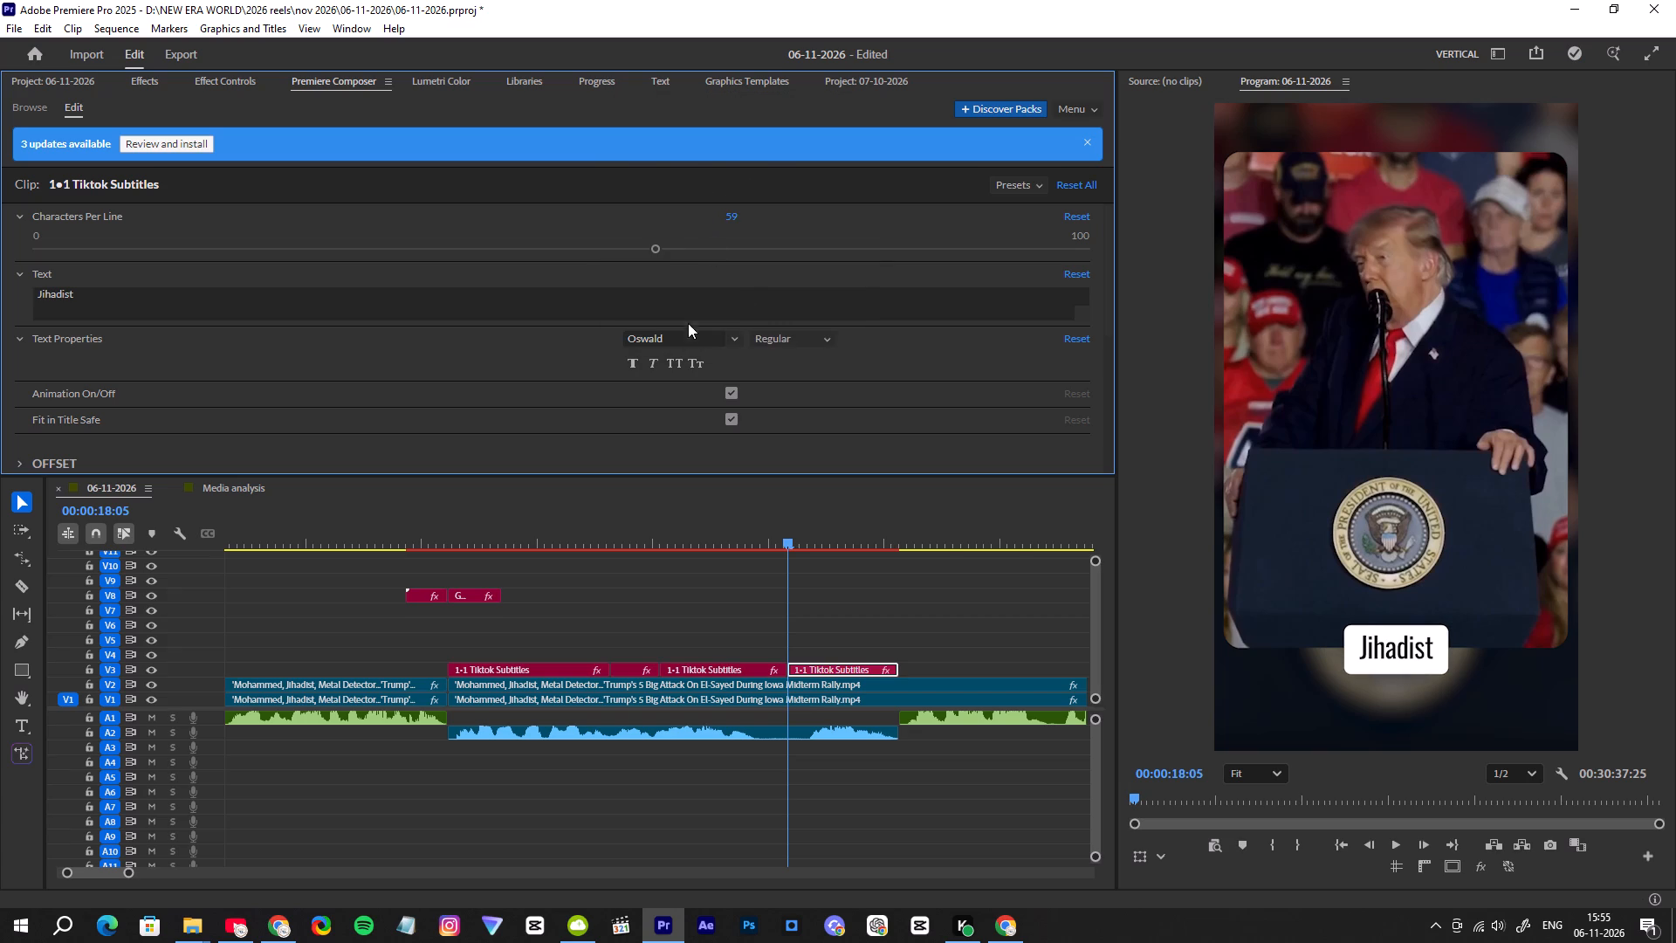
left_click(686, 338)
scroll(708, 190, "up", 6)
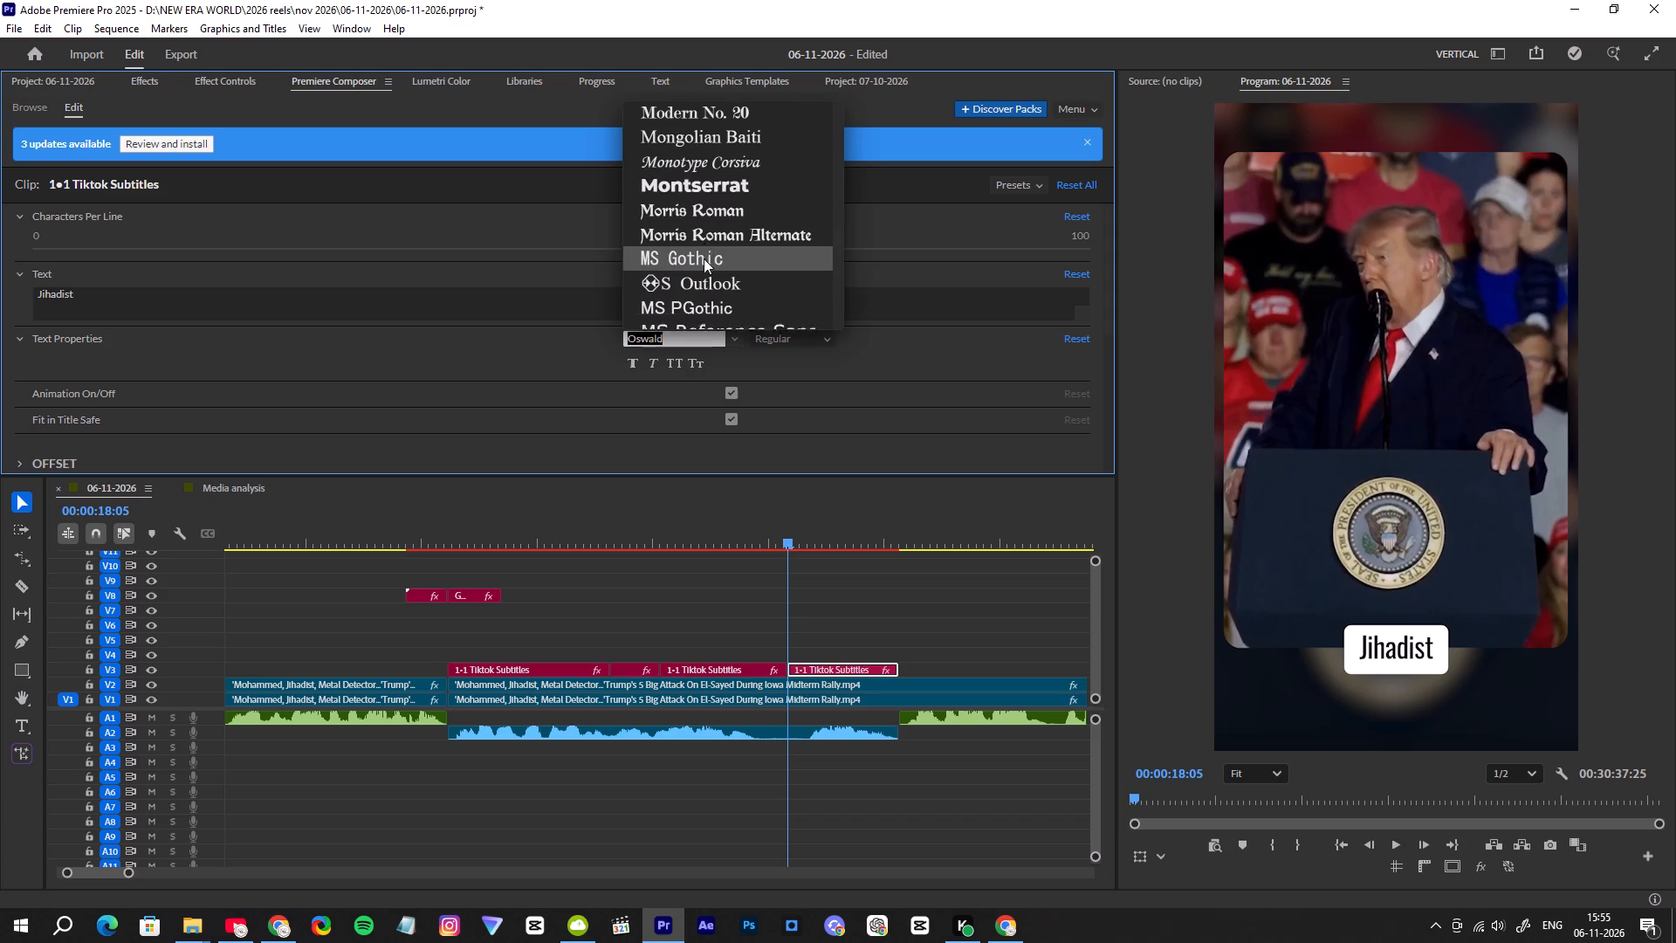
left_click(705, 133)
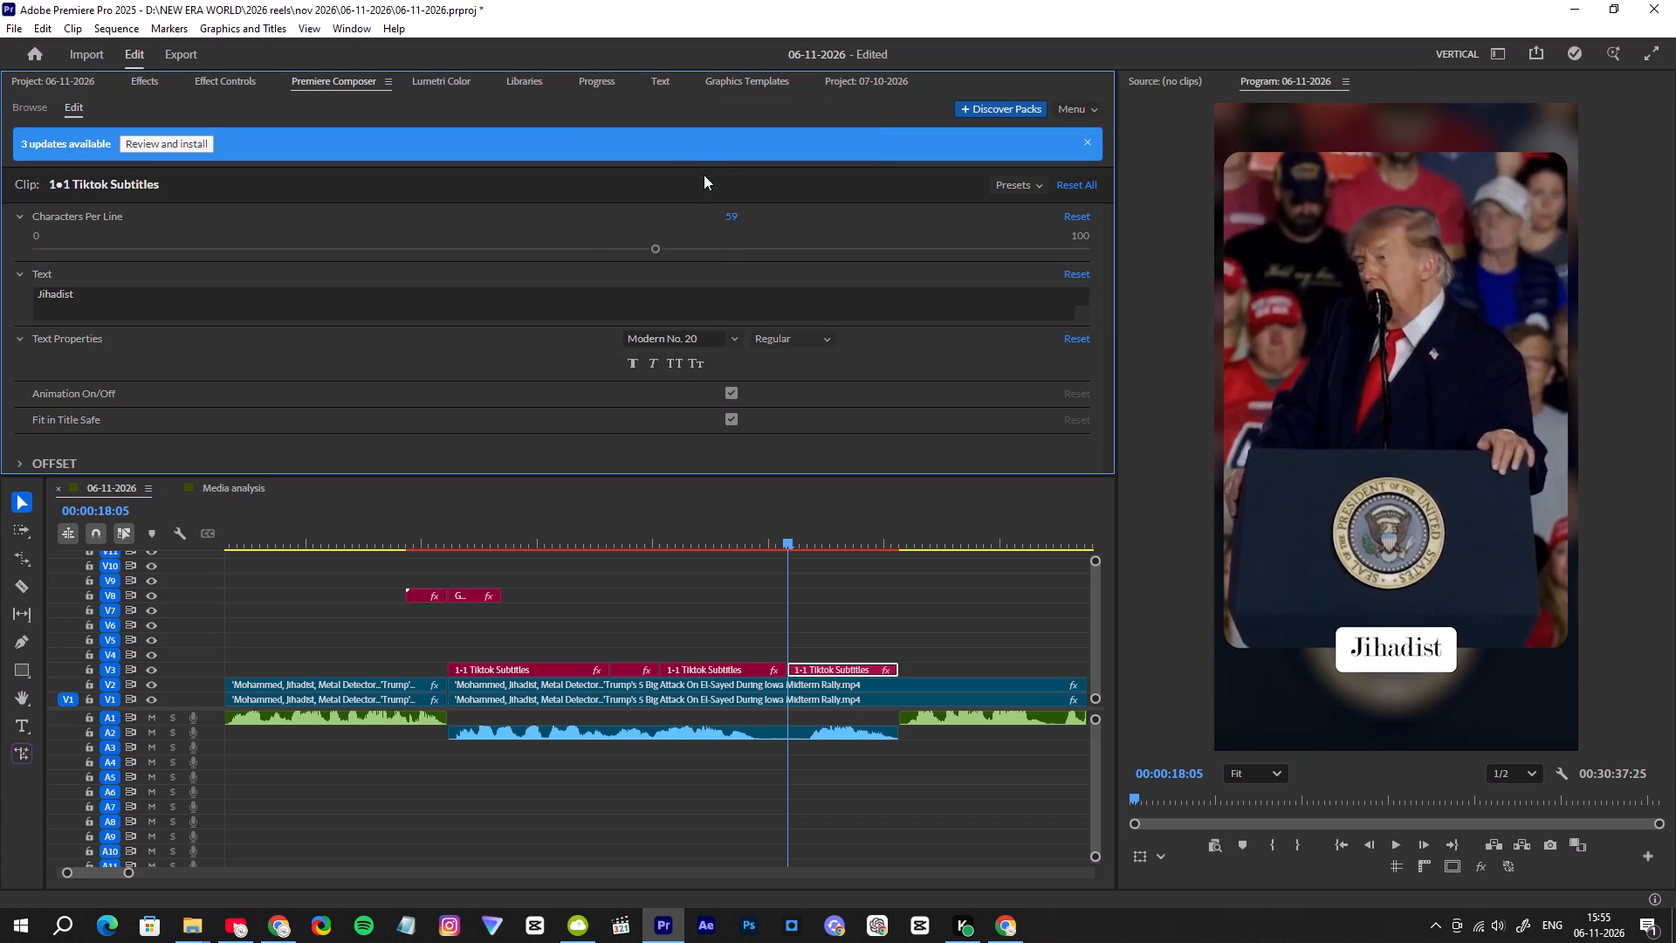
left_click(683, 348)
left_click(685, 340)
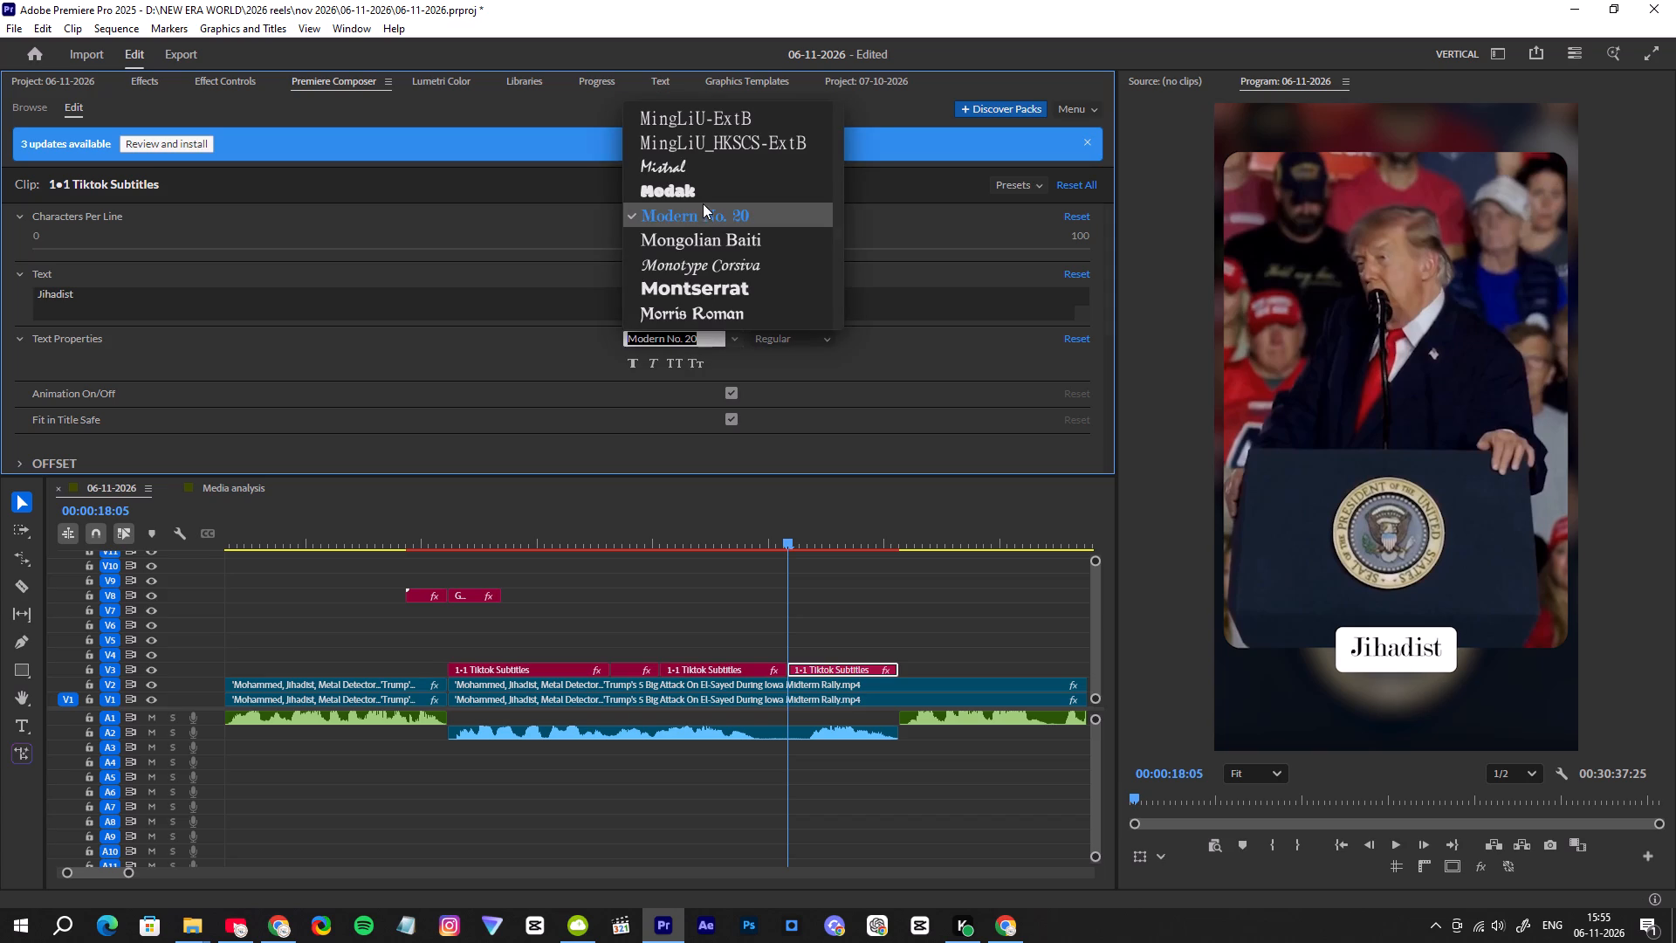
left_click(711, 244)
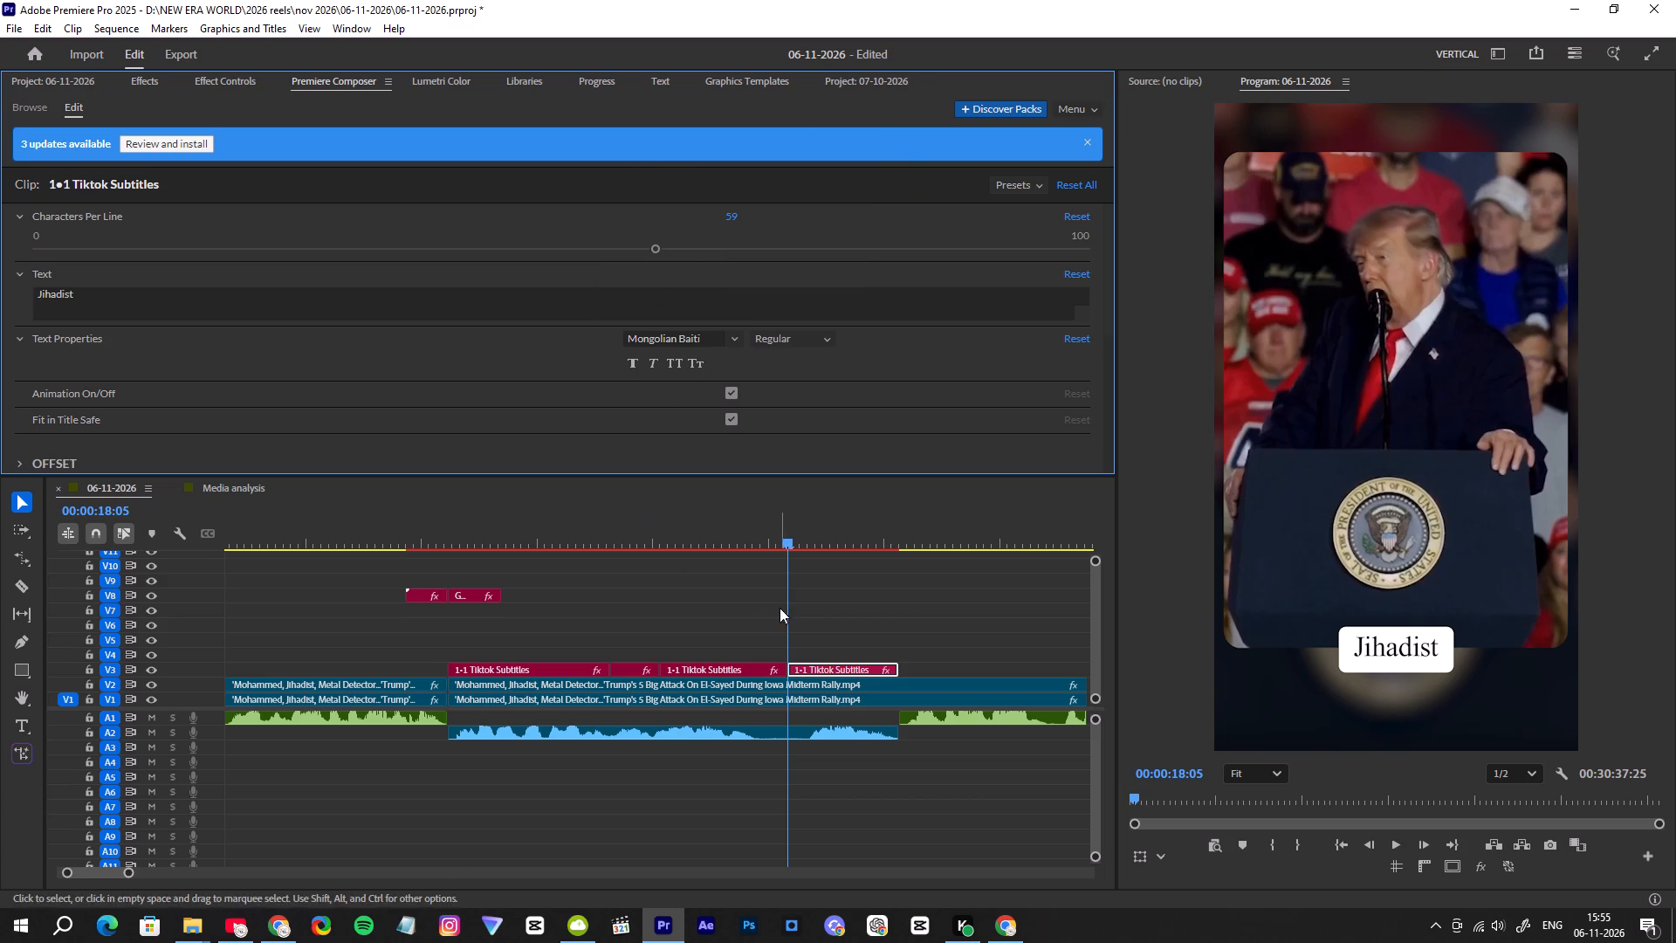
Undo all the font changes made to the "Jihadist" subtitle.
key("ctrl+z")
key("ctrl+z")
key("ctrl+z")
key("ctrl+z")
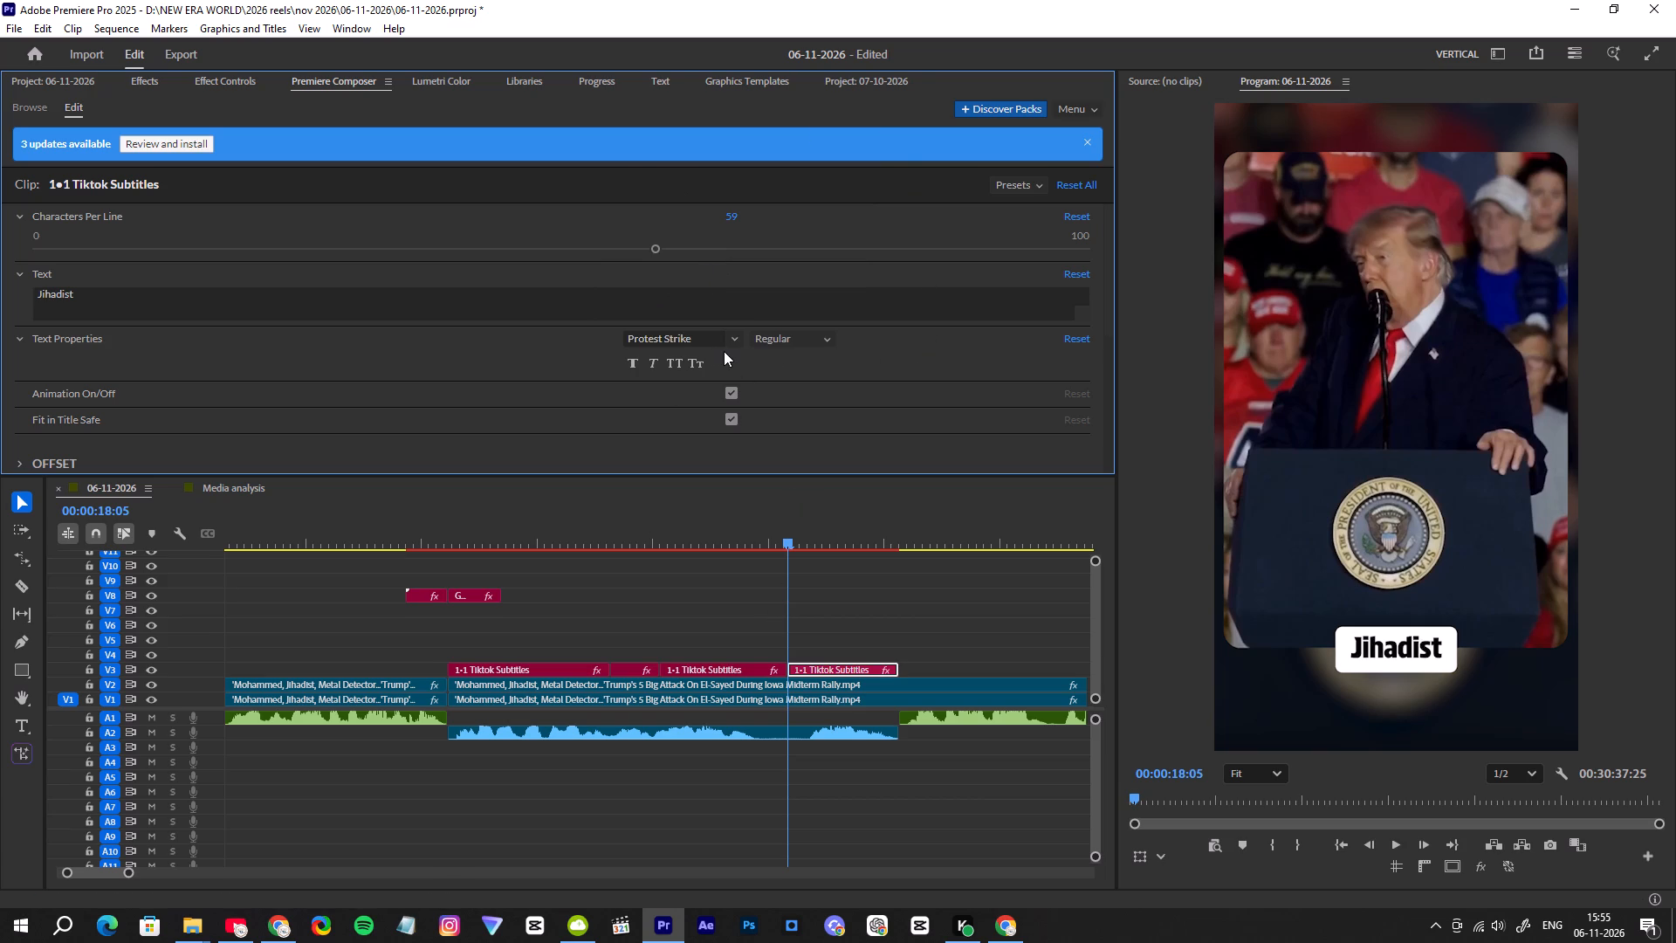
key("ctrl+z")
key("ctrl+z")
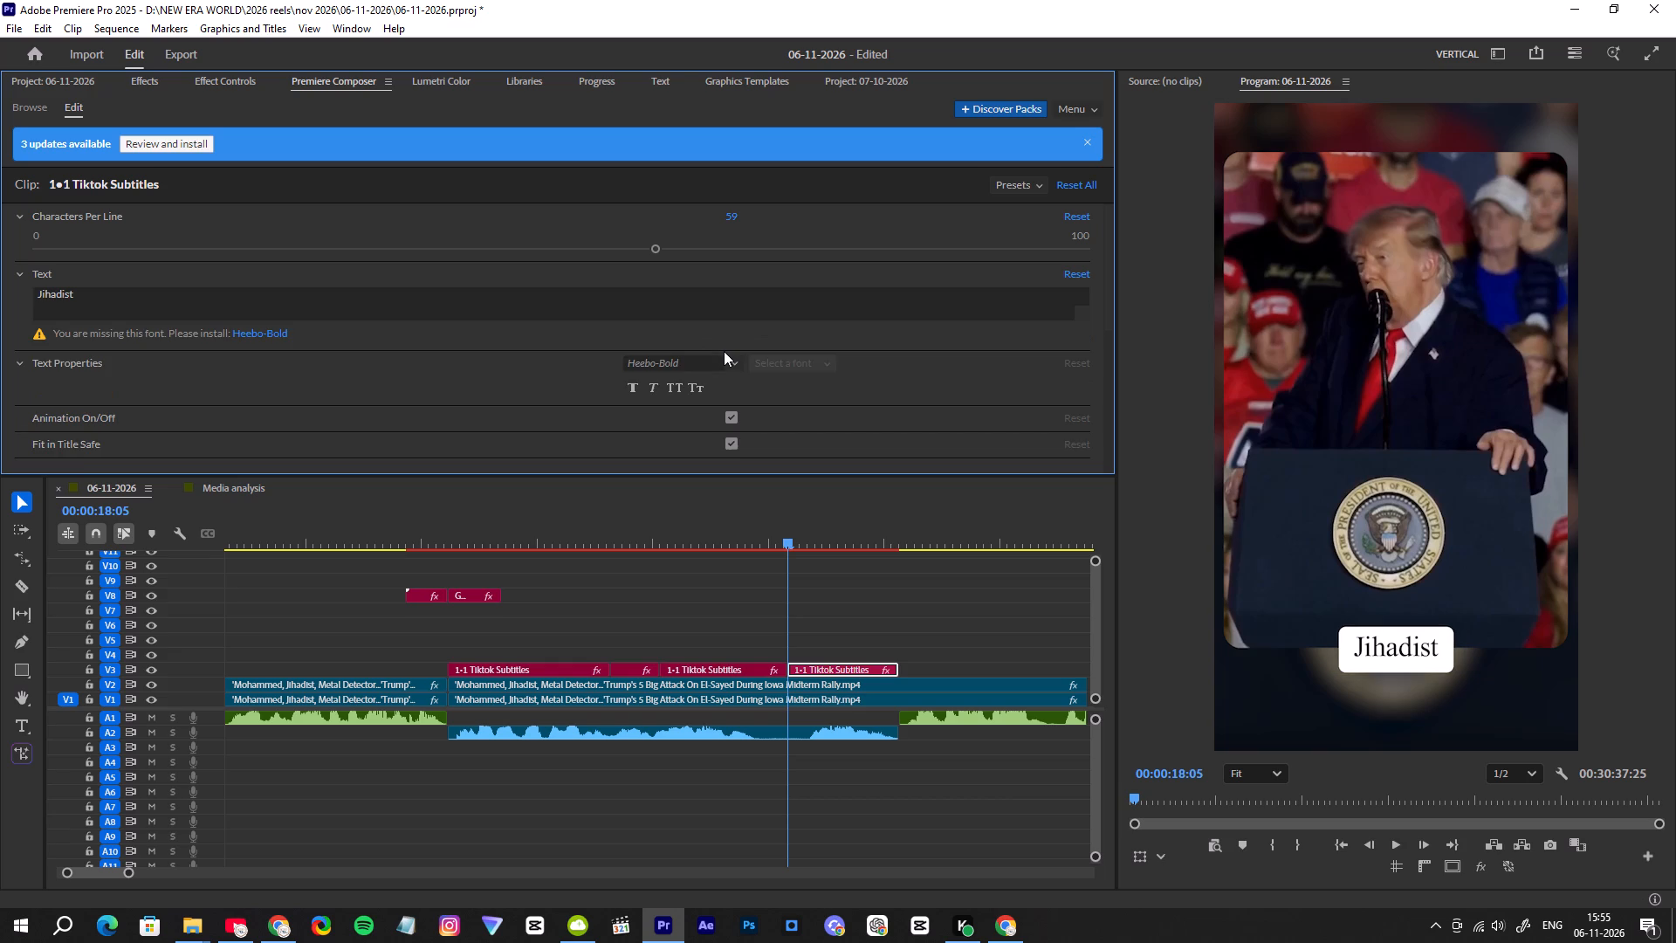
Play back the Trump subtitles against the speech and trim the start of the "Jihadist" clip to about 00:00:18:11.
left_click_drag(739, 528, 710, 534)
key("space")
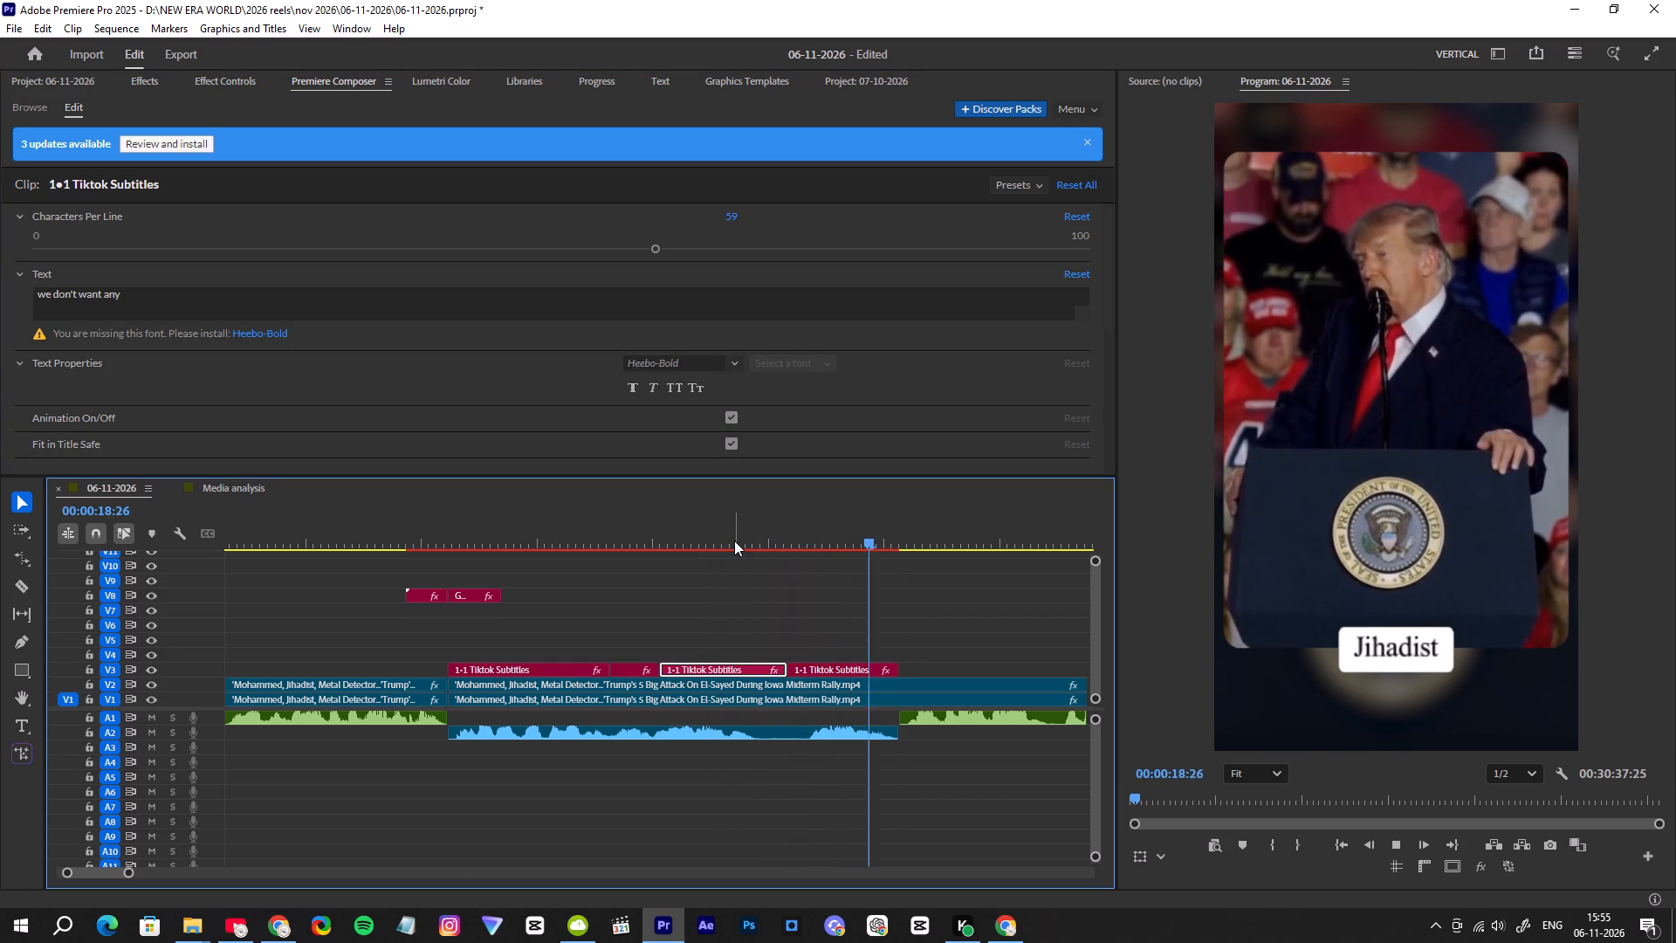
key("space")
left_click_drag(800, 534, 553, 580)
key("space")
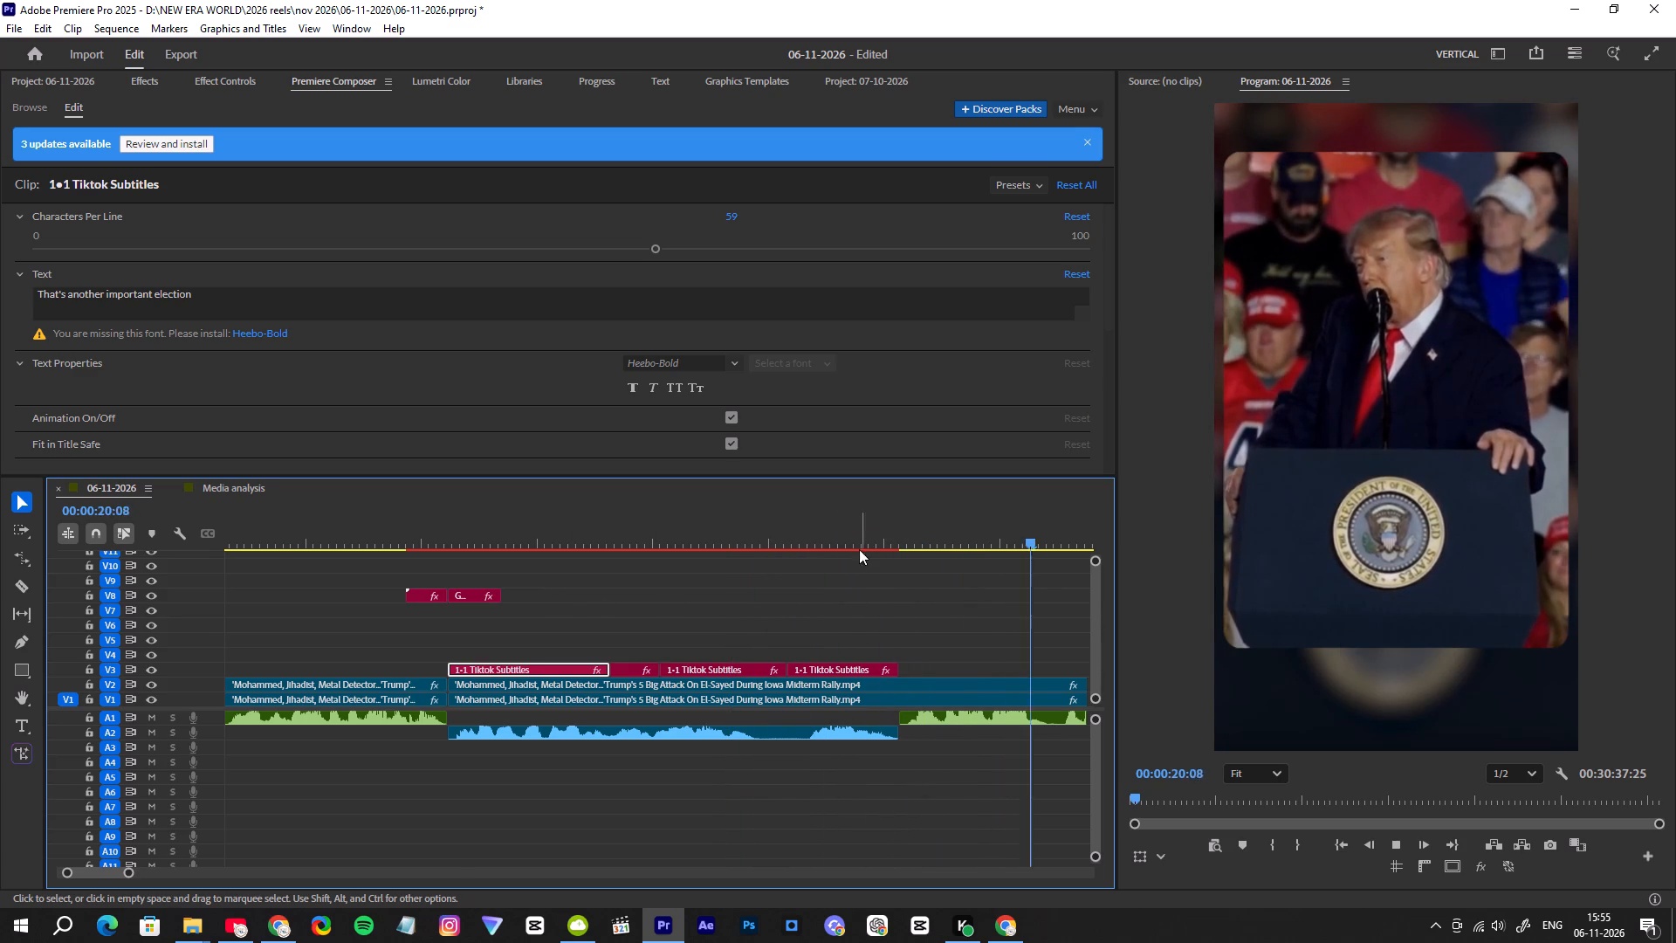
left_click_drag(848, 533, 793, 548)
key("space")
key("space")
left_click_drag(828, 537, 811, 554)
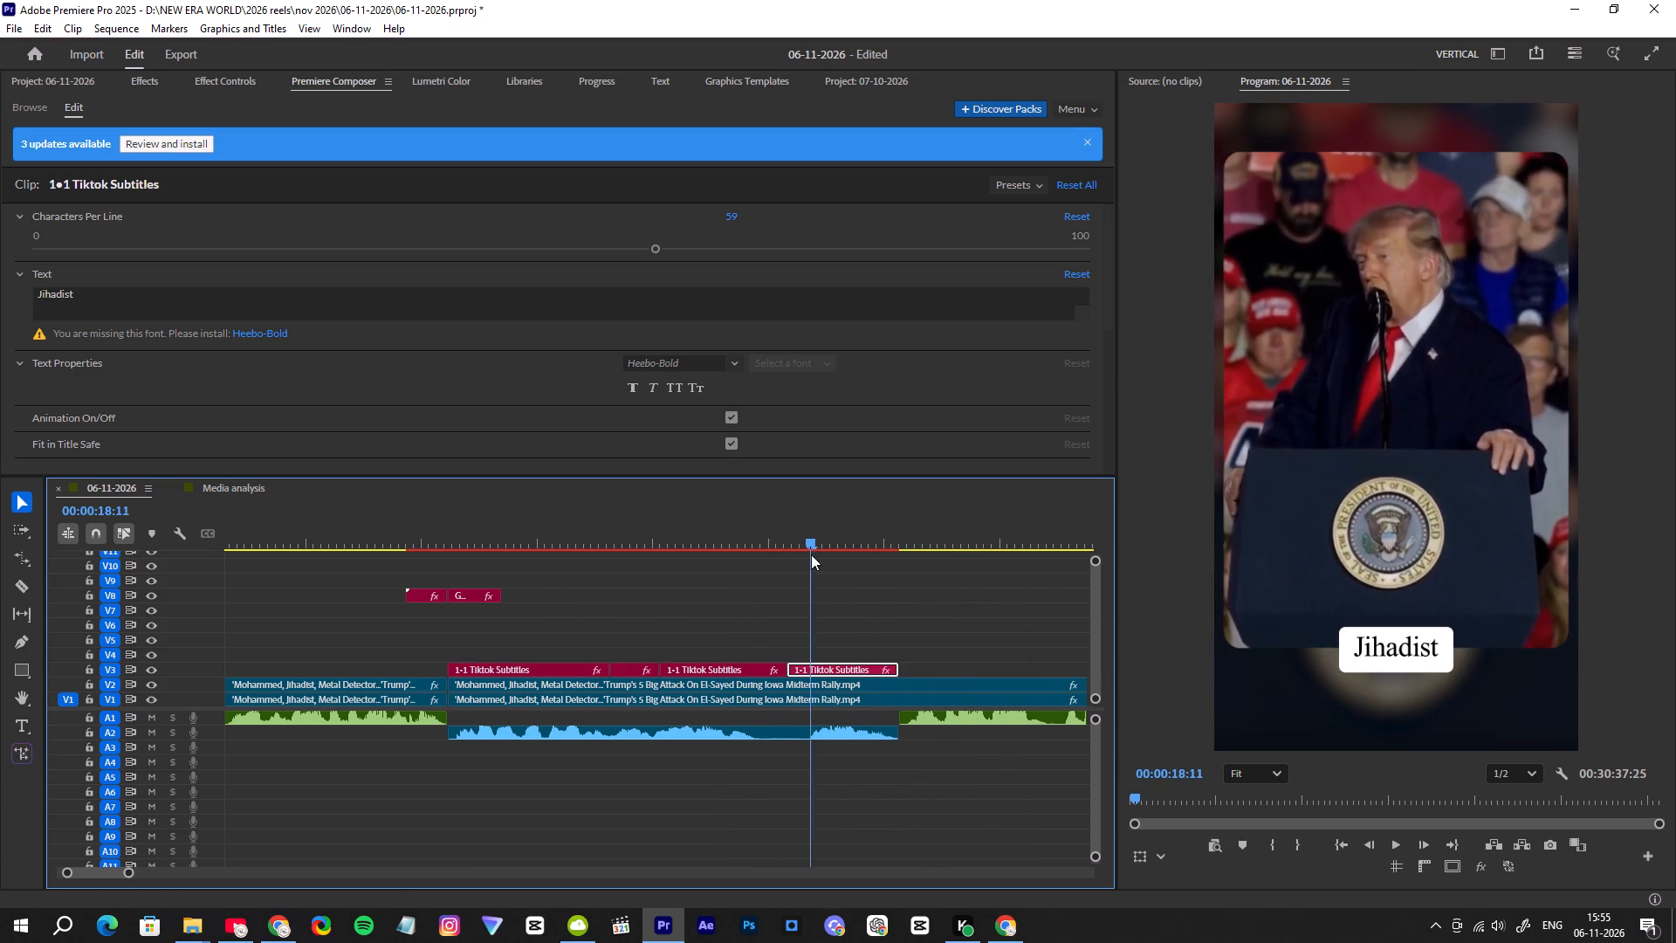
left_click_drag(811, 554, 809, 557)
left_click_drag(790, 667, 811, 677)
Play back the trimmed "Jihadist" subtitle and review the rest of the reel into the El-Sayed response segment.
left_click(796, 540)
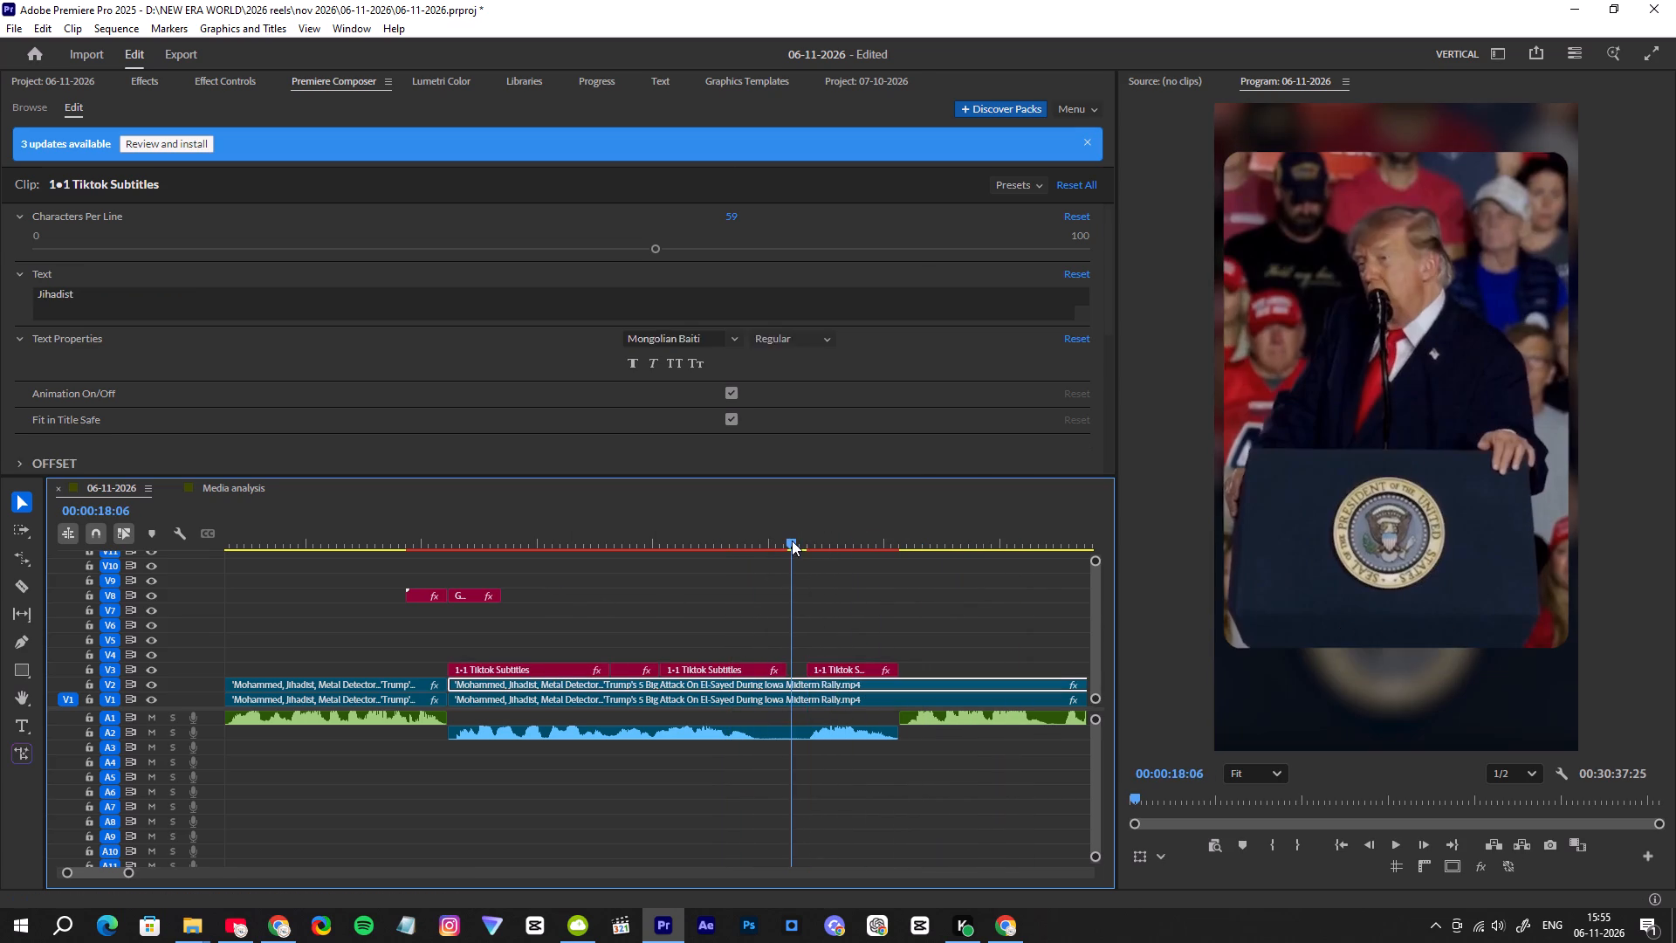
key("space")
key("space")
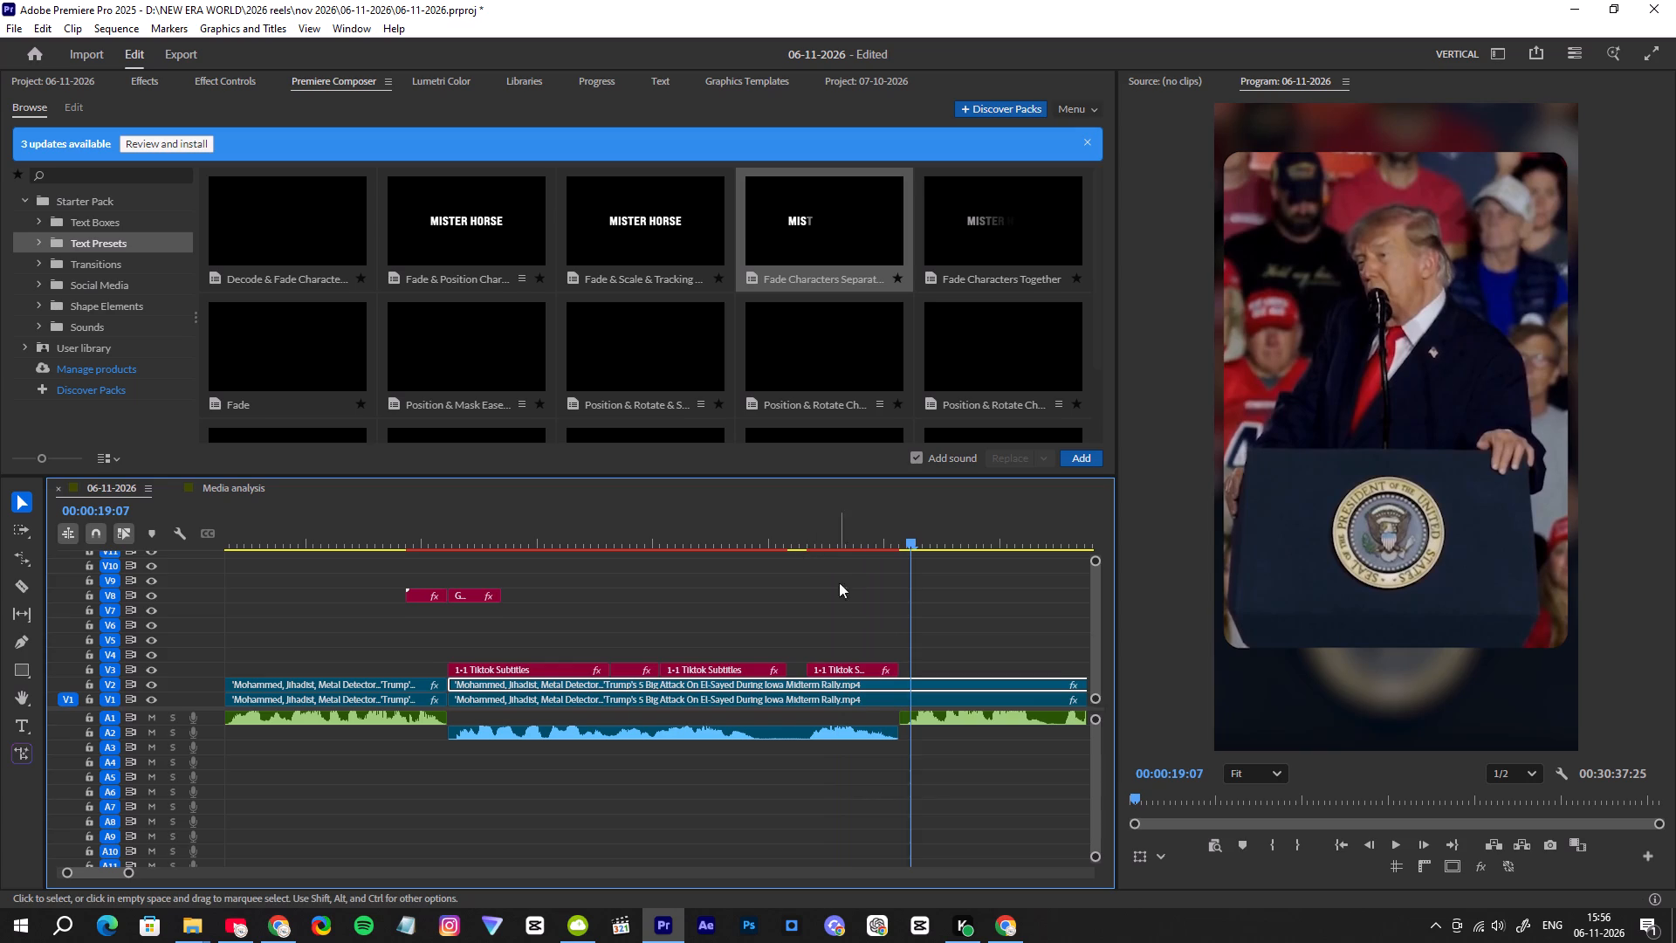
key("space")
left_click_drag(128, 871, 177, 878)
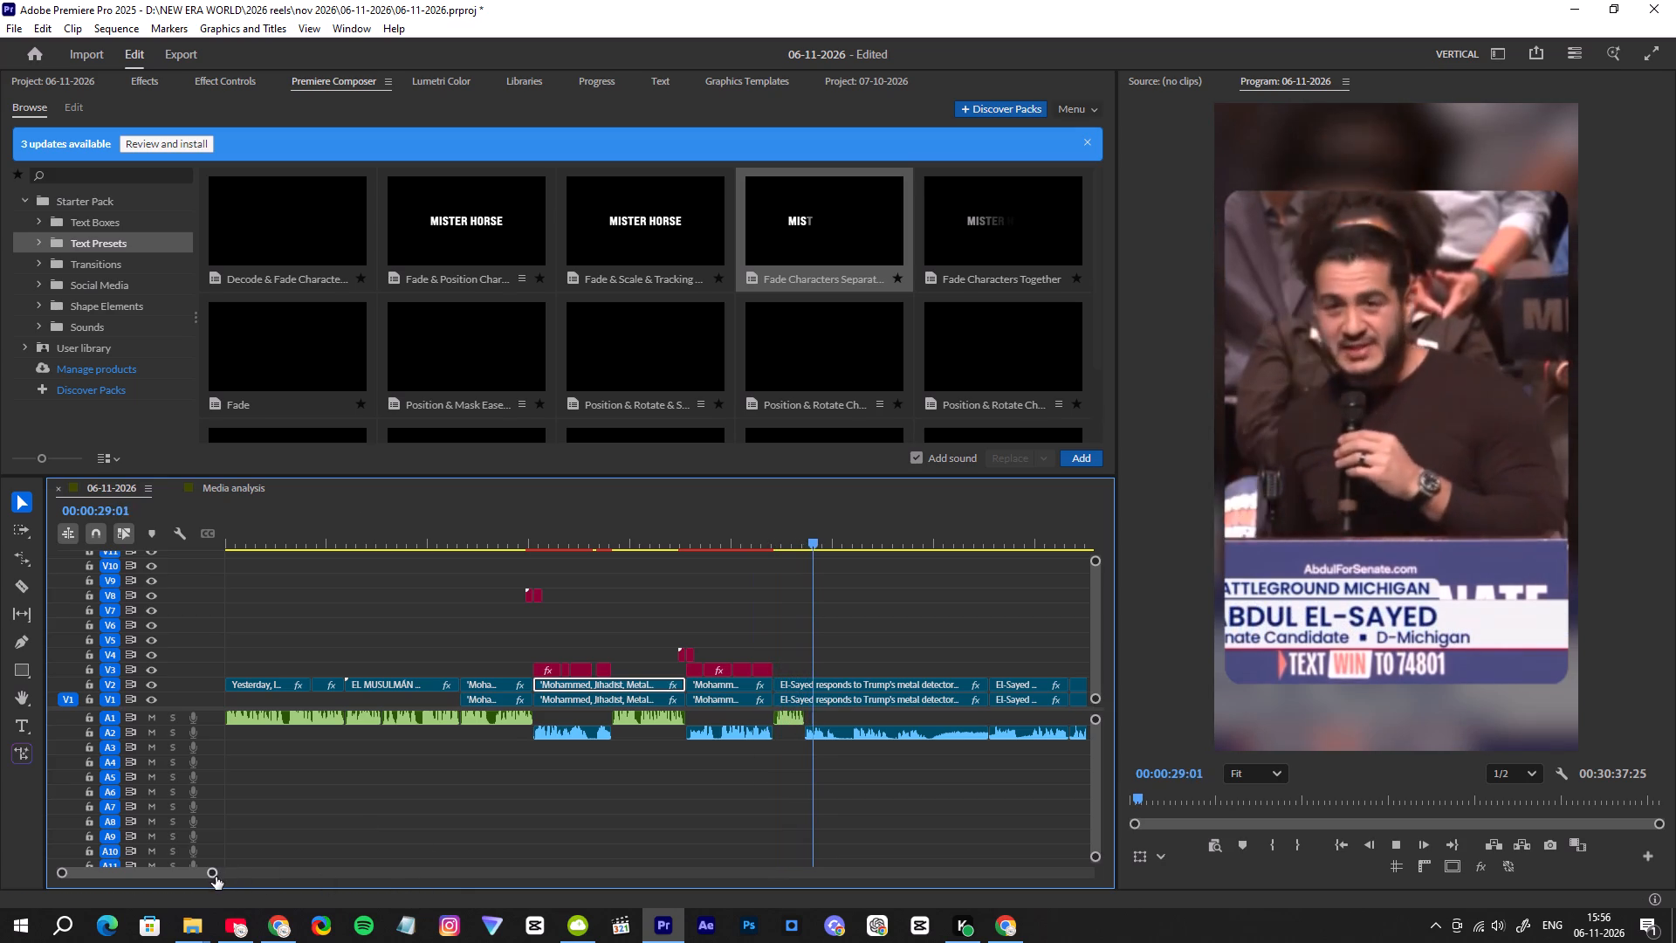
left_click_drag(214, 877, 237, 877)
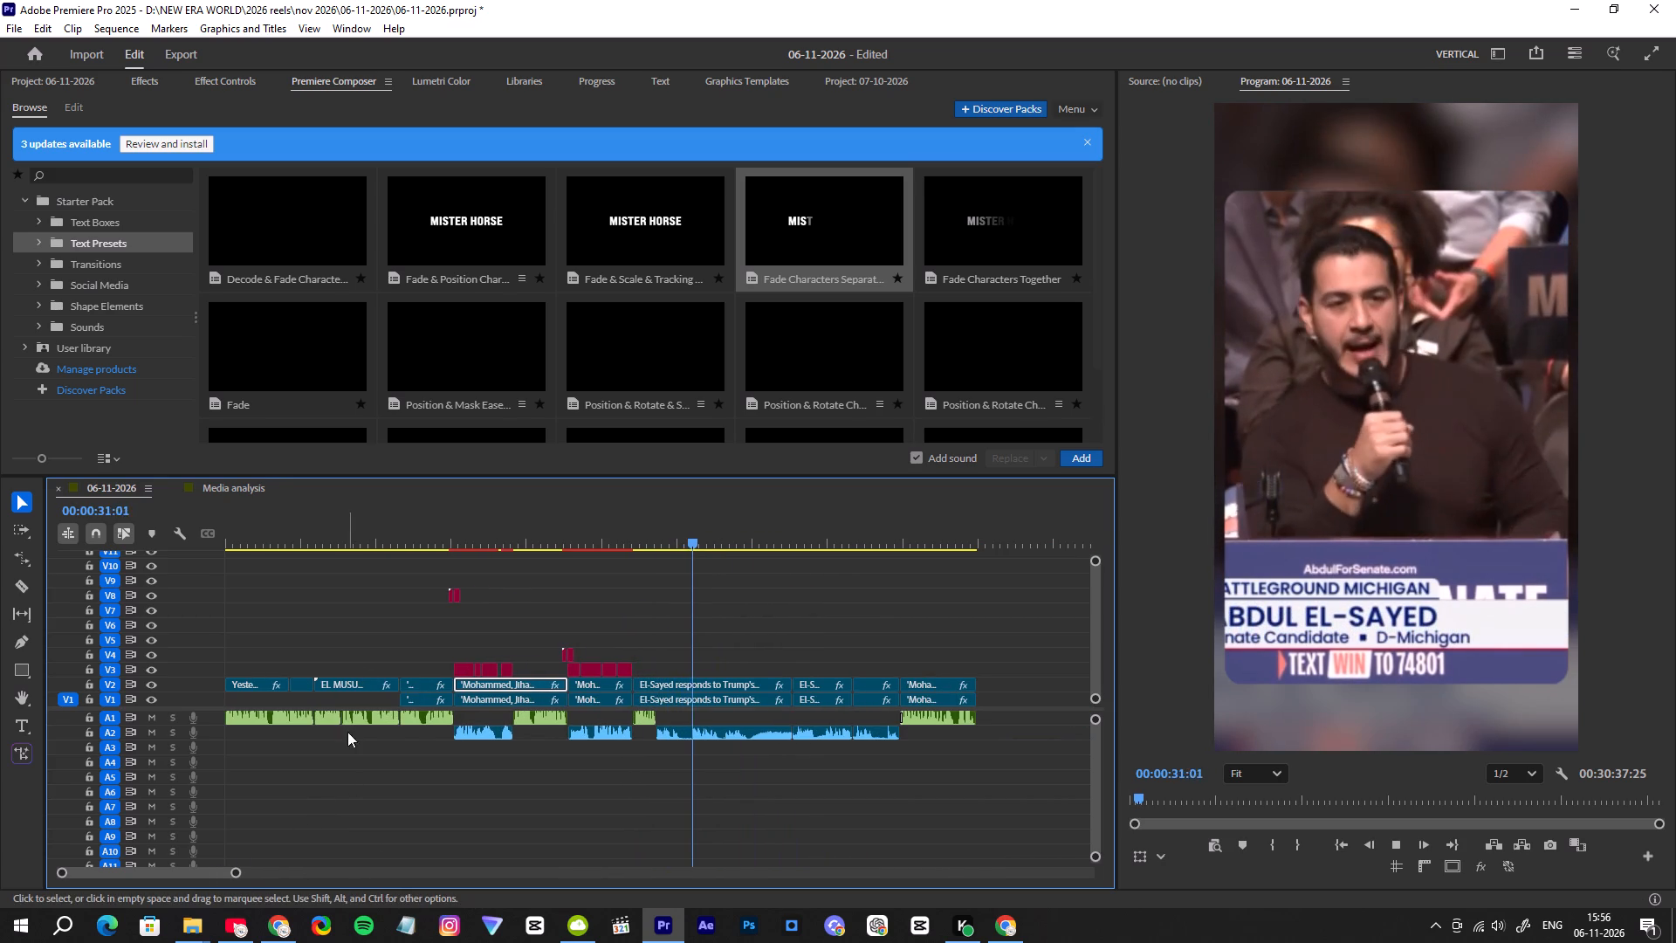
key("space")
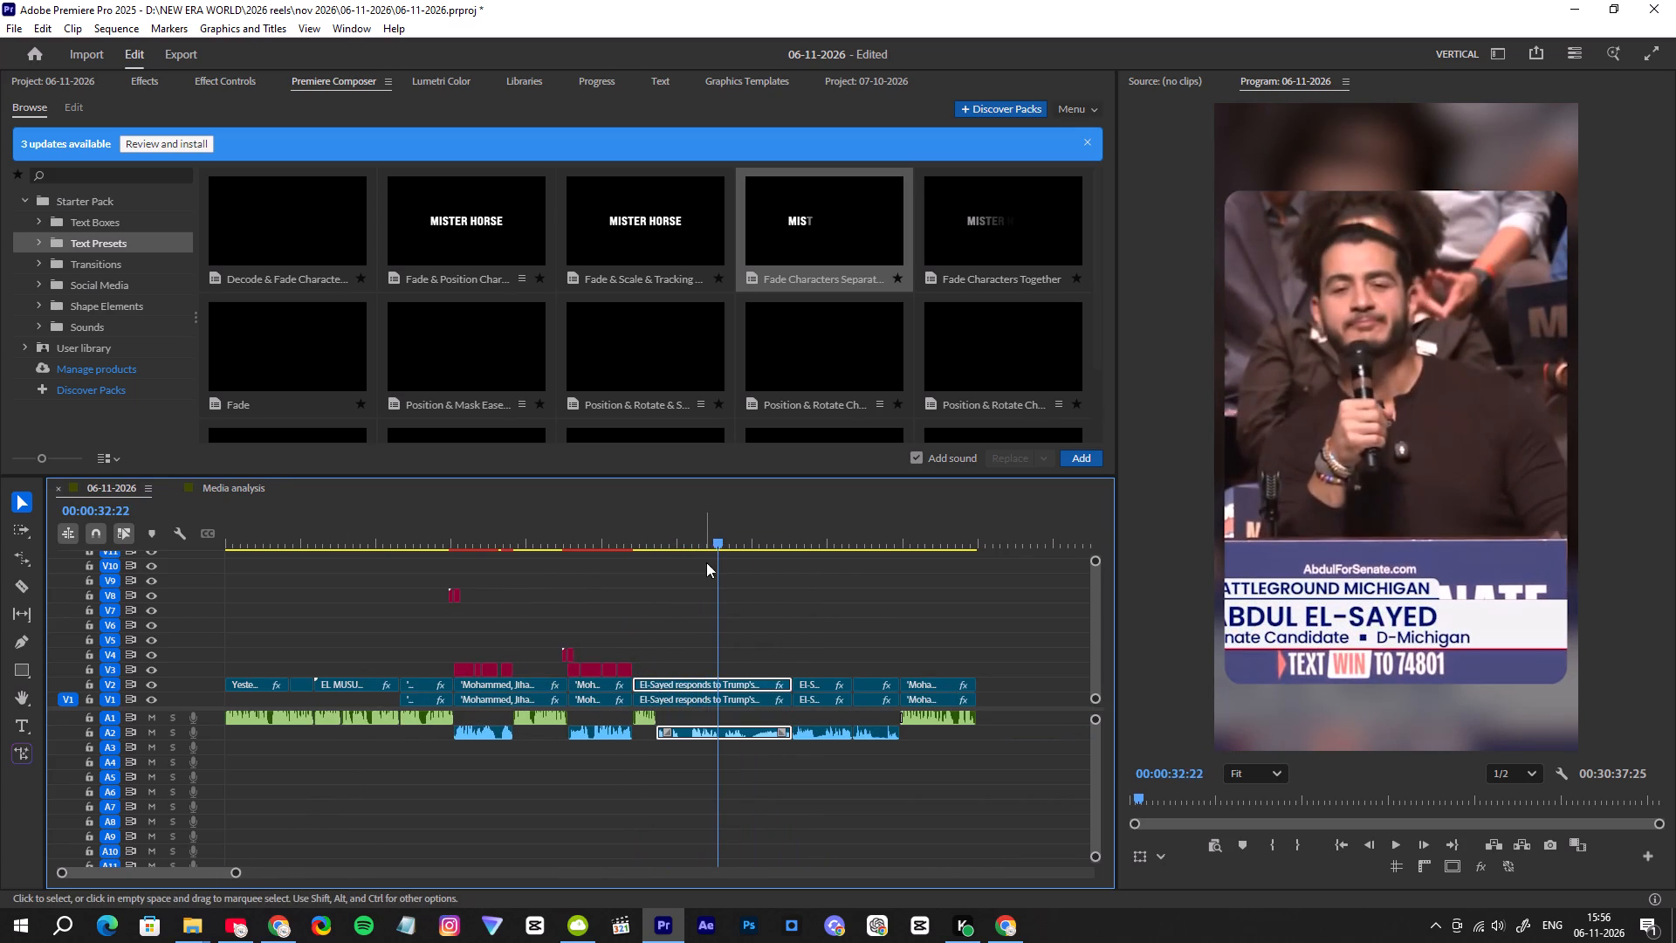
left_click_drag(709, 546, 691, 558)
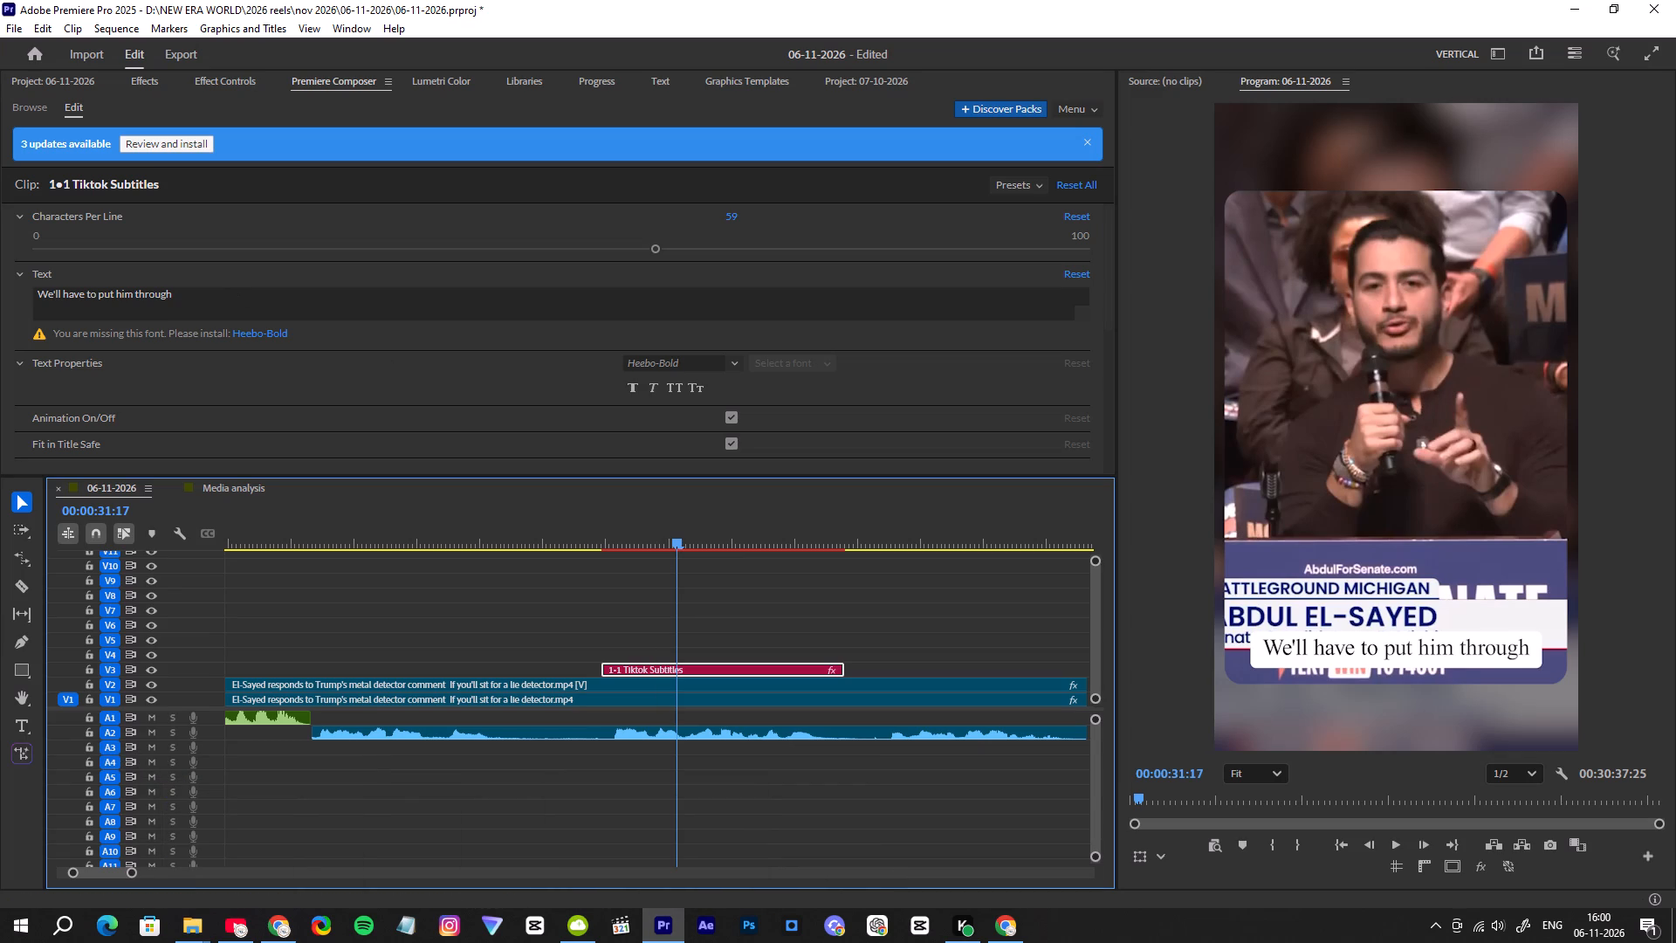
left_click(50, 293)
key("Right")
key("BackSpace")
key("BackSpace")
key("BackSpace")
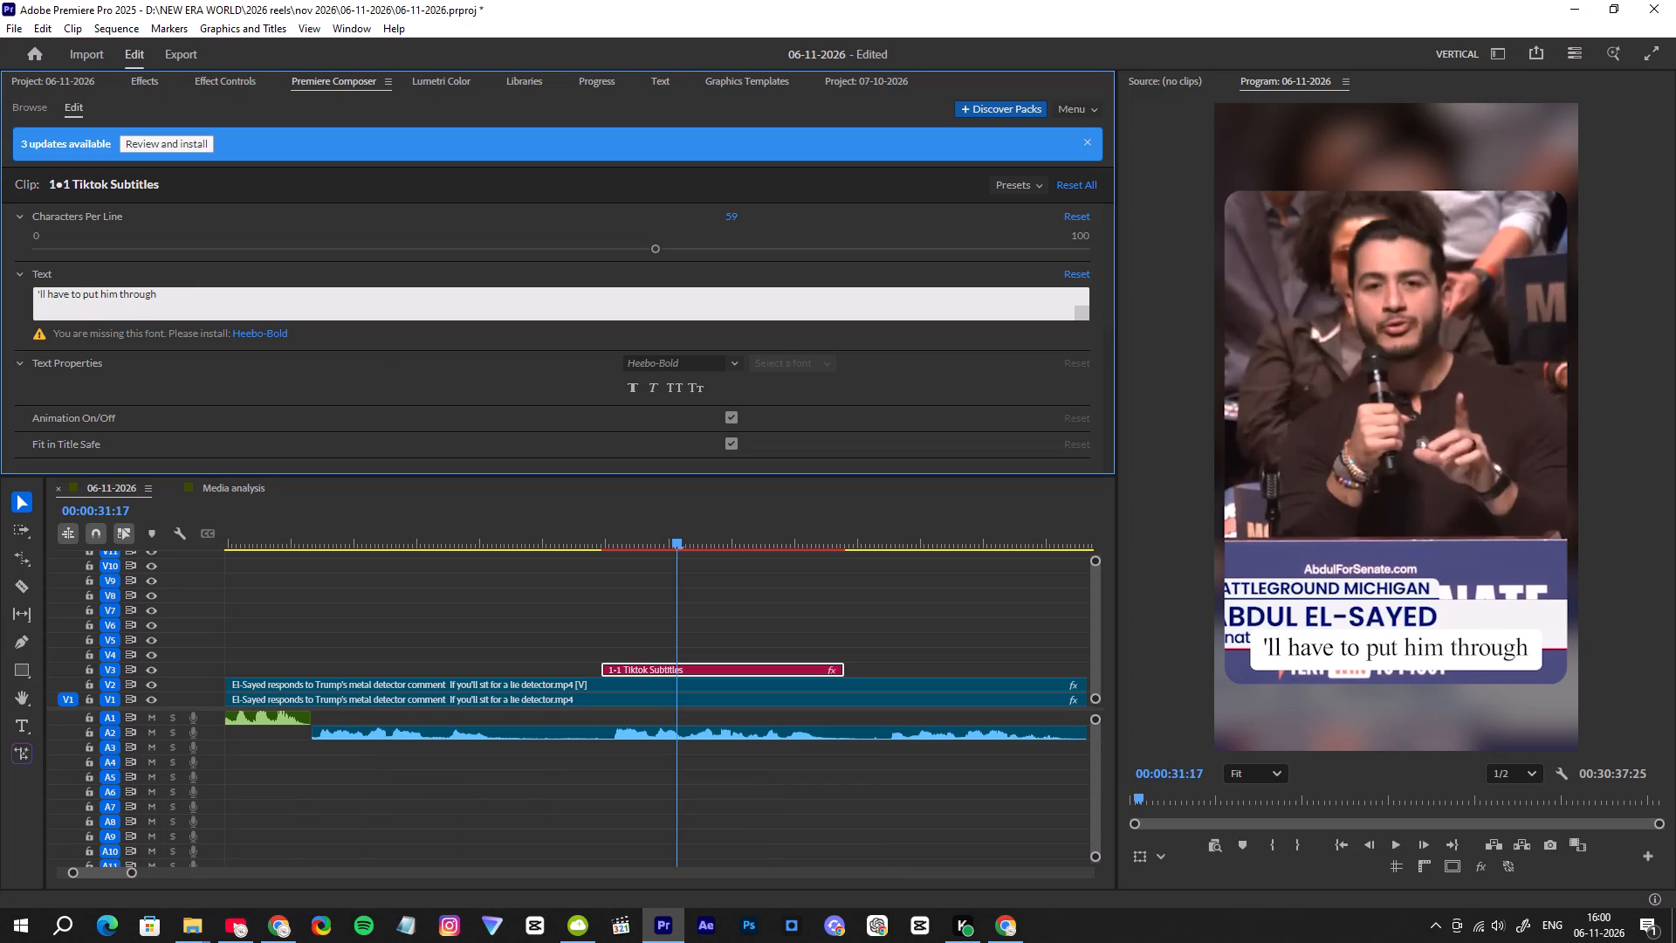
key("shift+i")
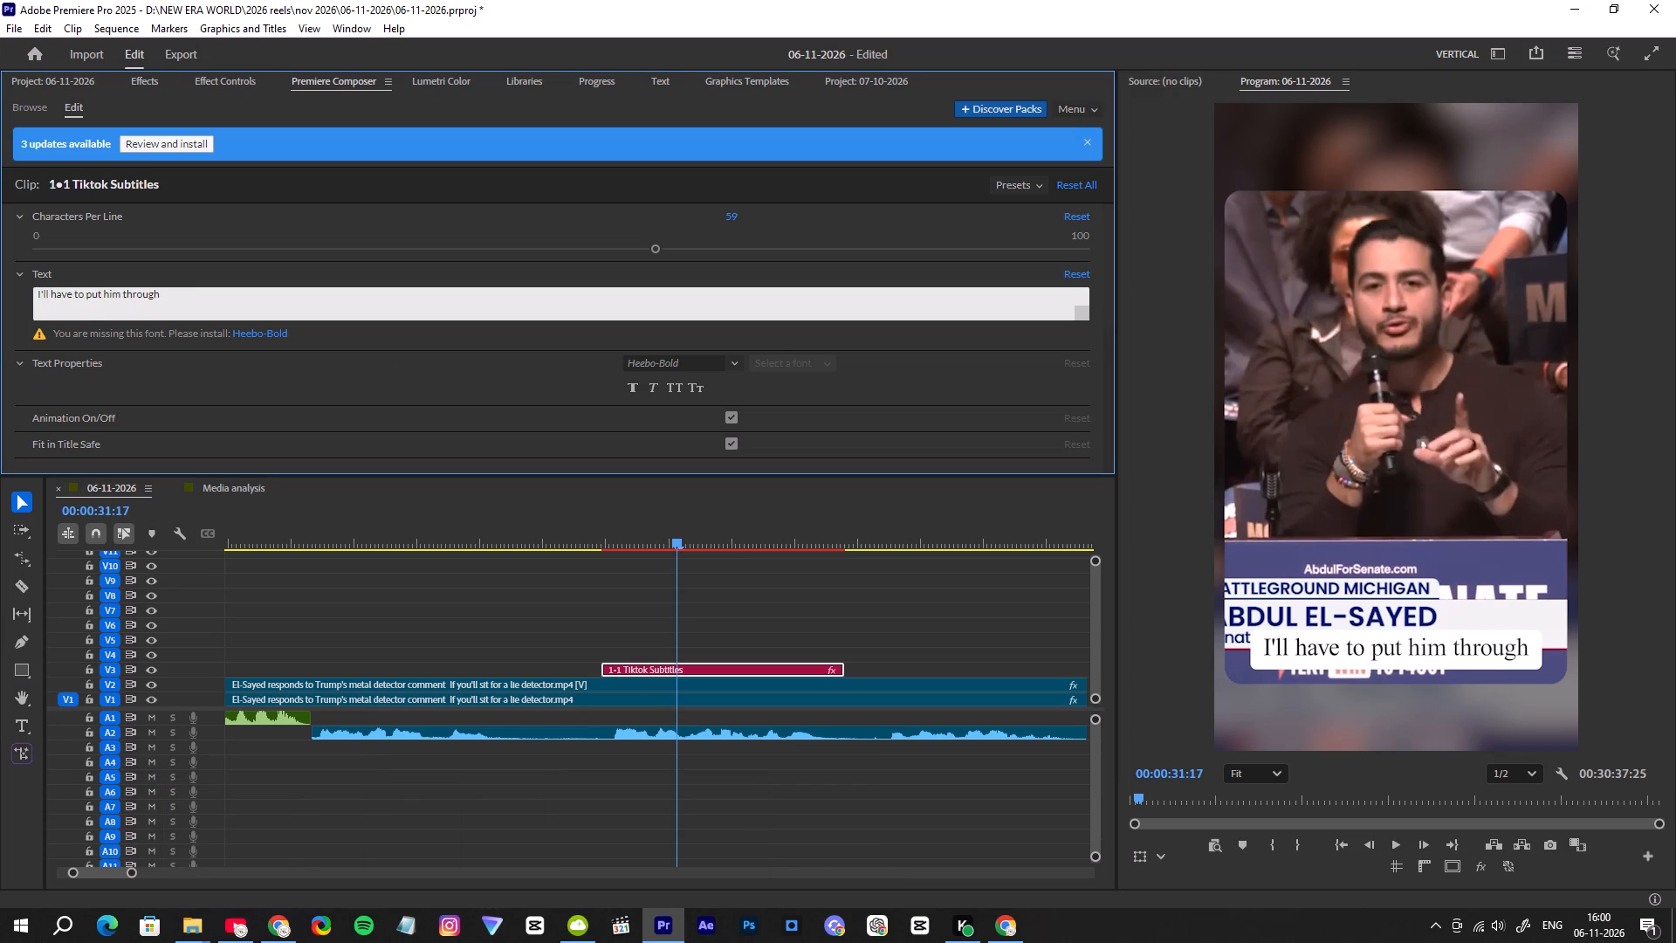
left_click_drag(184, 301, 55, 313)
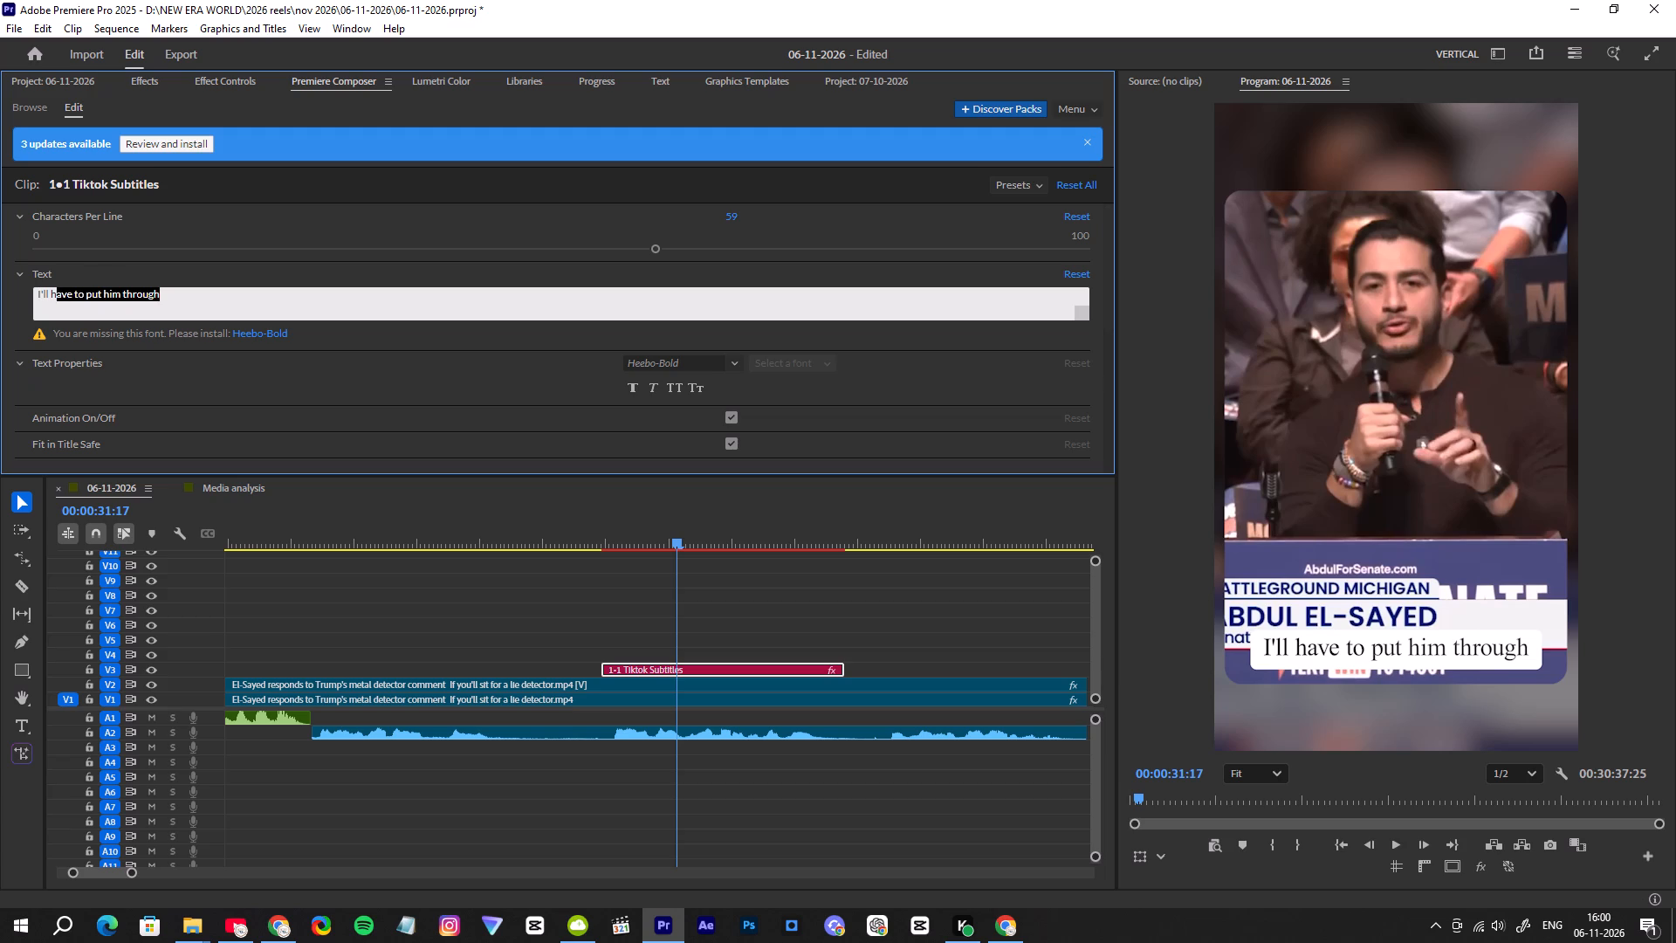
left_click_drag(55, 313, 52, 314)
type("go th")
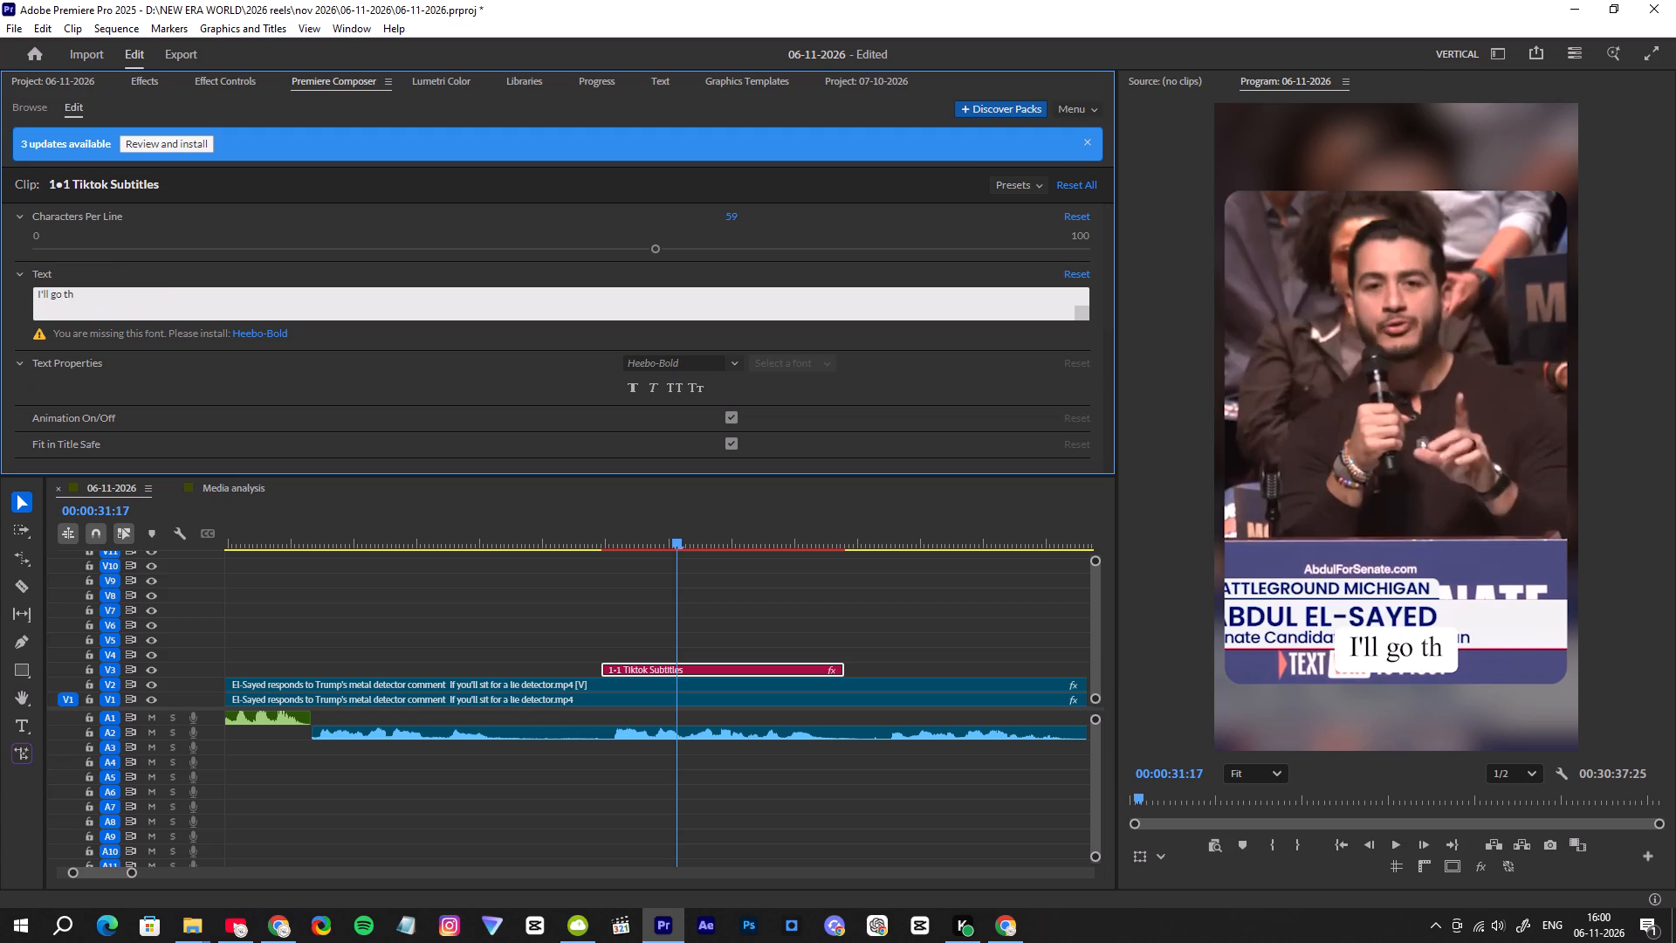
type("or")
key("BackSpace")
key("BackSpace")
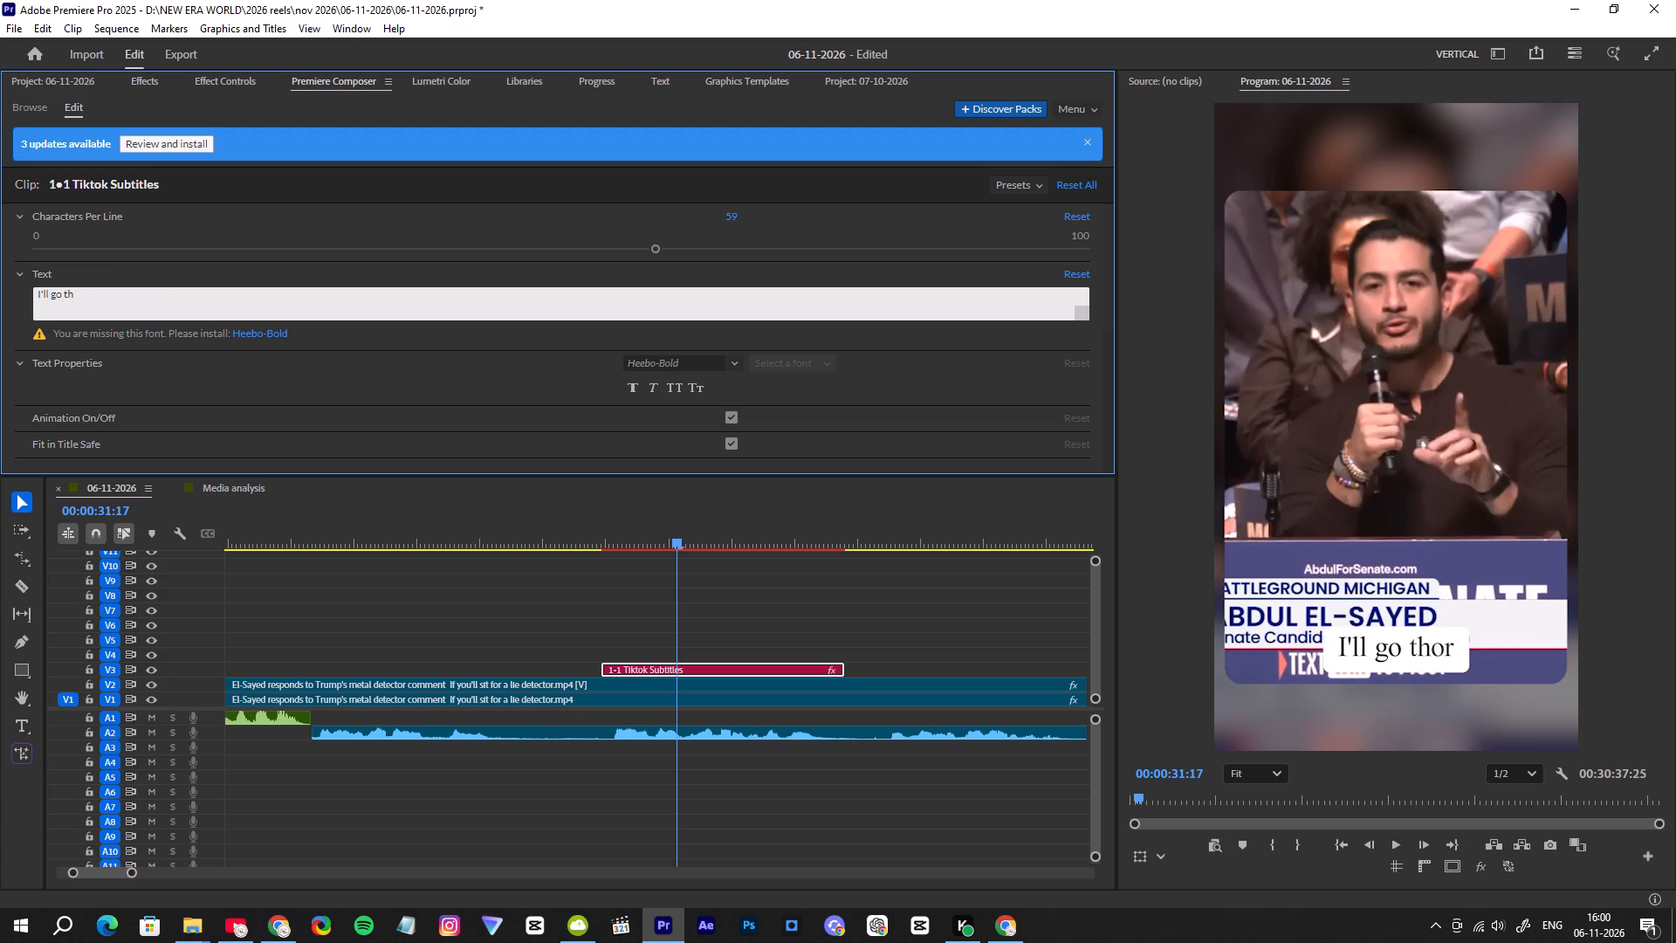
type("rough")
key("space")
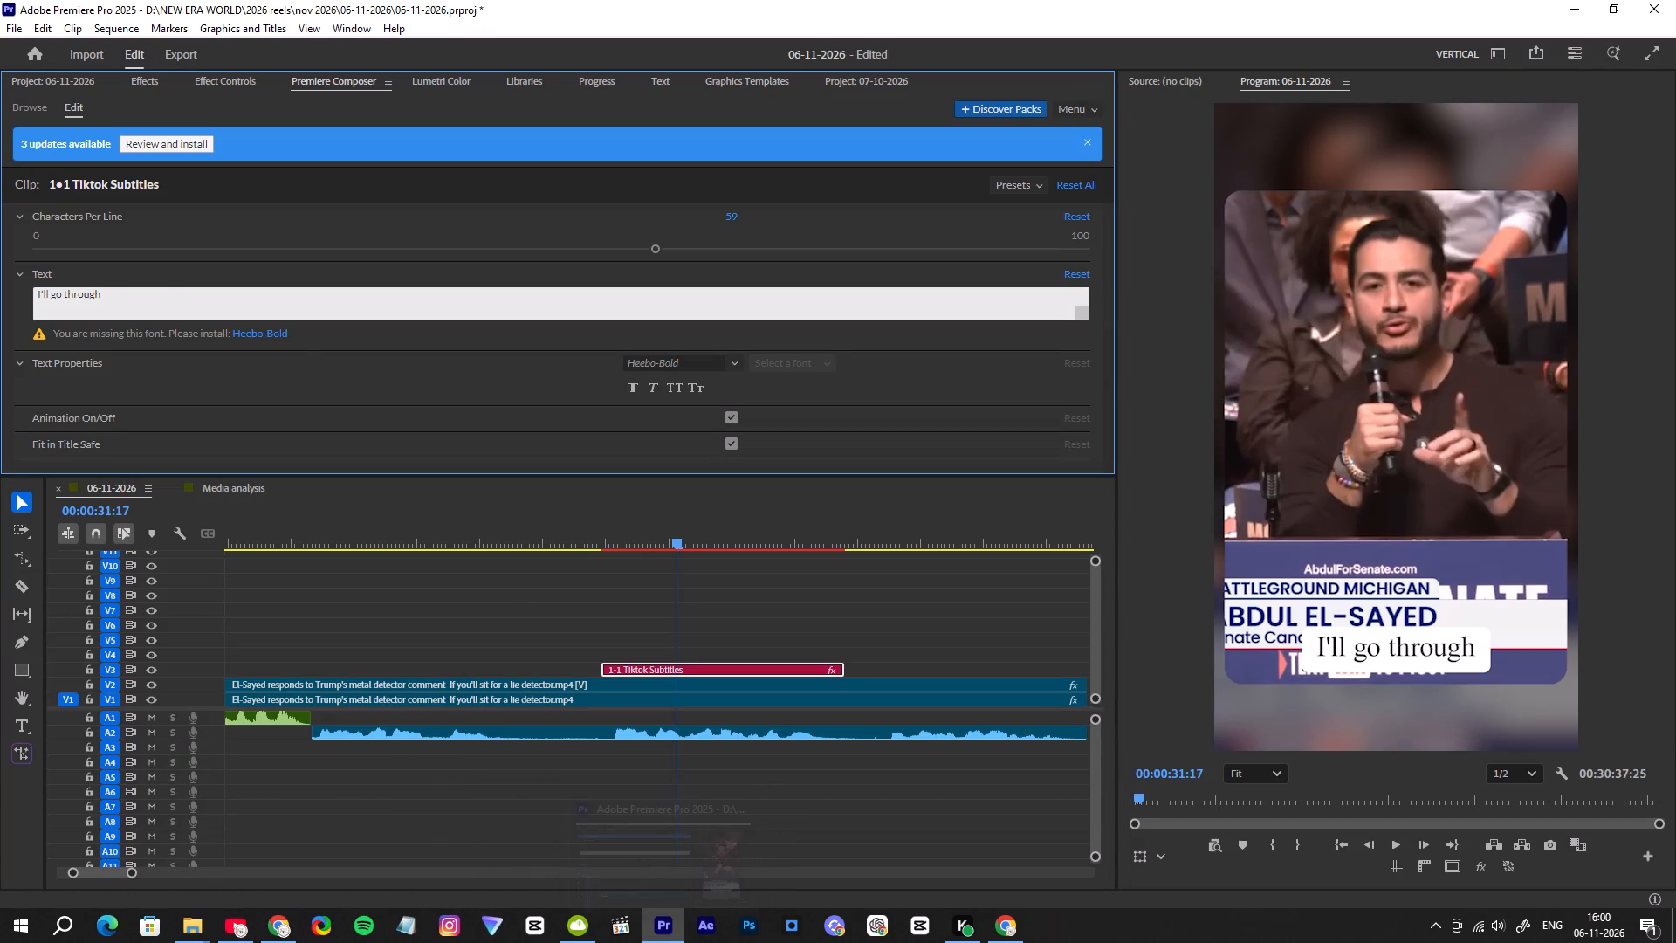
type("a")
key("space")
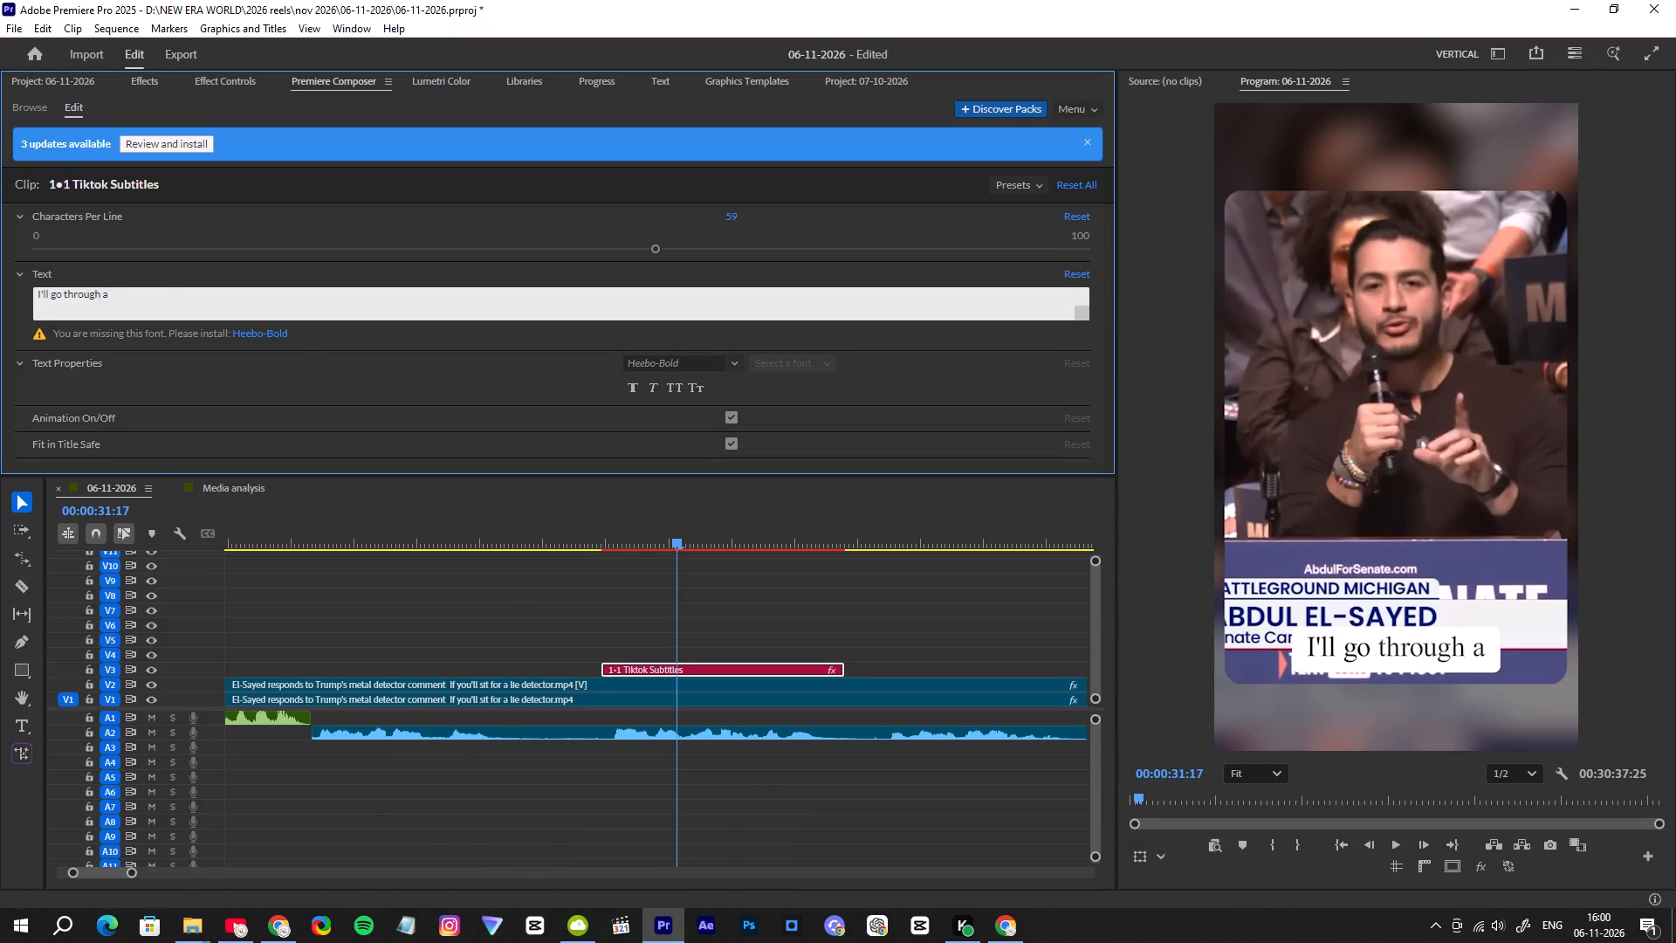
type("me")
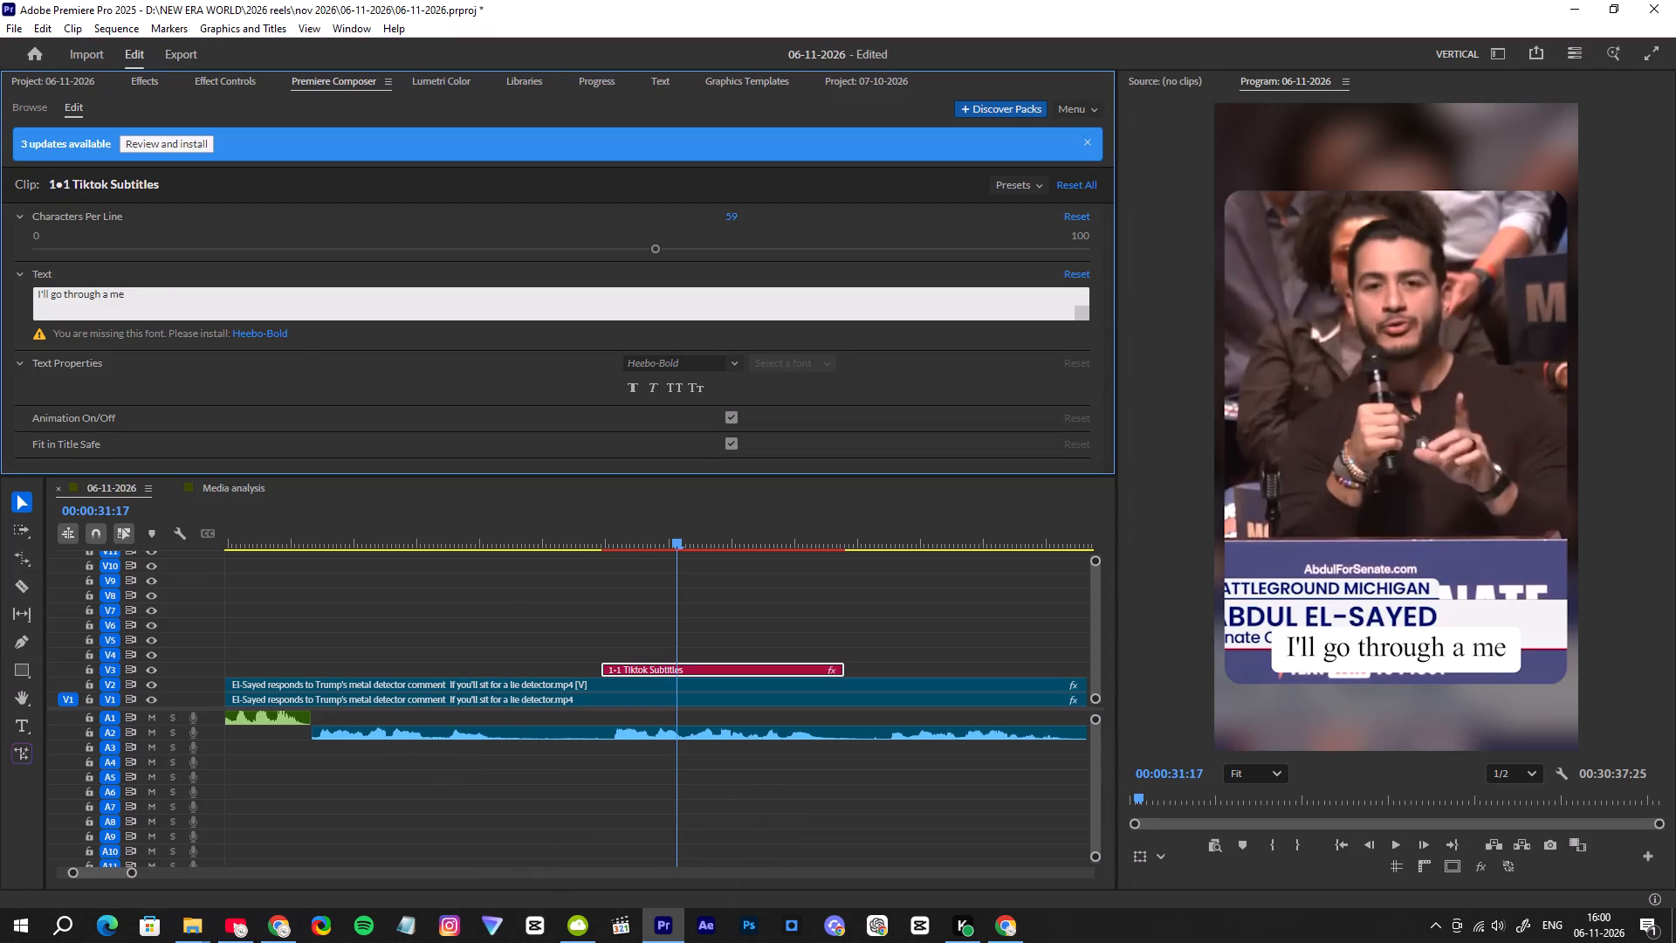
type("ta")
type("l detector")
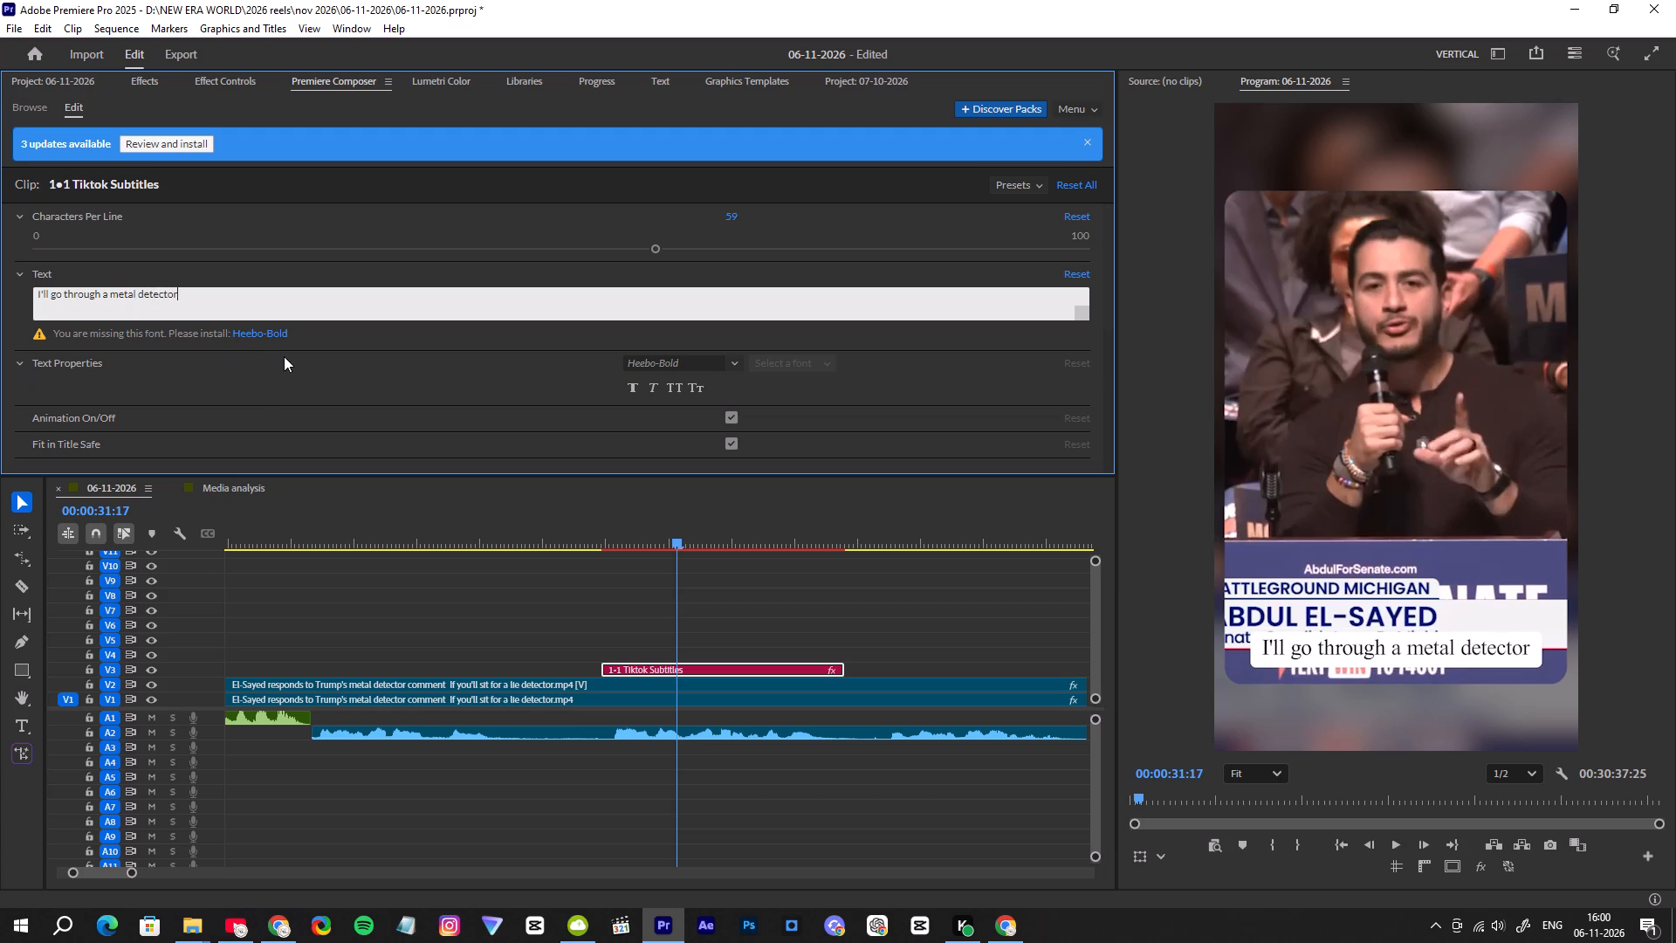
key("period")
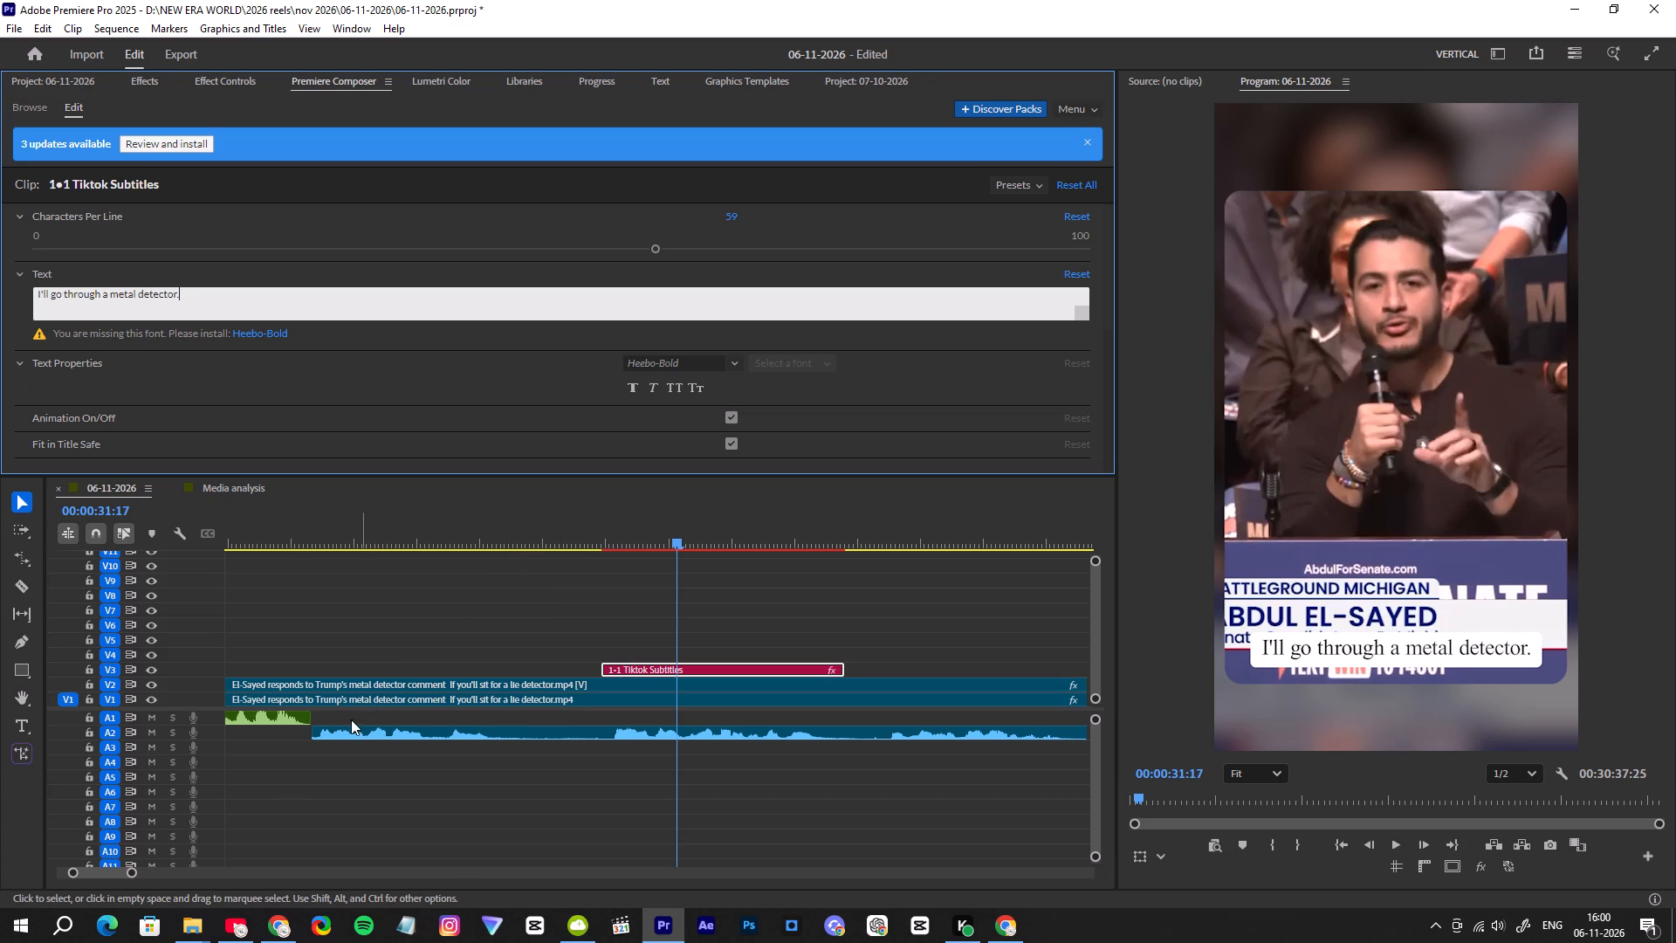
Review the subtitled Trump segments back to about 00:00:15 and inspect the V2 Trump clip's motion settings there.
left_click_drag(131, 874, 174, 877)
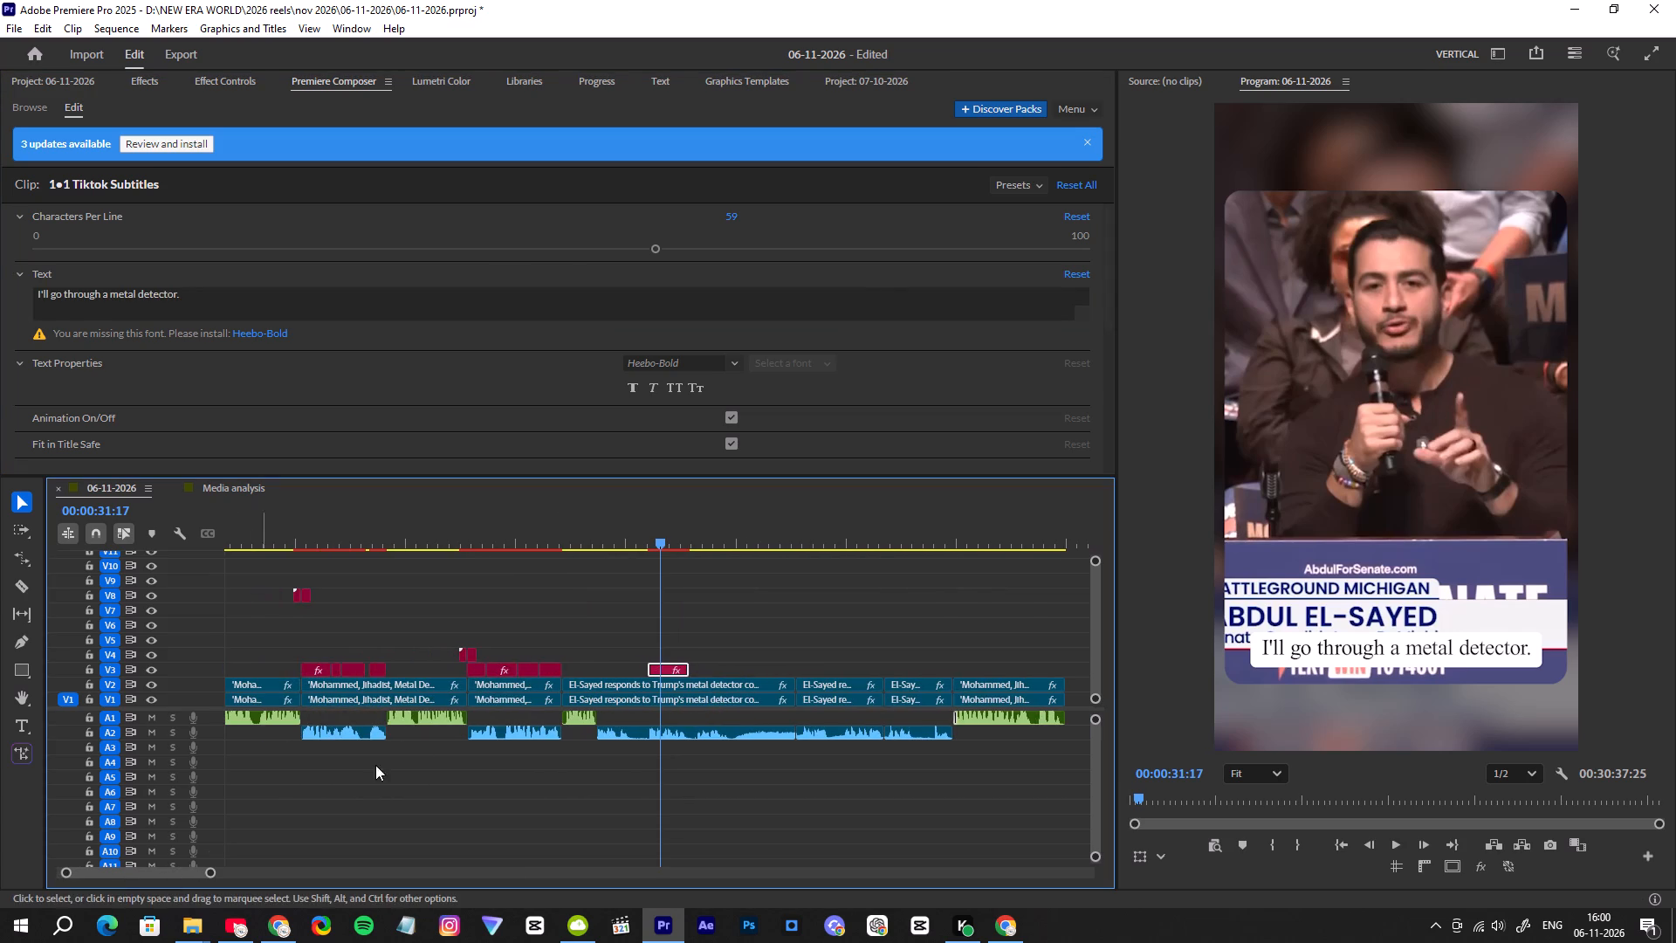
left_click(506, 540)
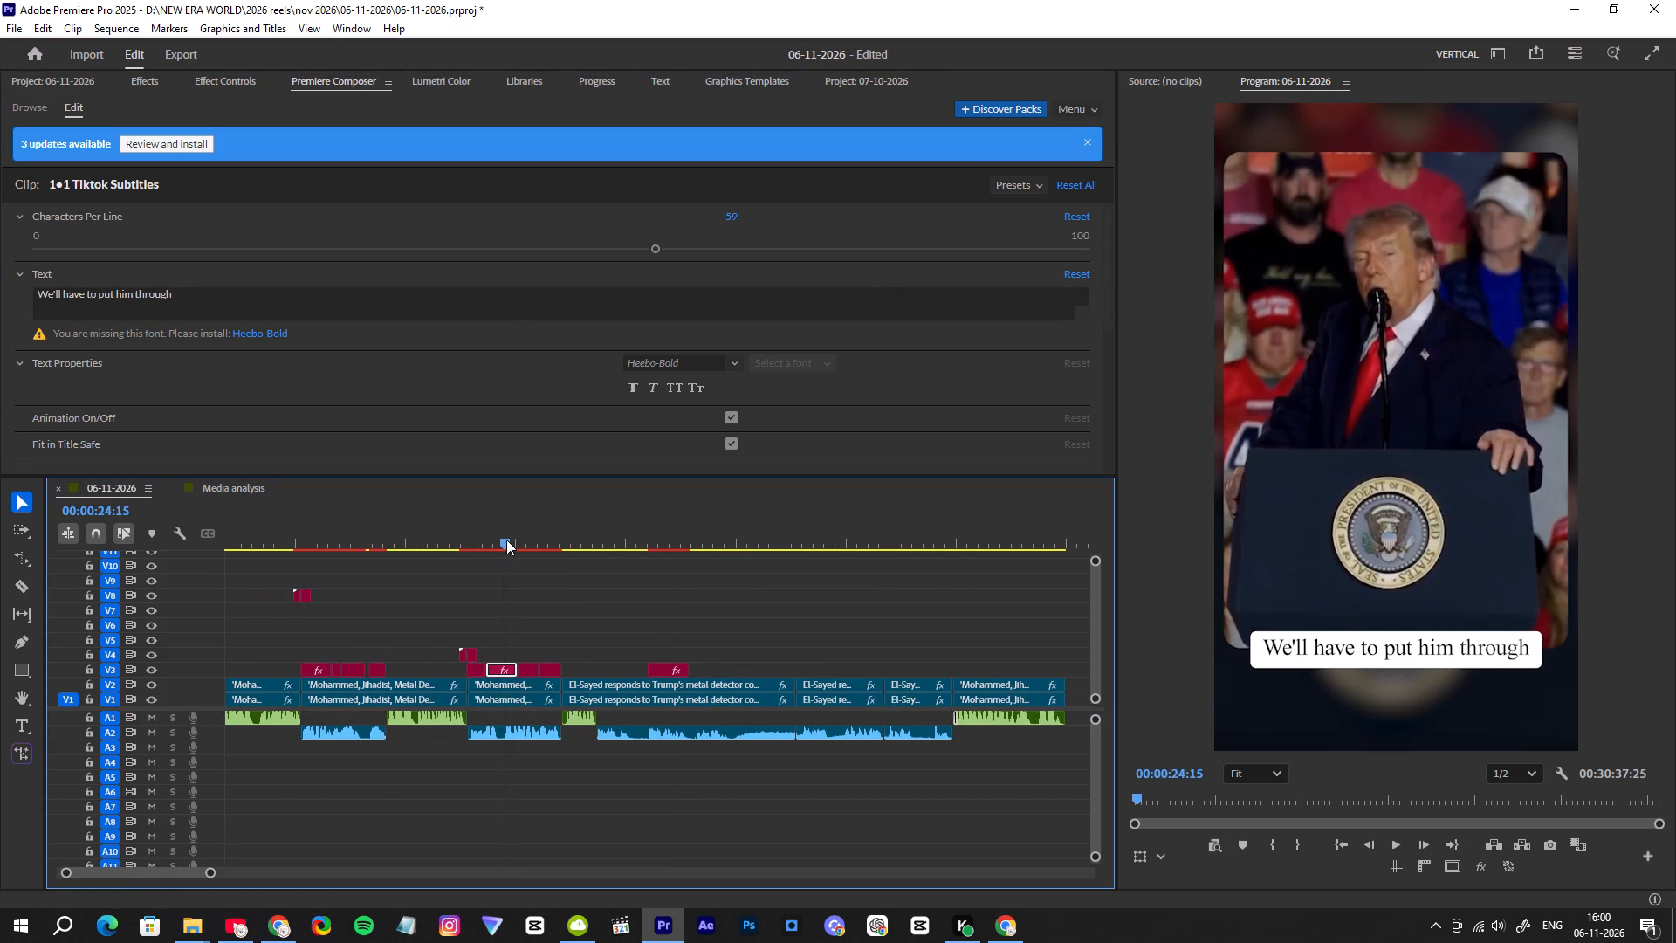
left_click_drag(492, 534, 317, 575)
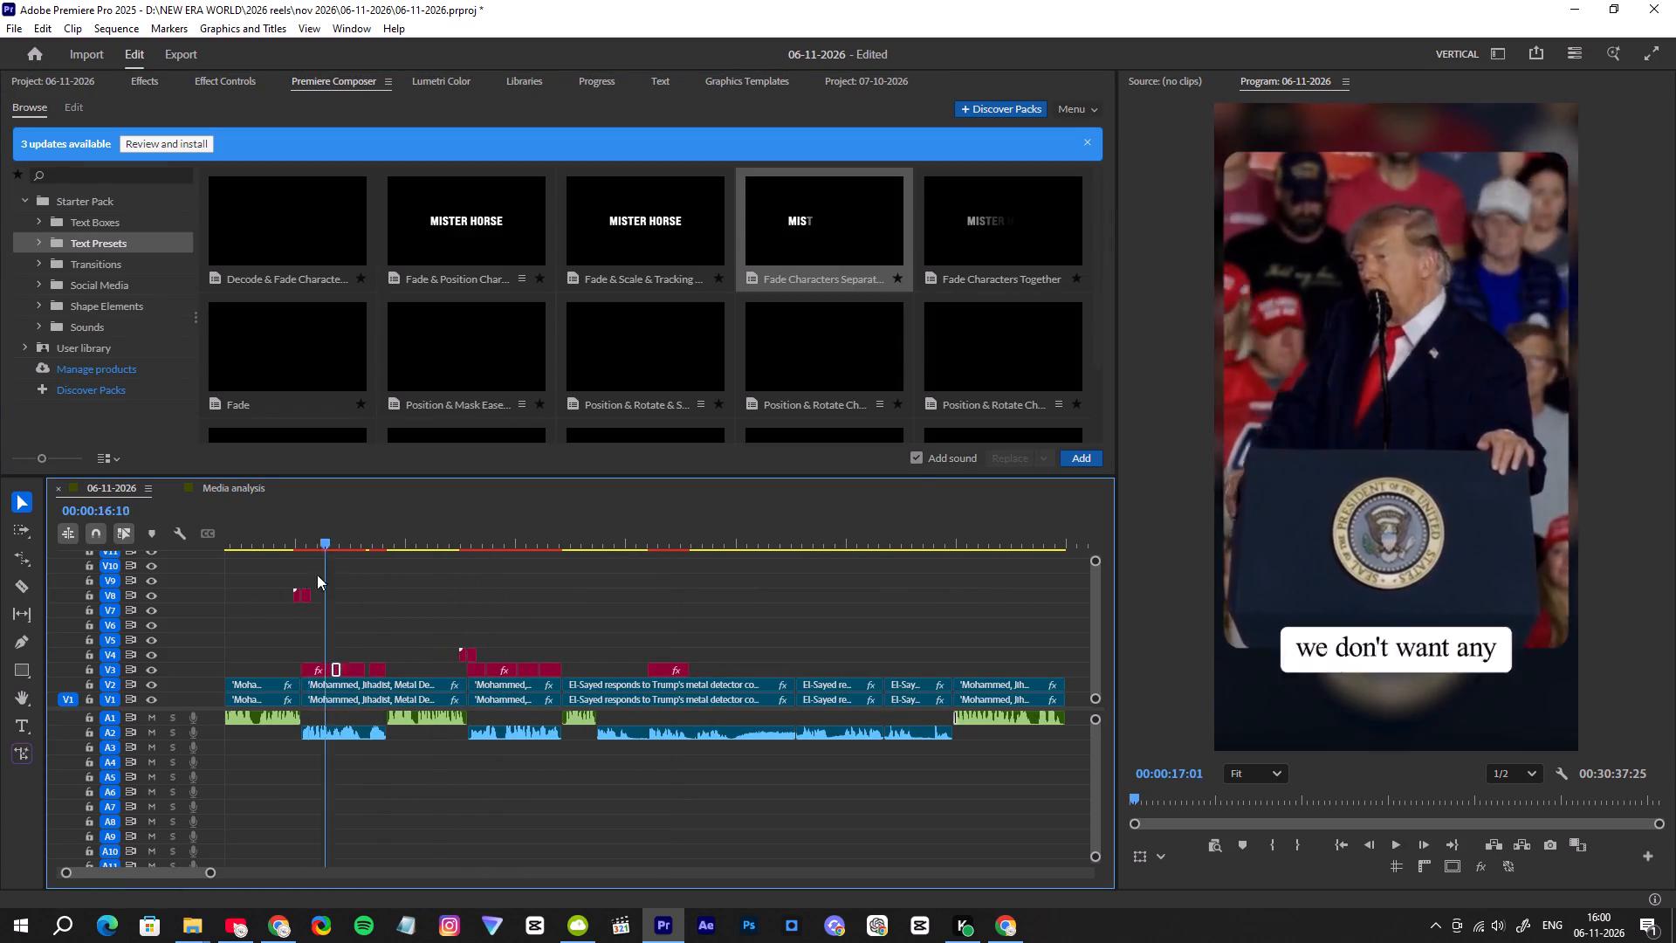
left_click_drag(317, 575, 294, 594)
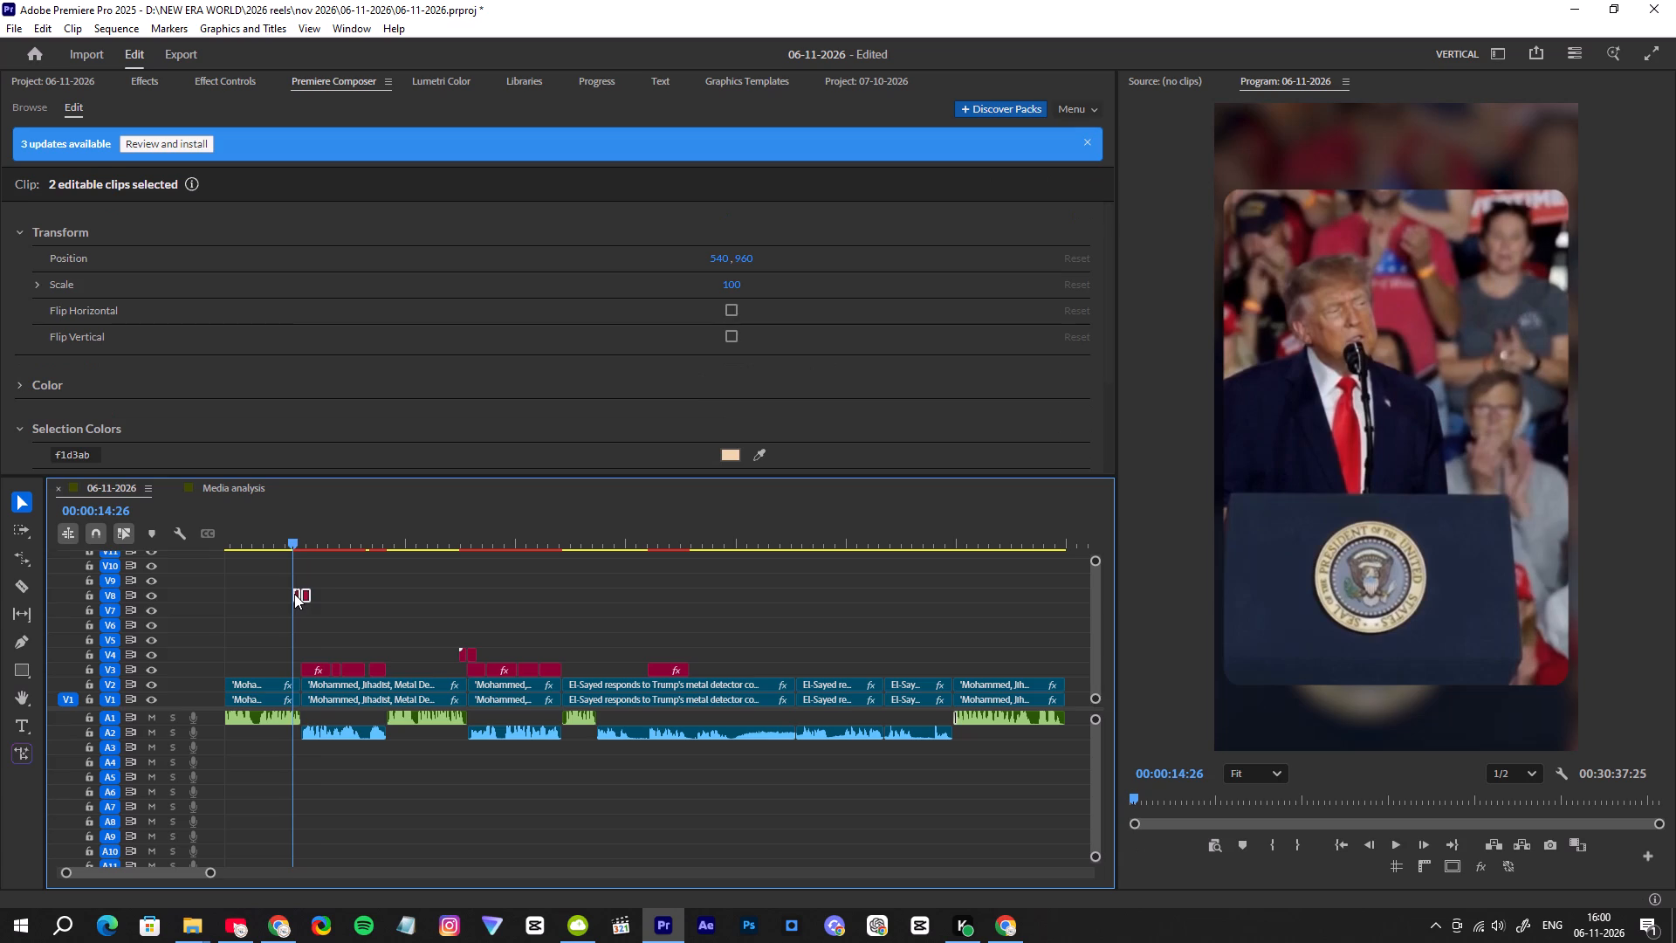
left_click_drag(294, 594, 329, 600)
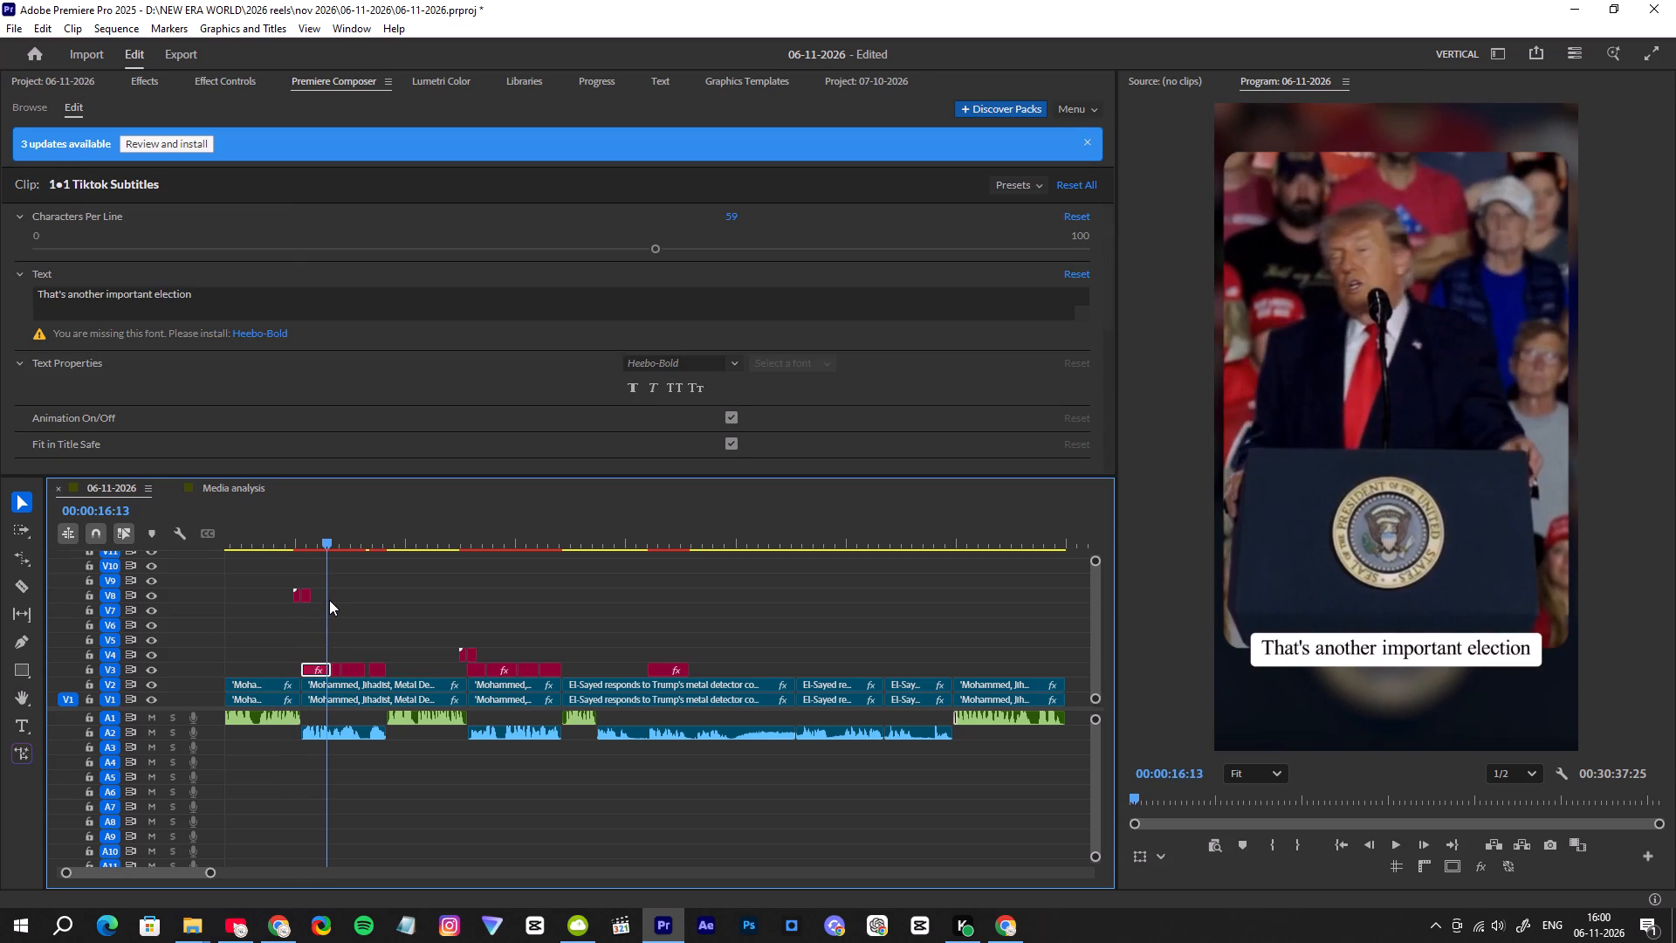
left_click_drag(329, 600, 315, 606)
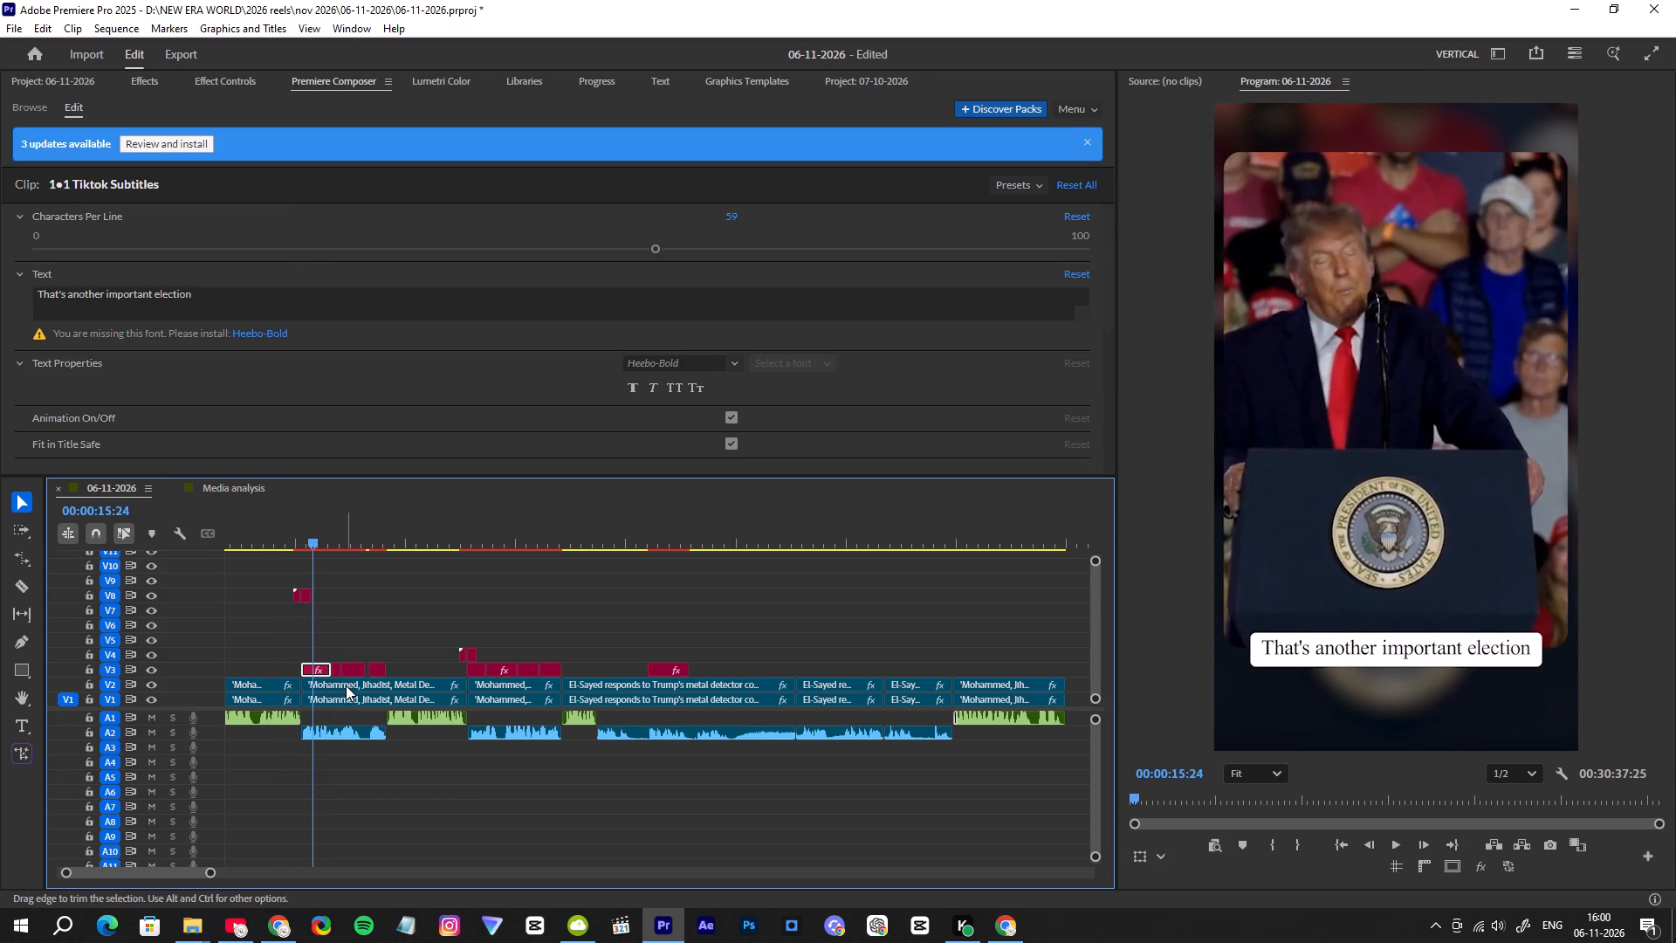
left_click(346, 685)
left_click(224, 80)
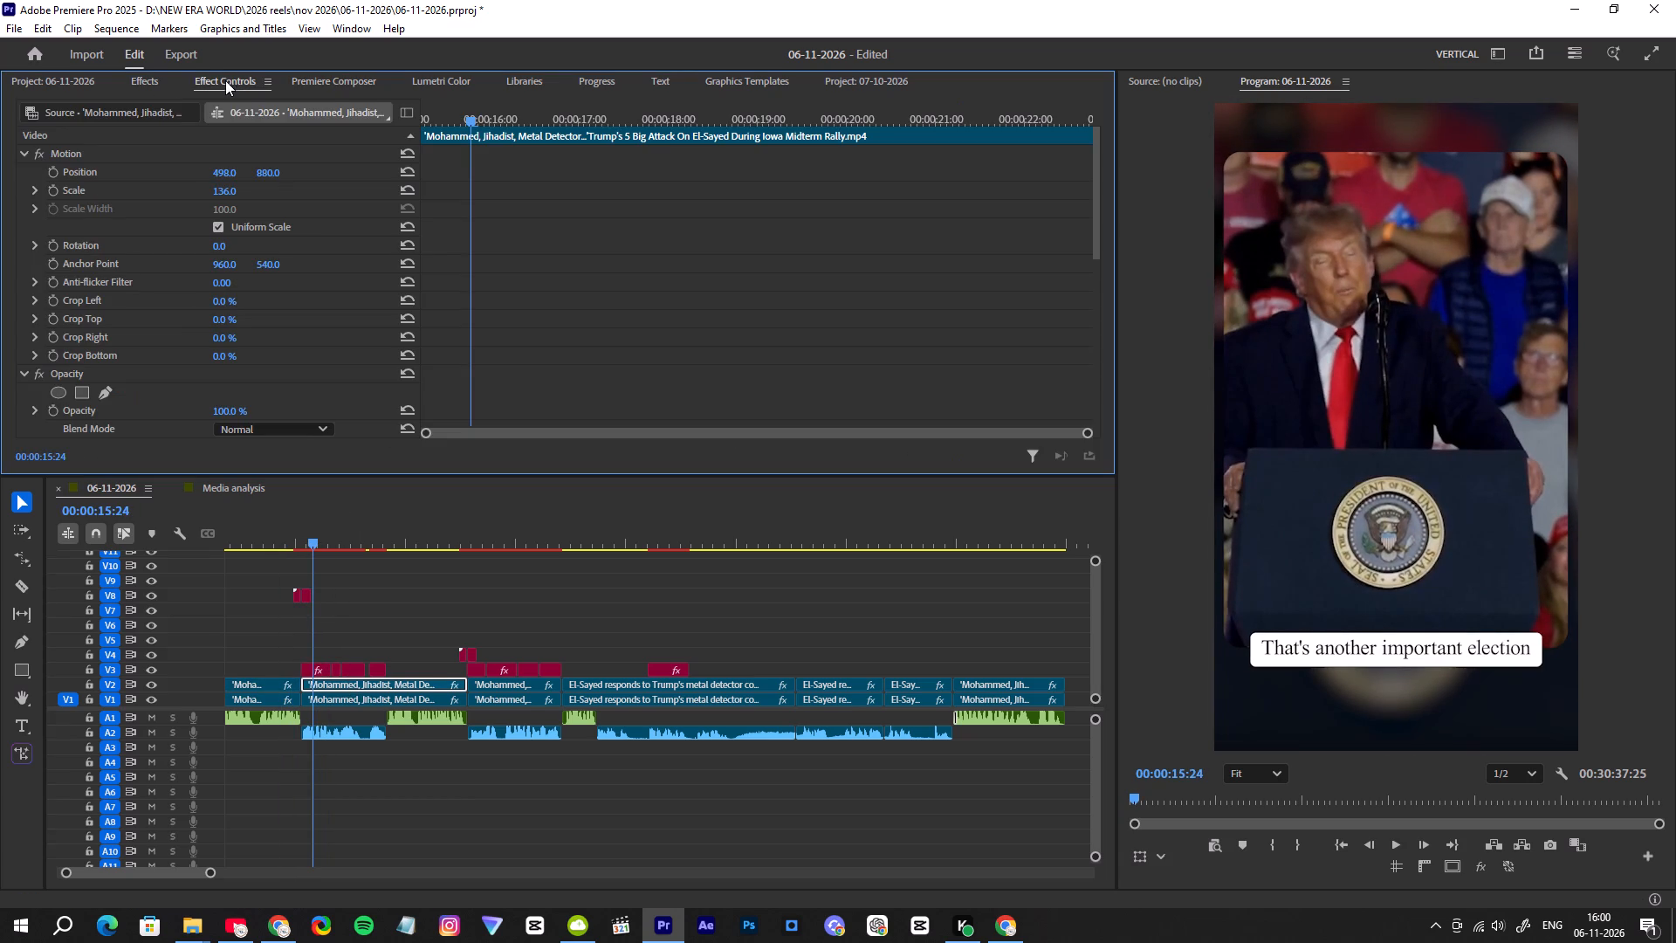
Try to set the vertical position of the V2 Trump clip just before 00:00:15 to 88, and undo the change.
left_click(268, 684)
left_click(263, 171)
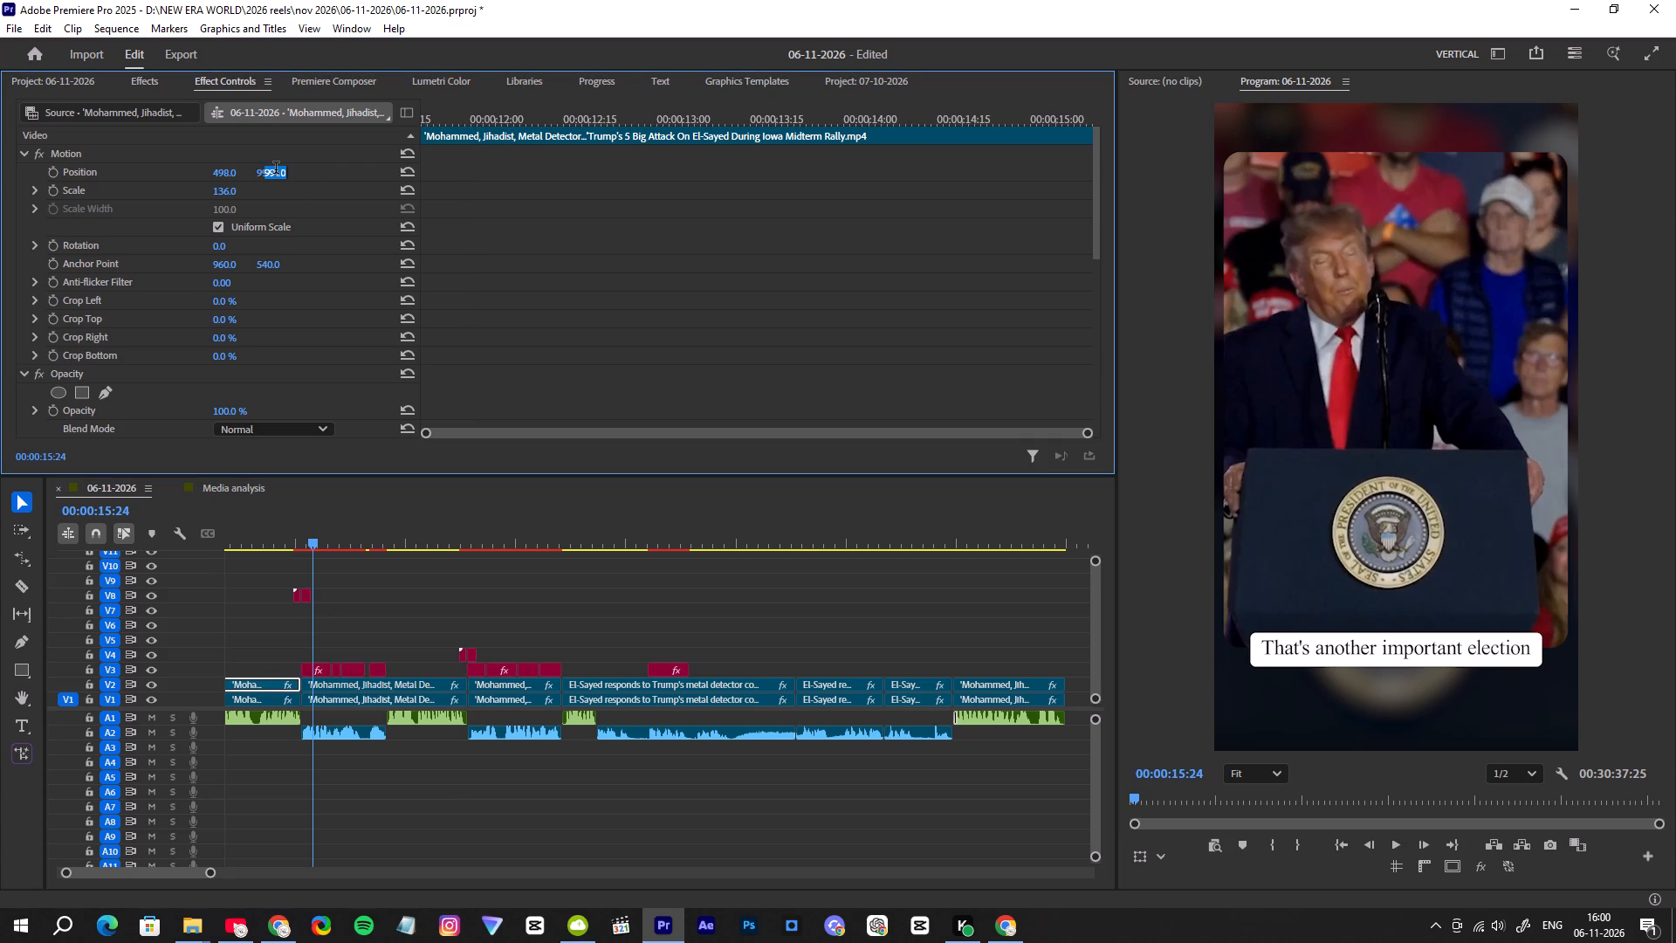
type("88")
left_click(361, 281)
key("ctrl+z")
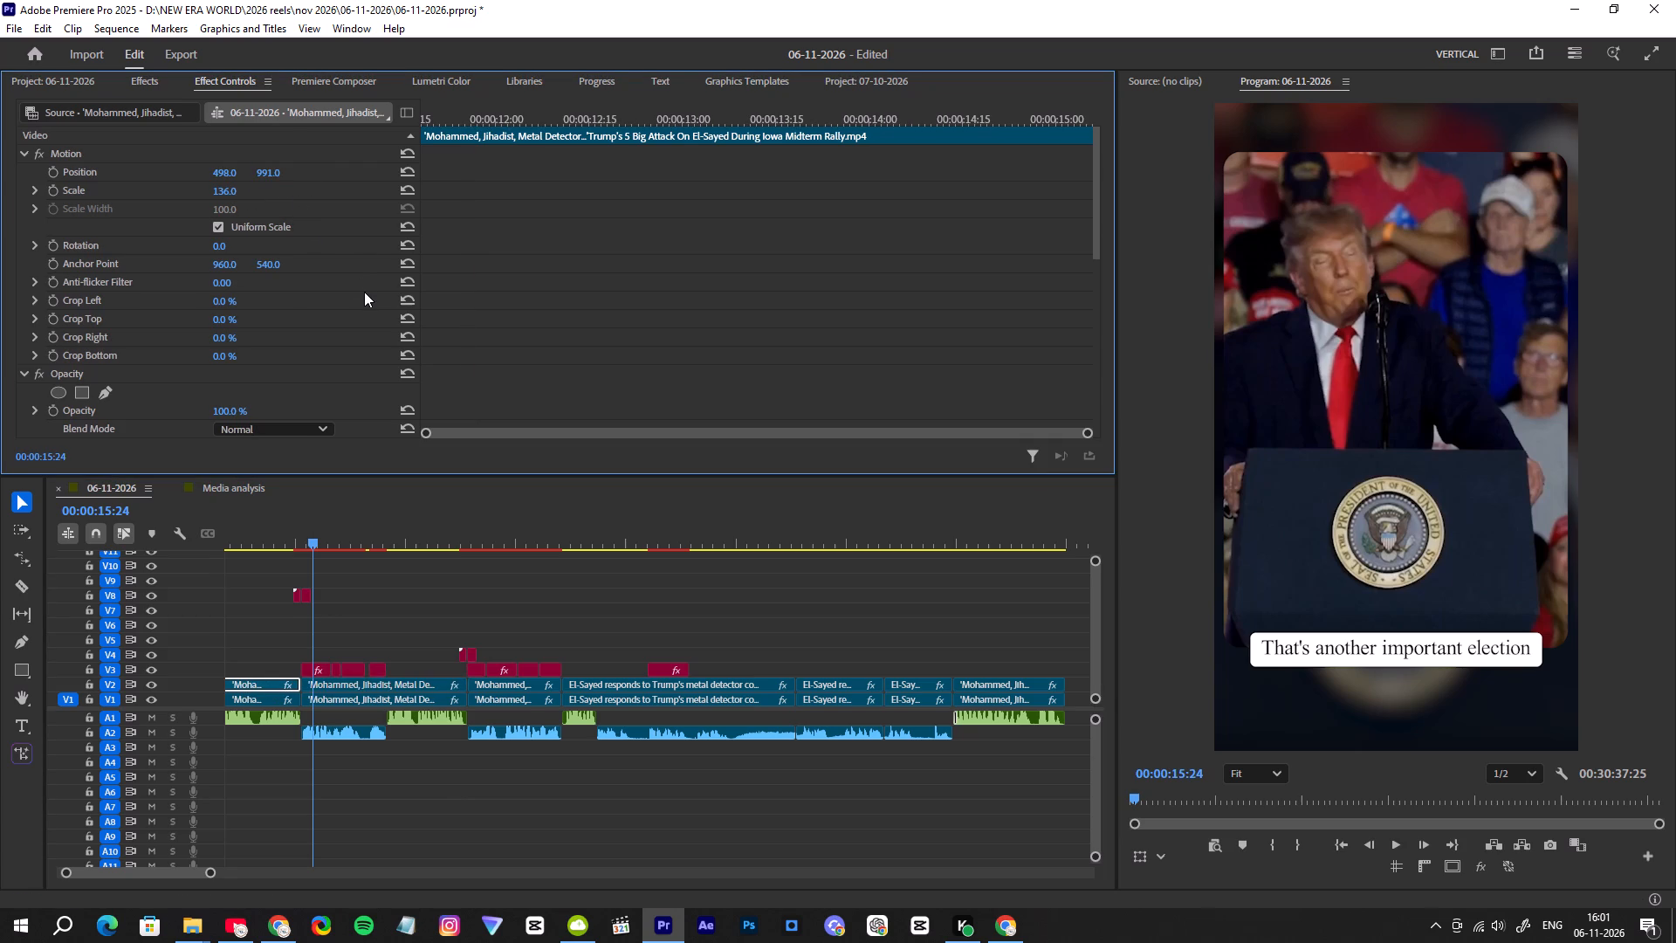
Play back the reel from the Trump clip before 00:00:15, and review the start of El-Sayed's response up to about 00:00:29.
left_click(263, 537)
key("space")
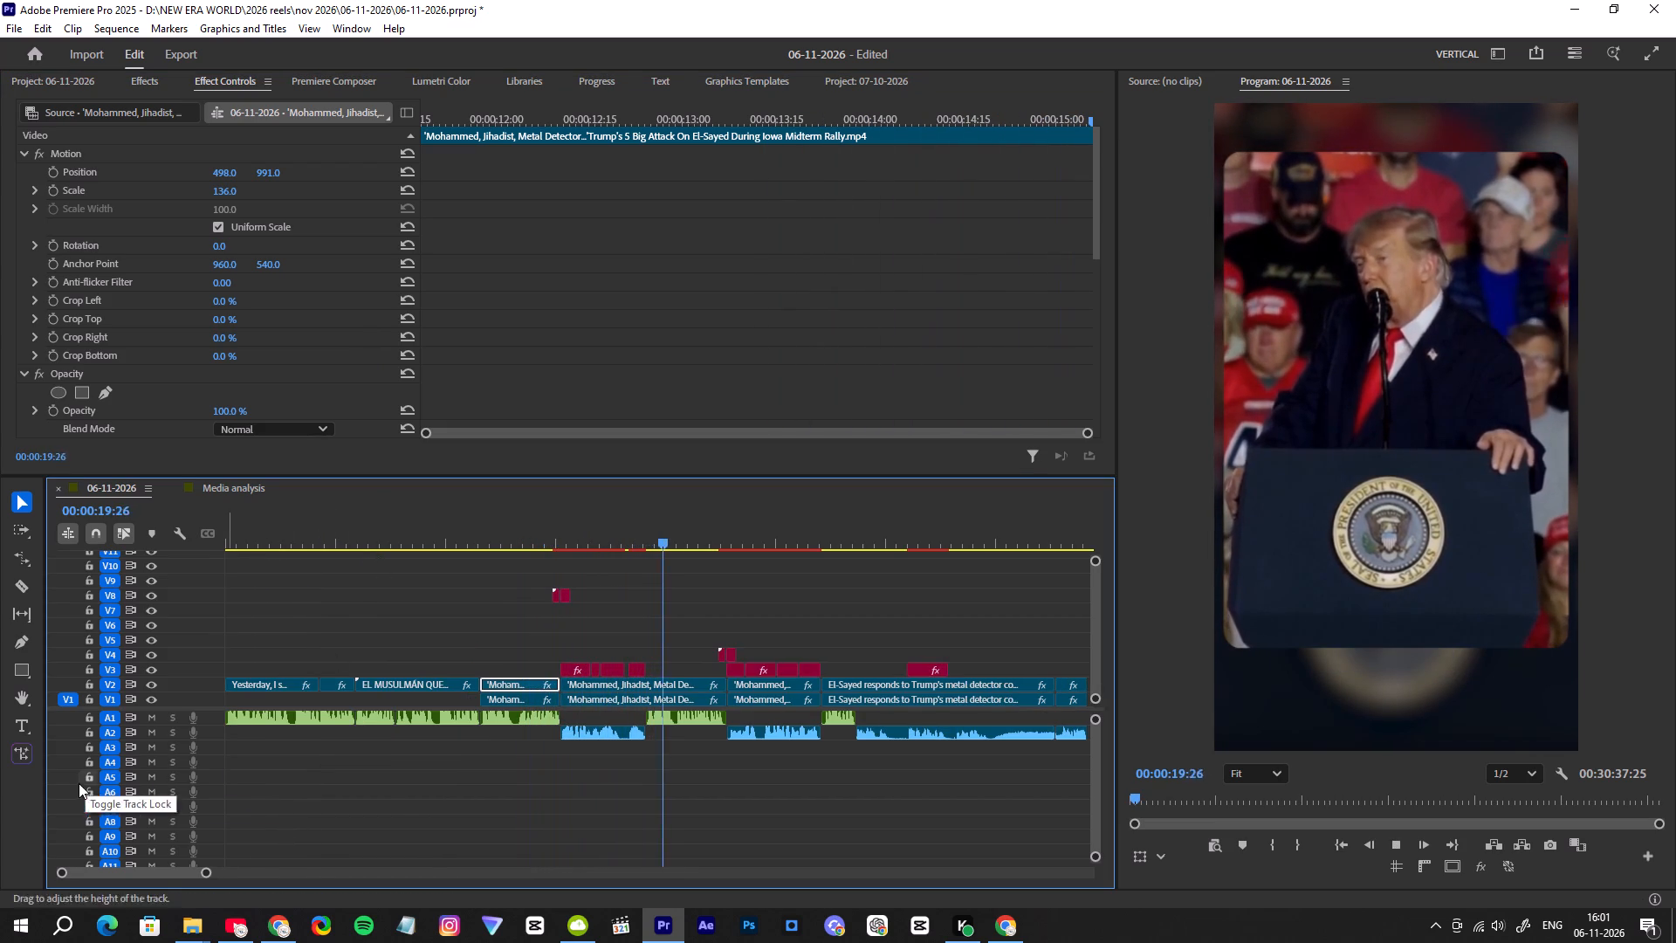
left_click_drag(205, 876, 211, 876)
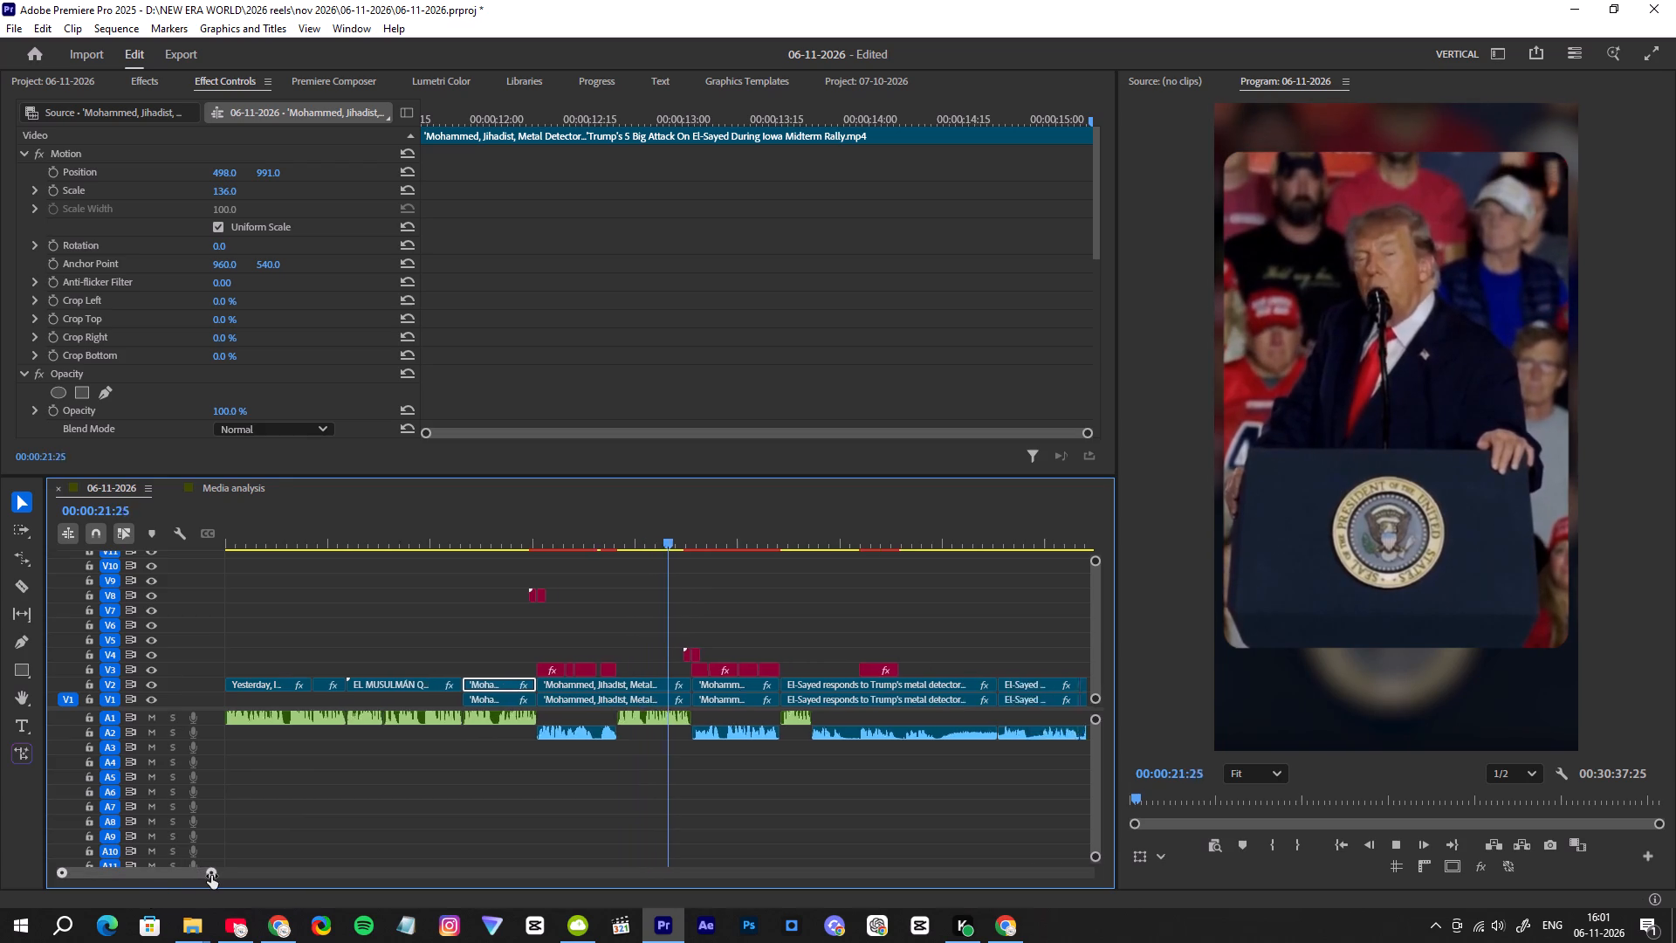
left_click_drag(211, 876, 224, 878)
left_click_drag(725, 524, 716, 539)
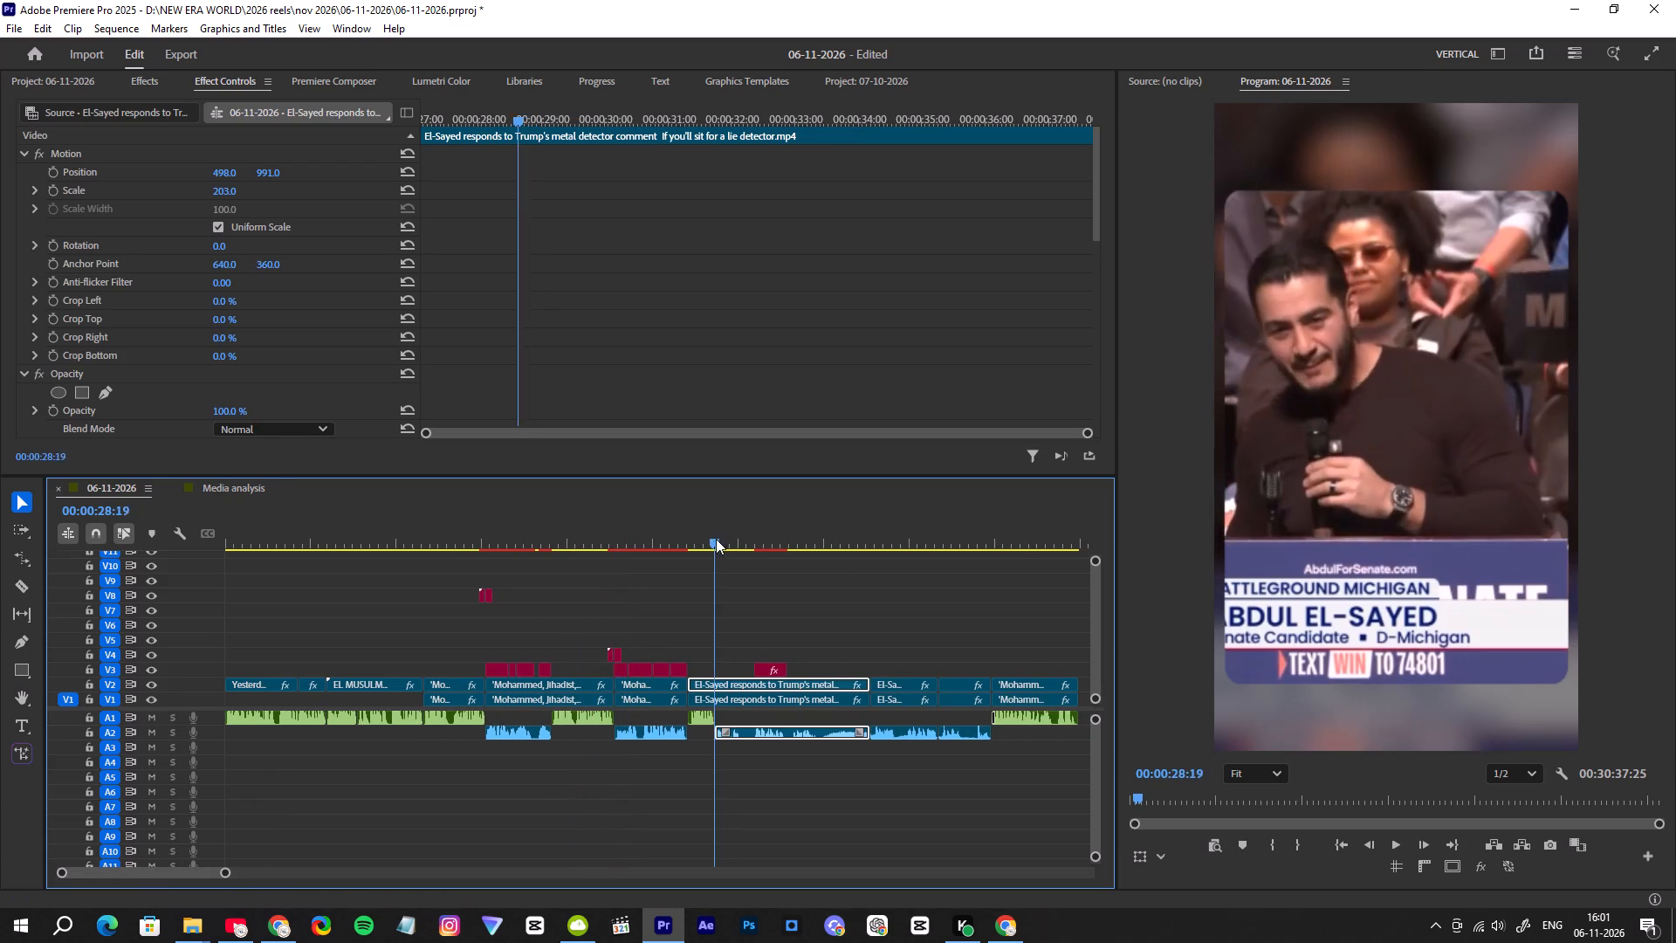
left_click_drag(716, 539, 711, 544)
key("space")
left_click(687, 533)
key("space")
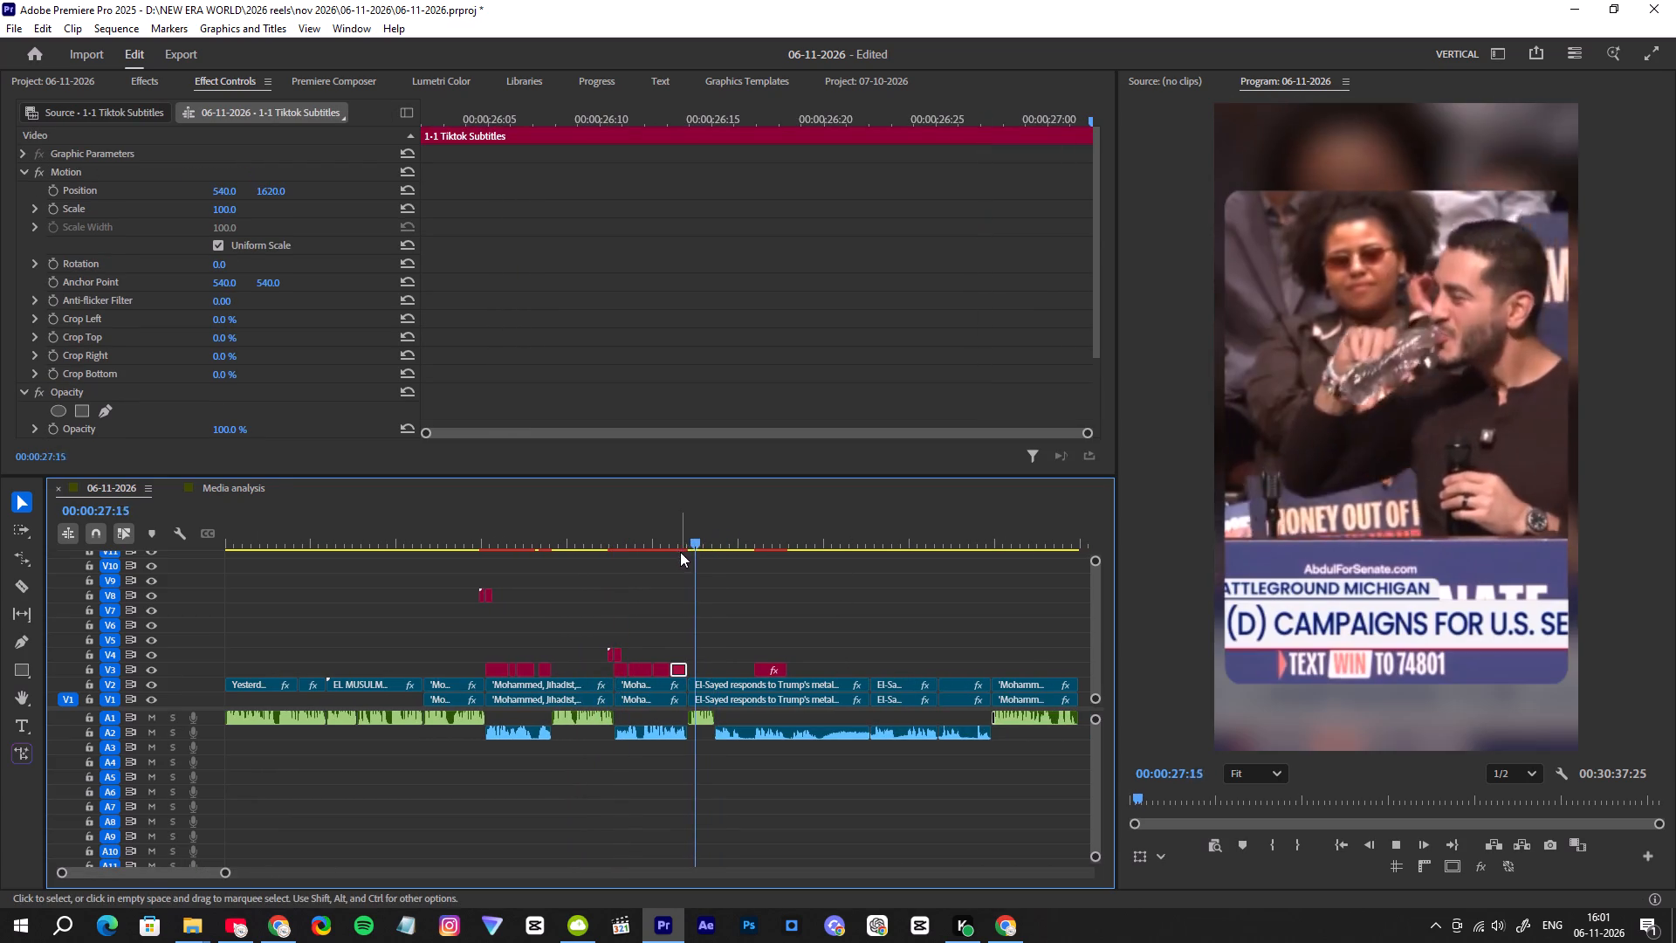
key("space")
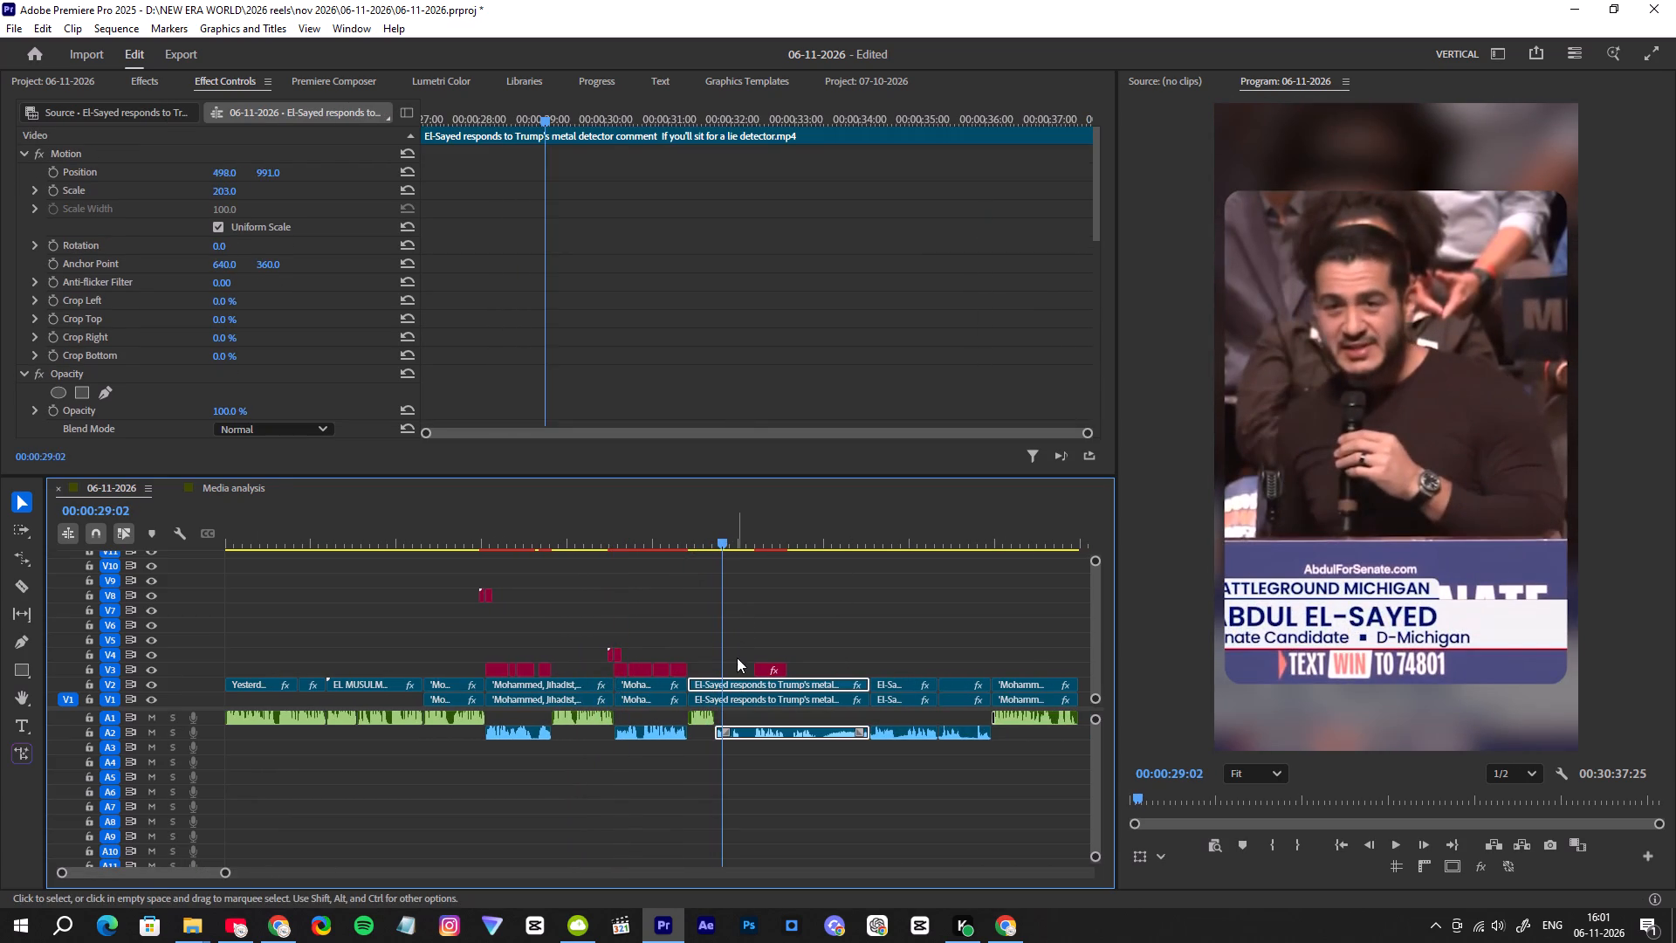
Compare the El-Sayed clip's framing with the Trump clip's and raise the V2 El-Sayed clip to a vertical position of 881.
left_click(583, 547)
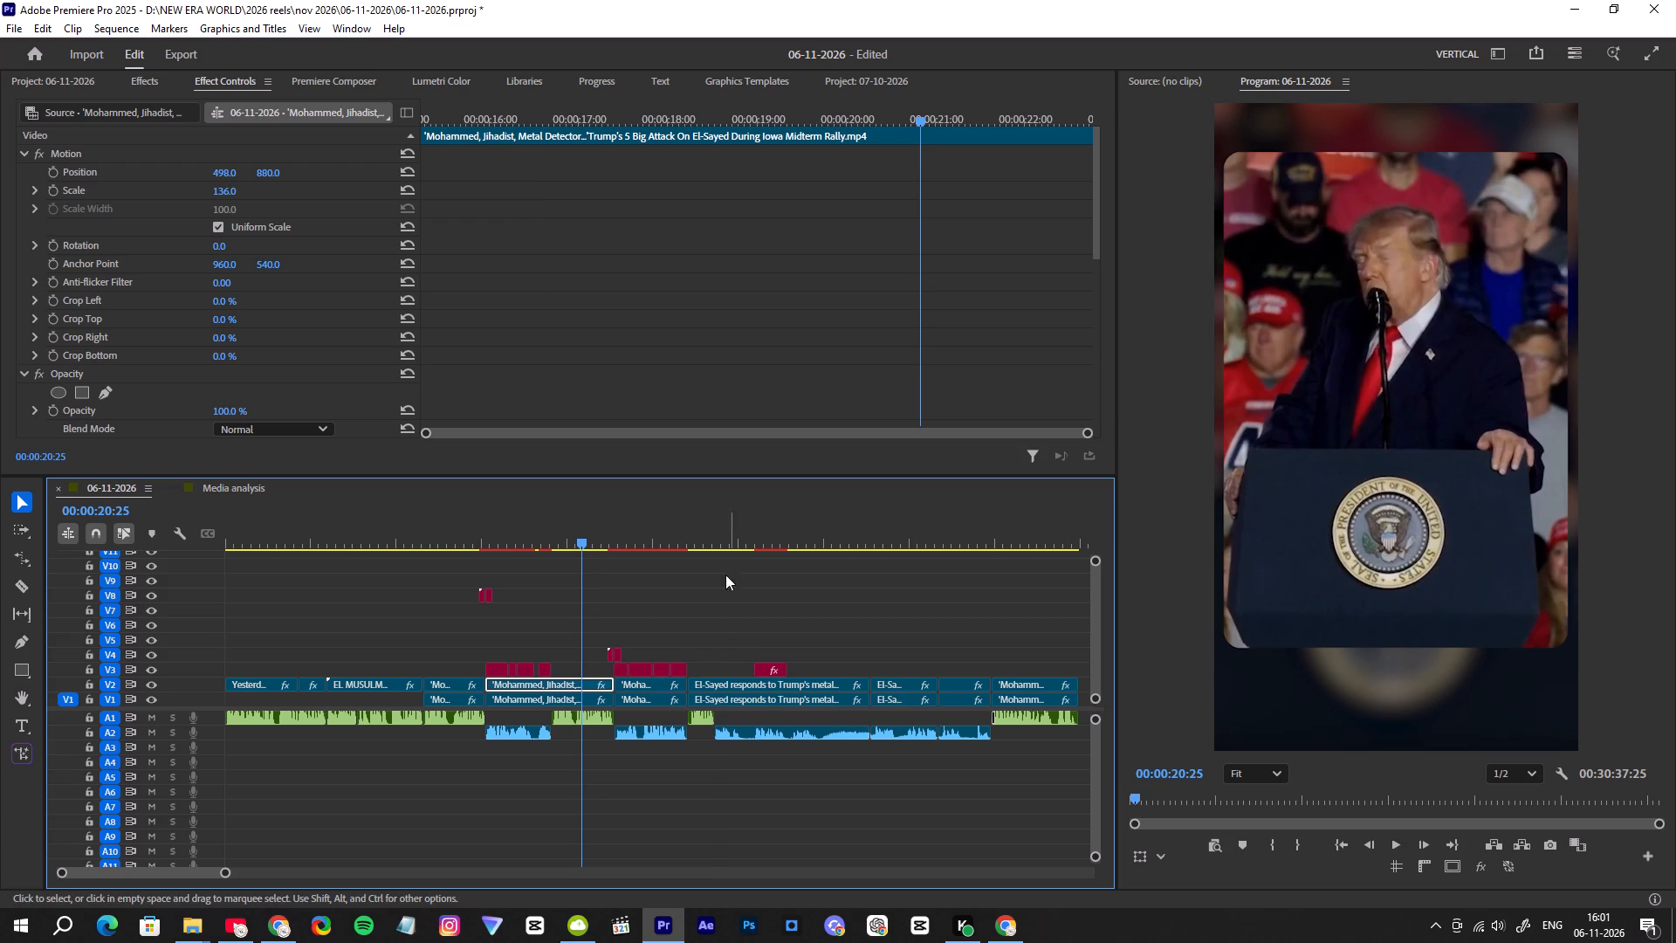
left_click(713, 527)
left_click_drag(267, 175, 245, 184)
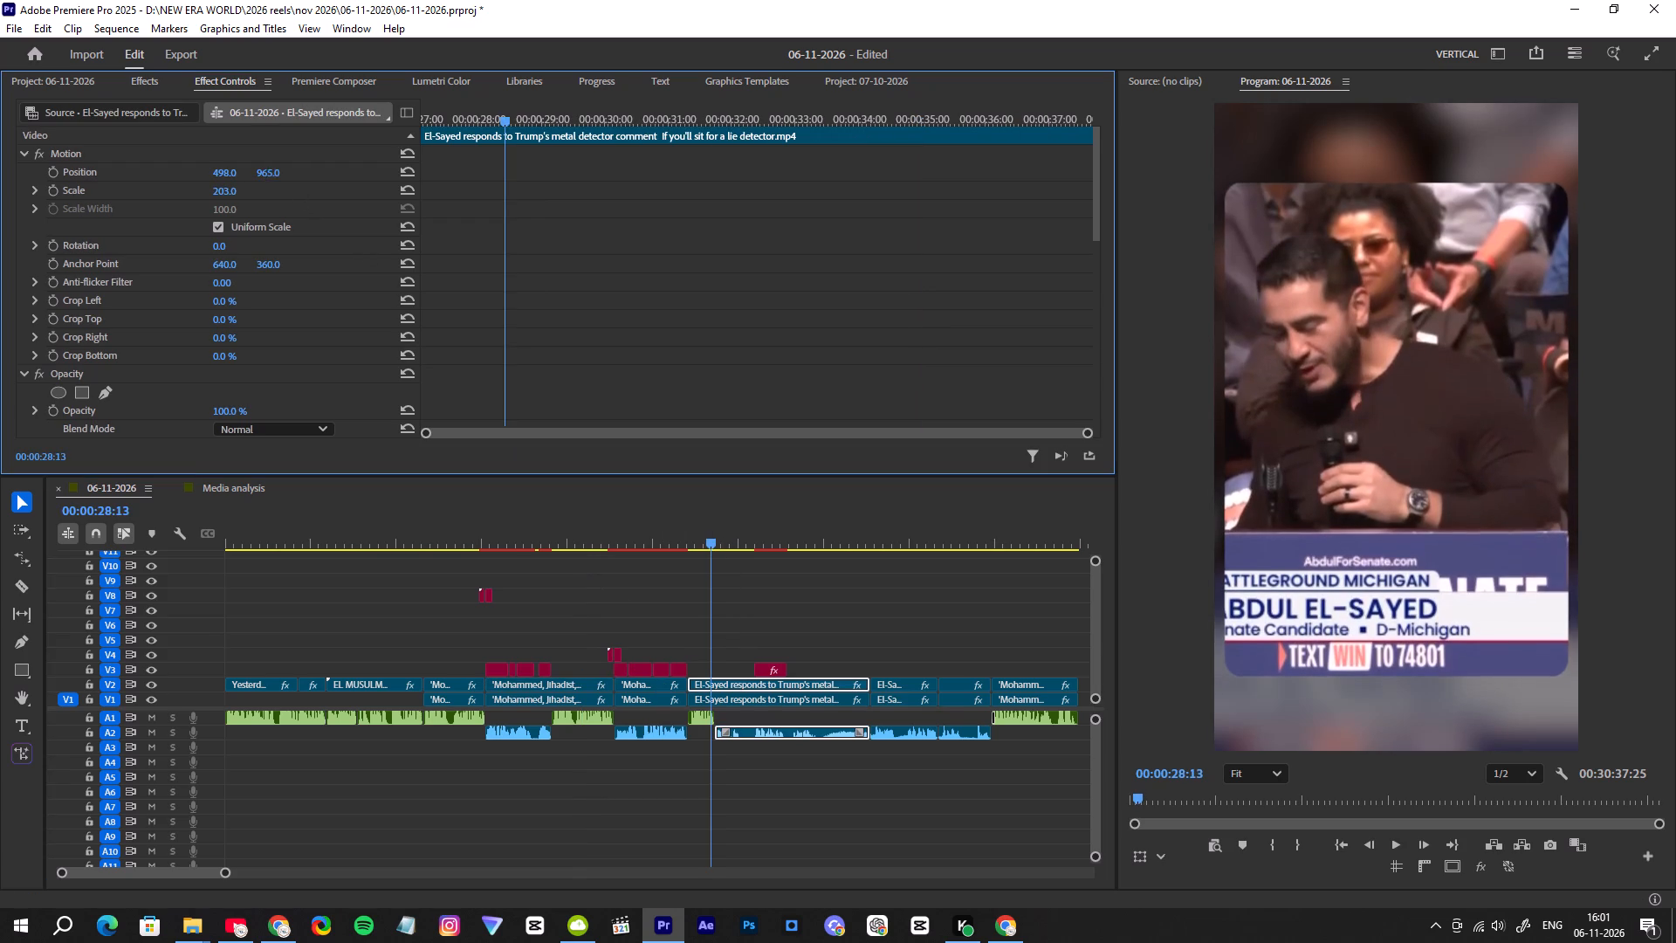
left_click_drag(245, 184, 196, 194)
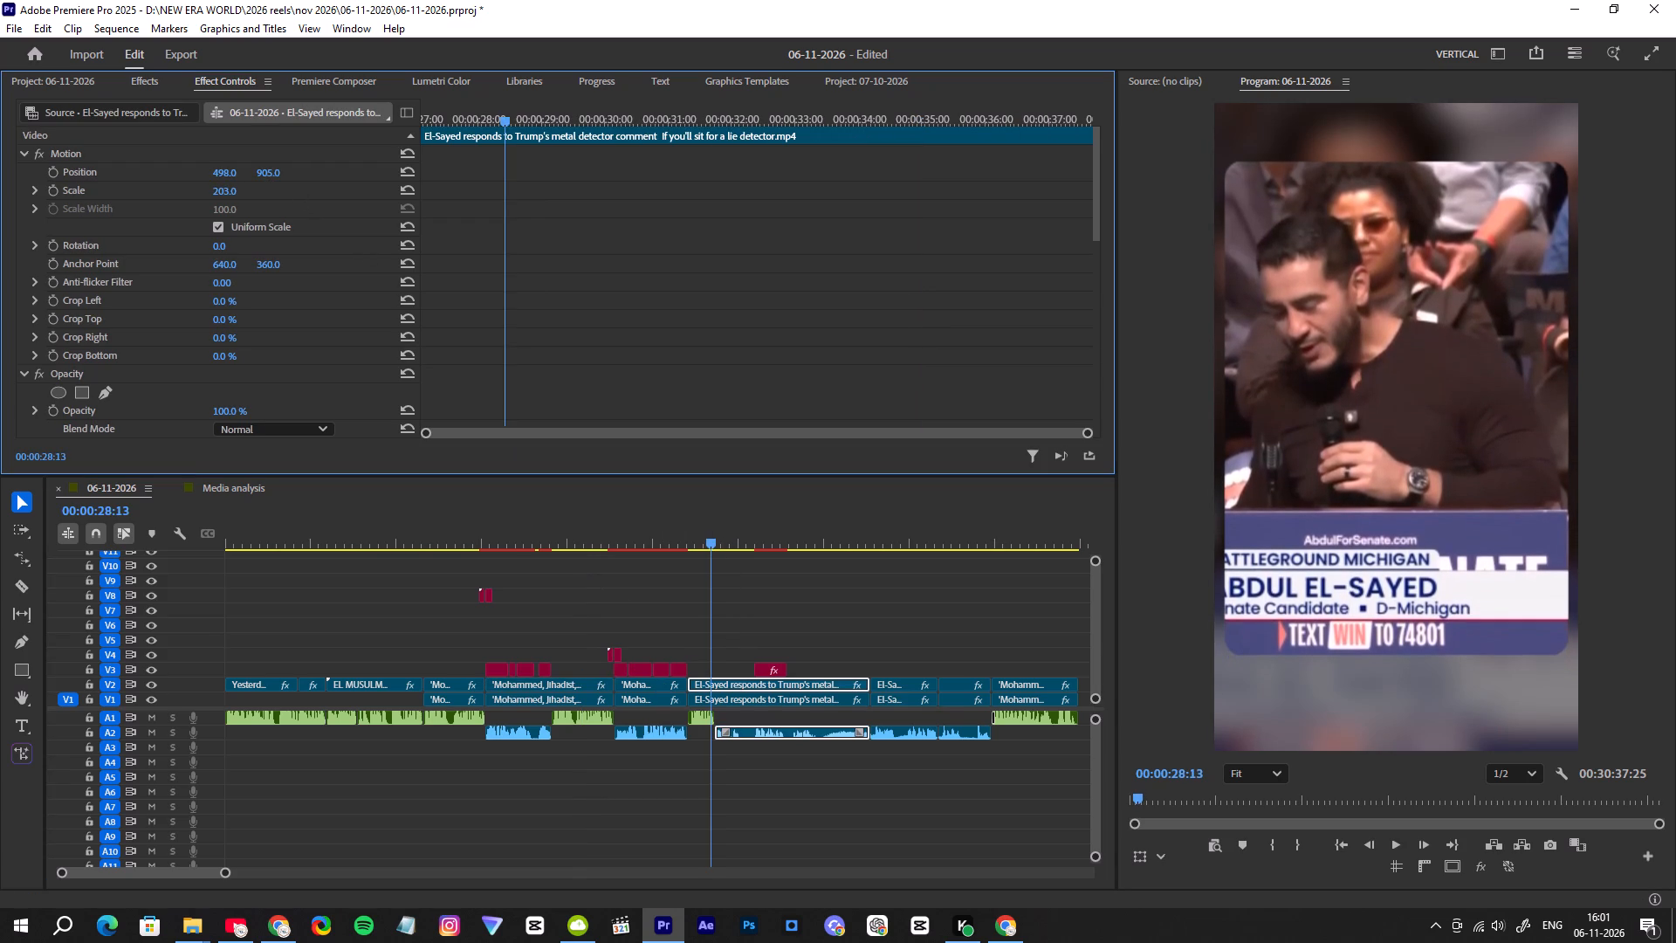
left_click_drag(196, 194, 192, 196)
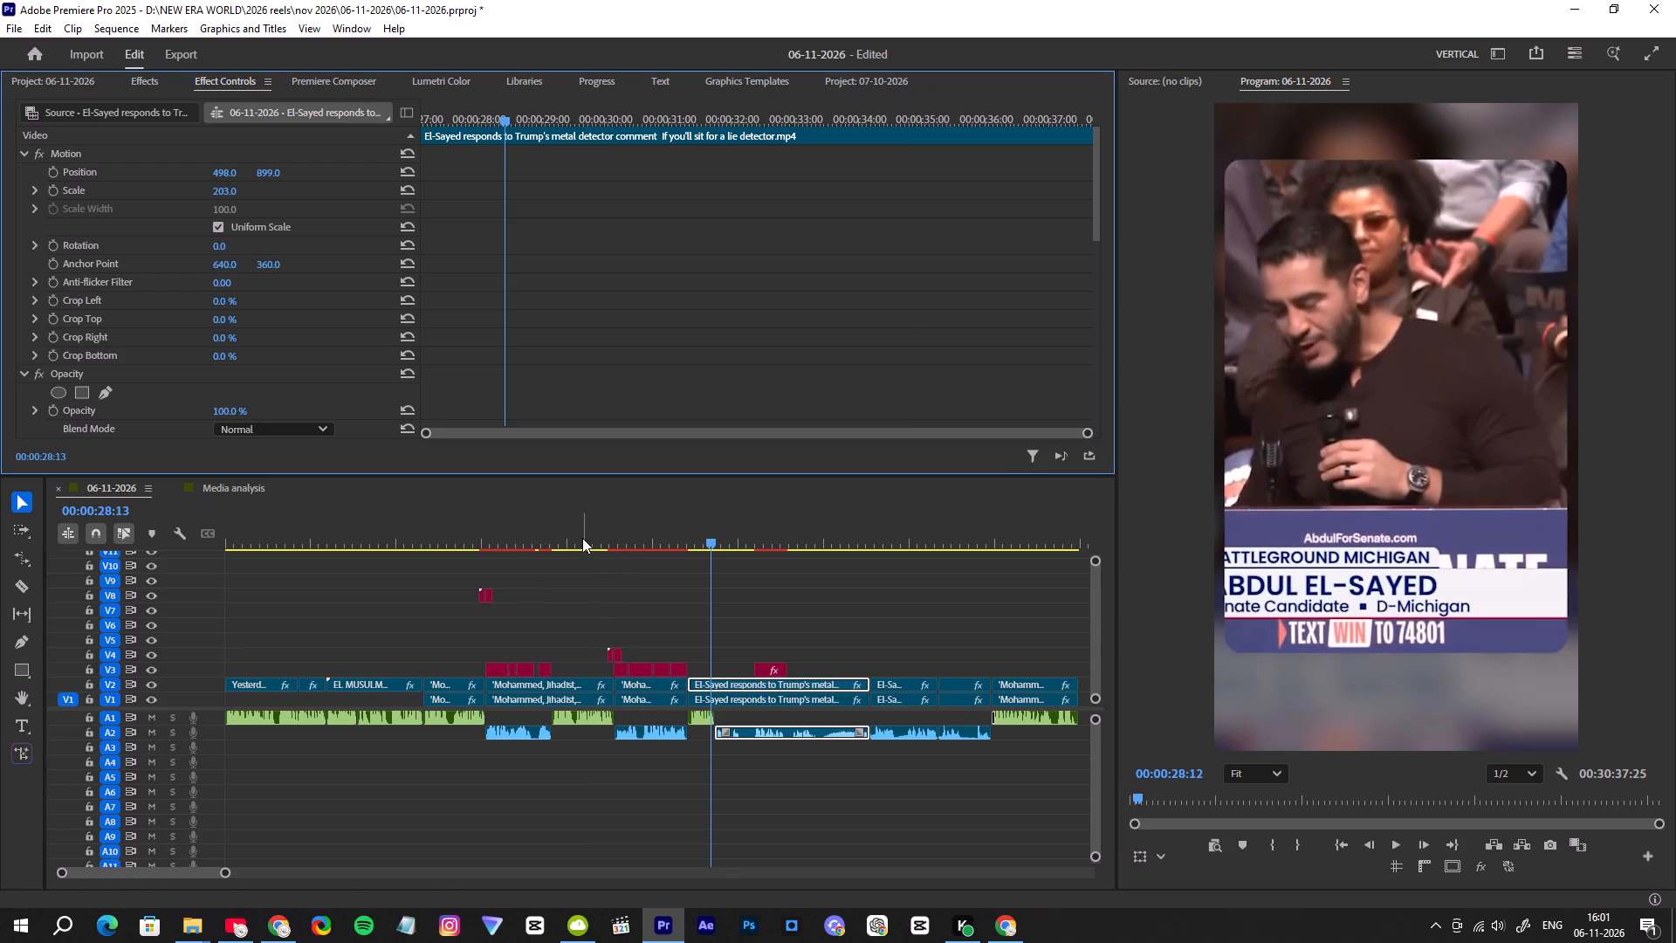
left_click(580, 536)
key("space")
left_click_drag(652, 533, 660, 535)
left_click(672, 539)
key("space")
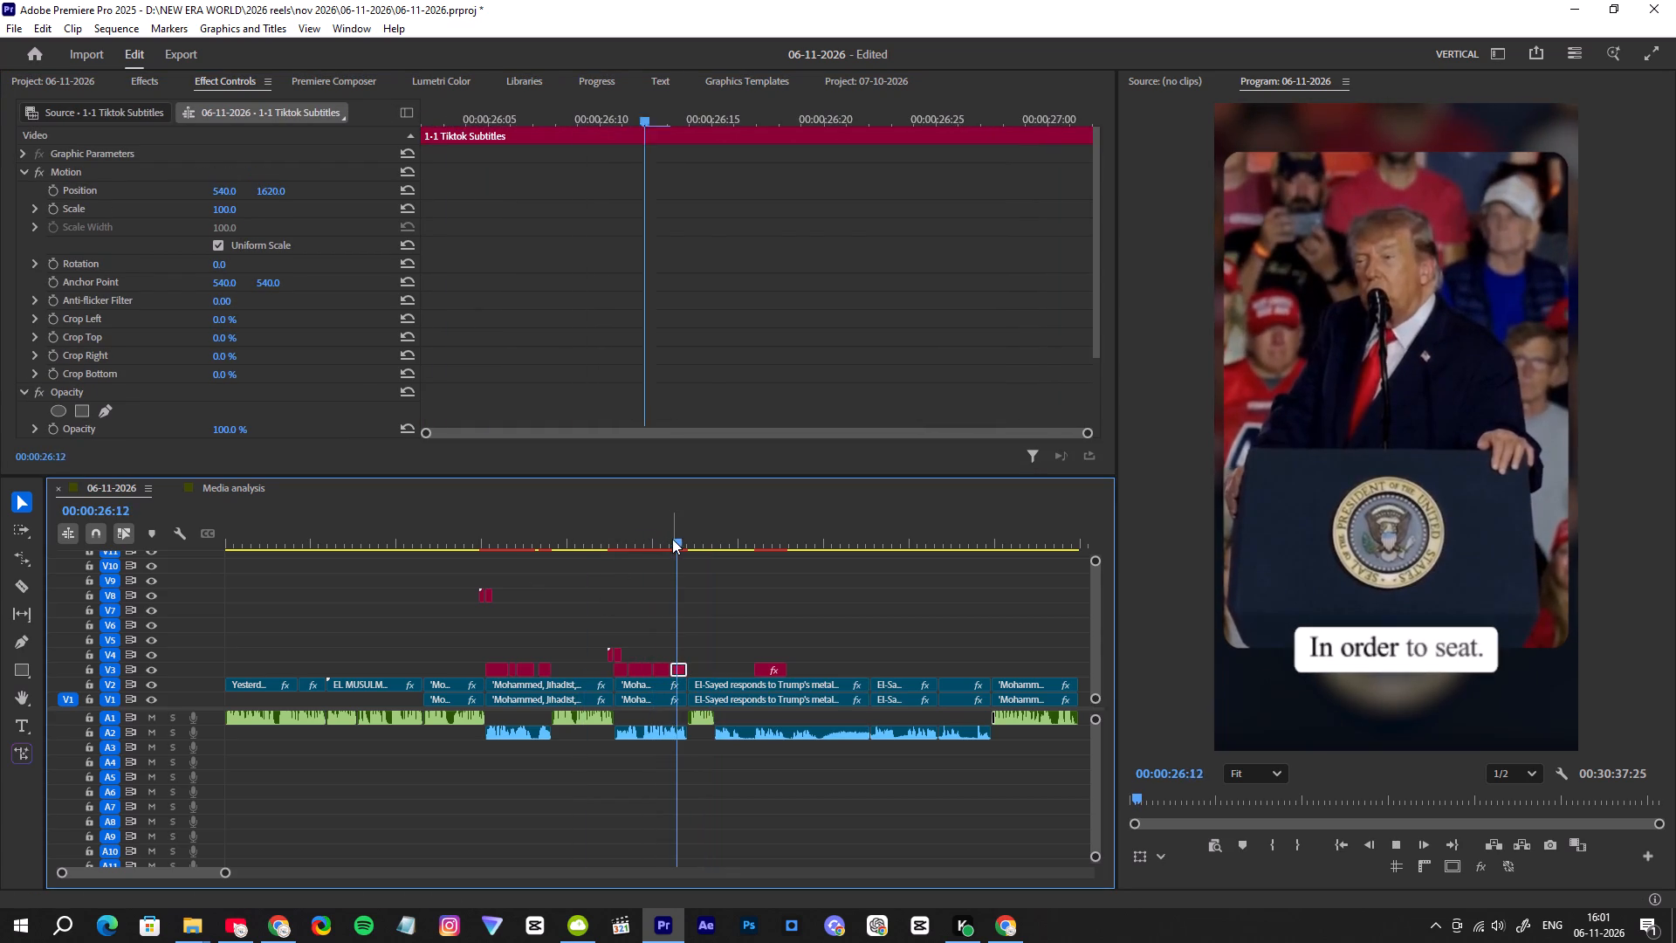
key("space")
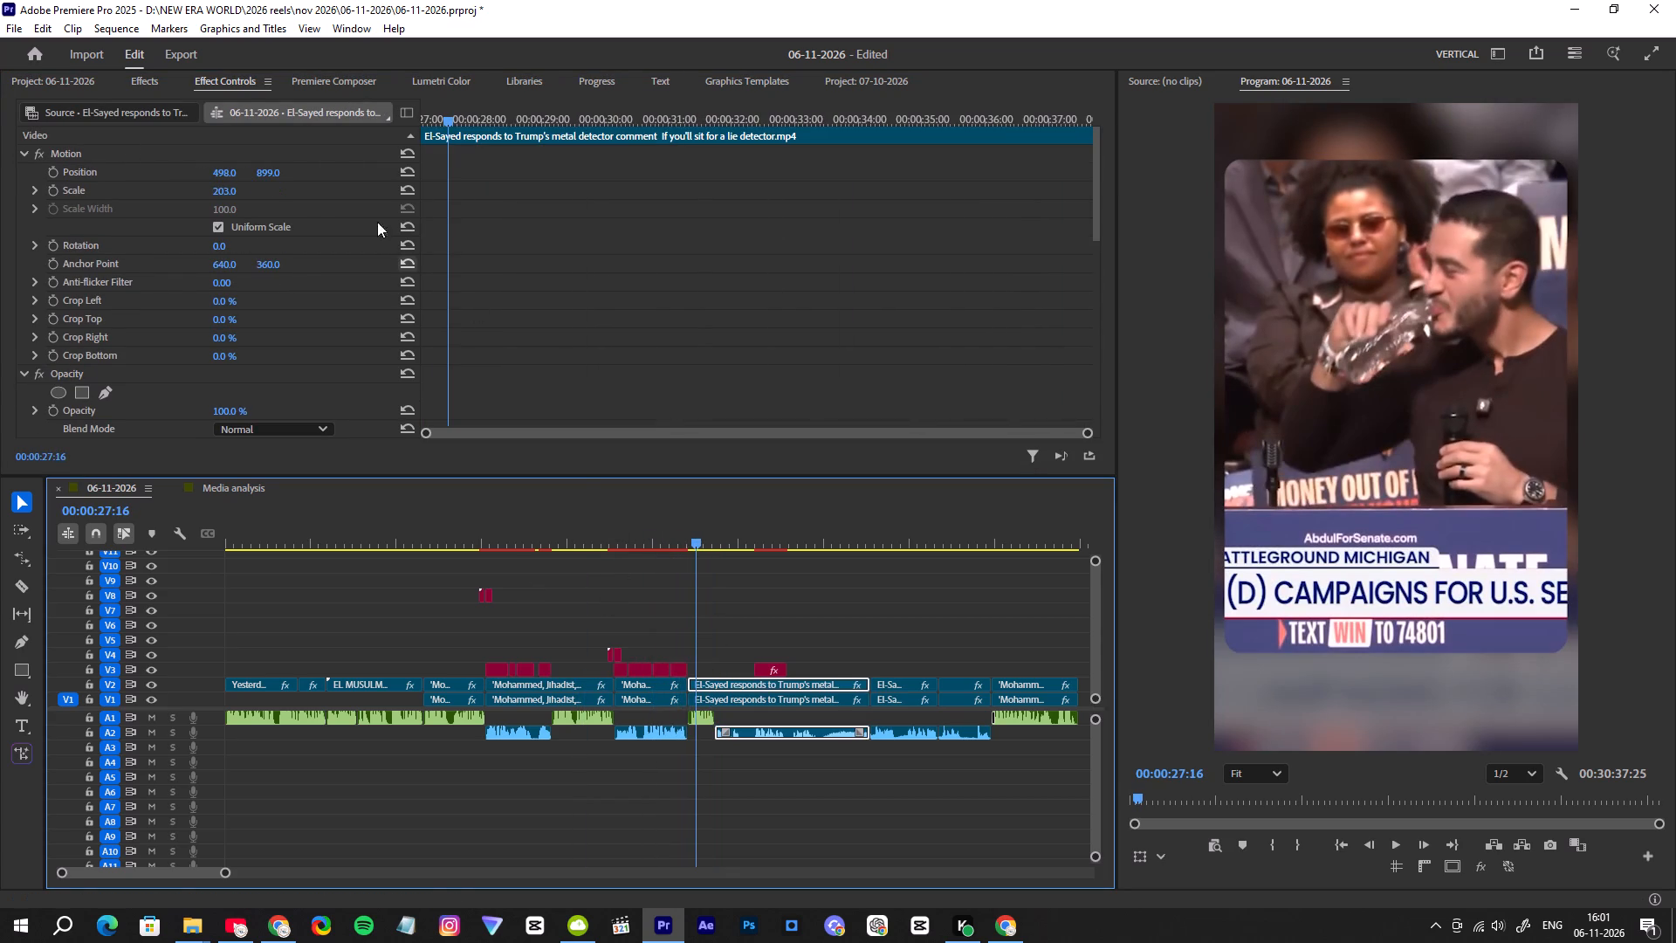
left_click_drag(275, 174, 258, 185)
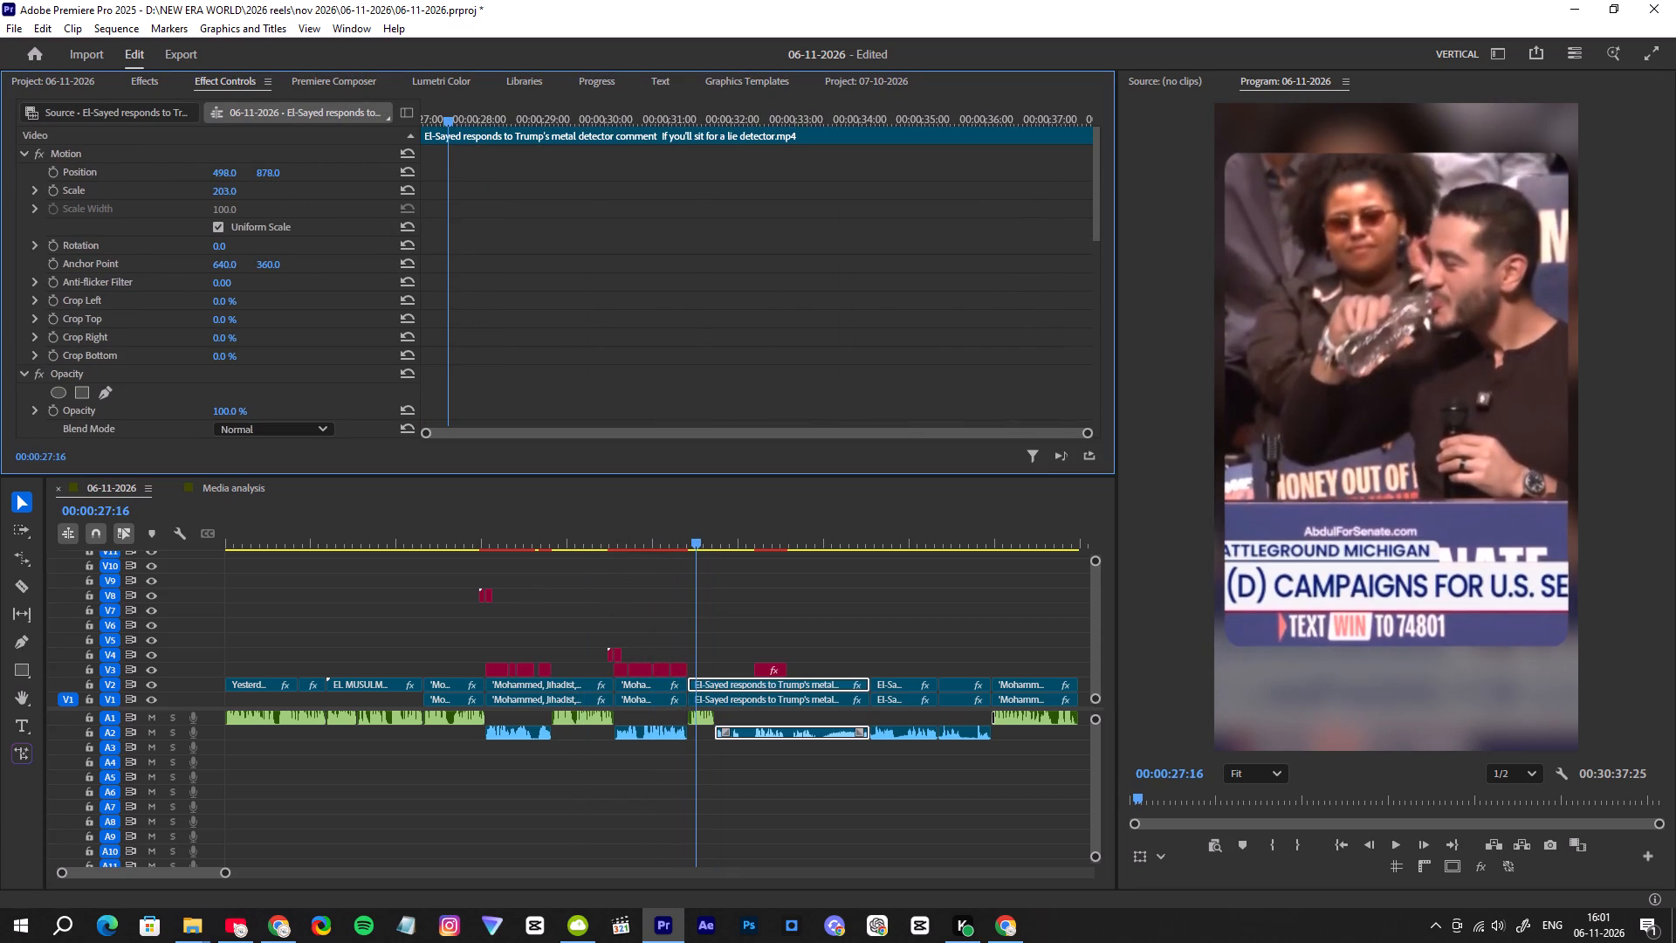
left_click_drag(258, 185, 260, 185)
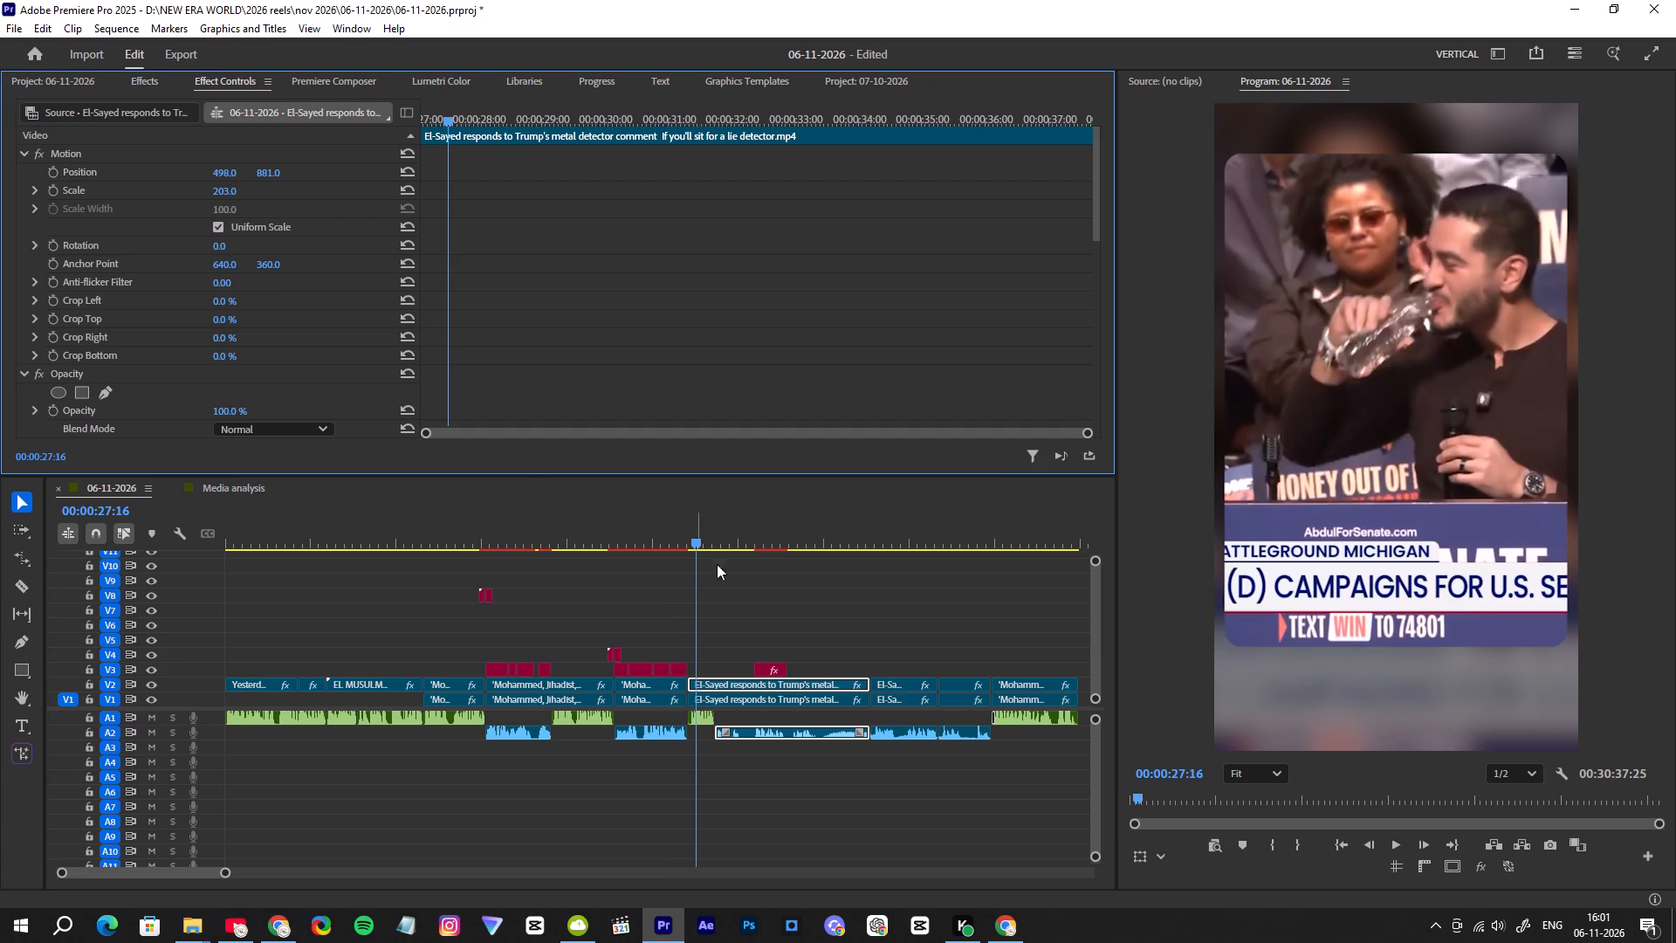
Play back the cut from Trump to El-Sayed and his subtitled metal detector line up to about 00:00:34, checking framing and subtitle timing.
left_click(669, 533)
key("space")
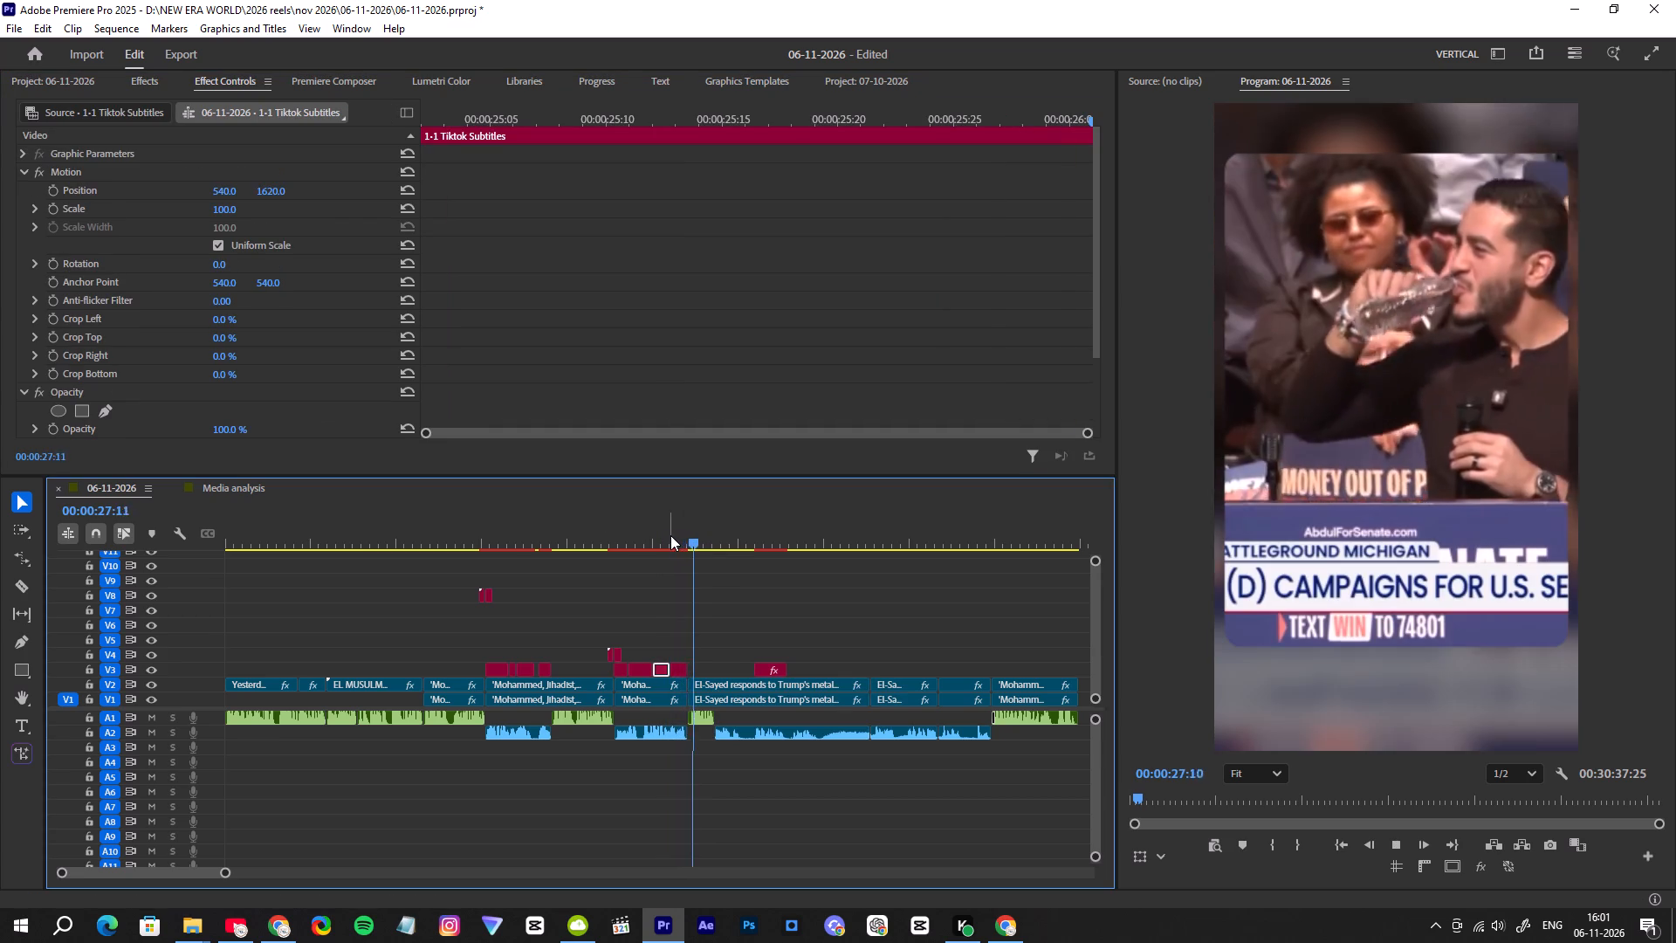
key("space")
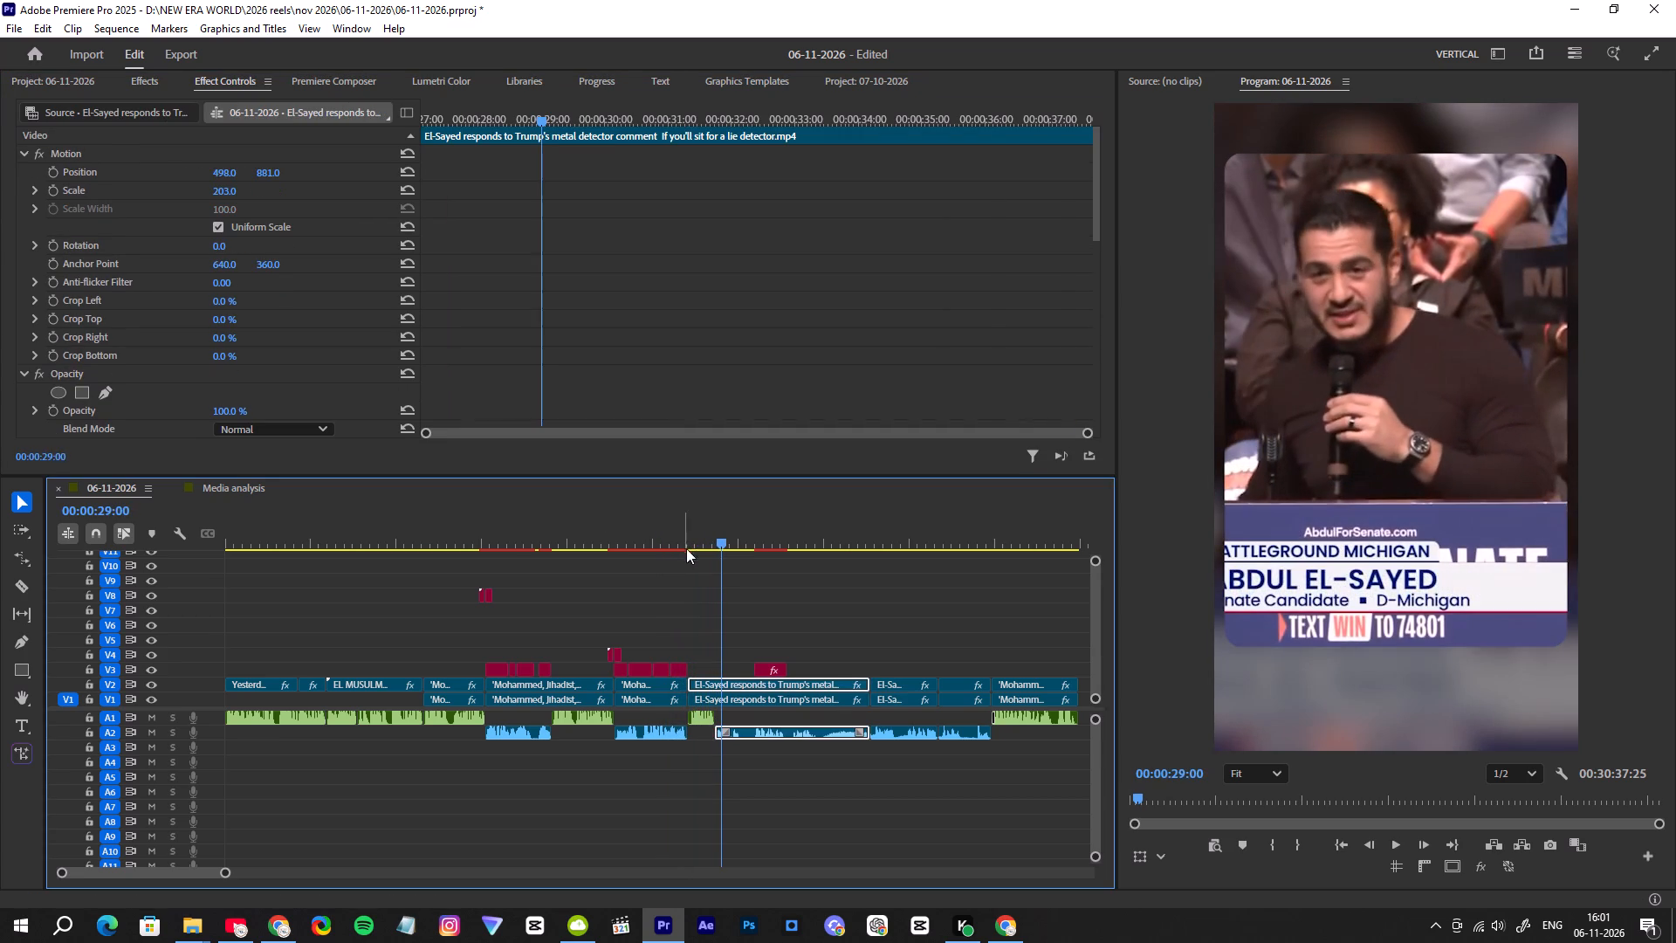
left_click(702, 540)
key("space")
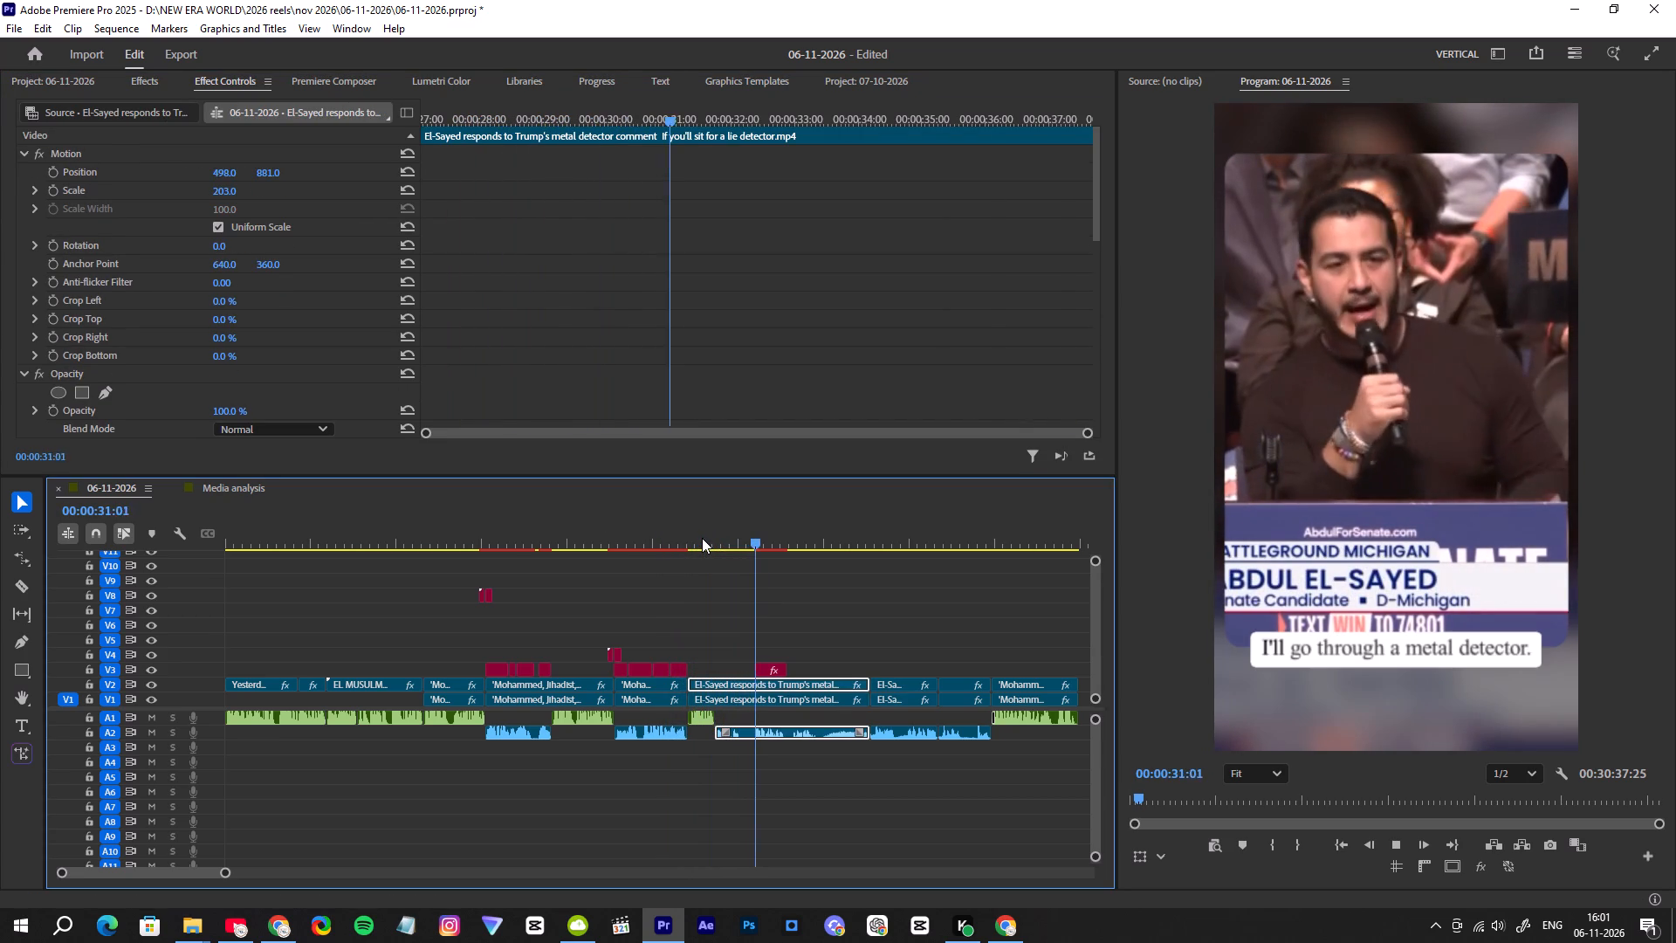
key("space")
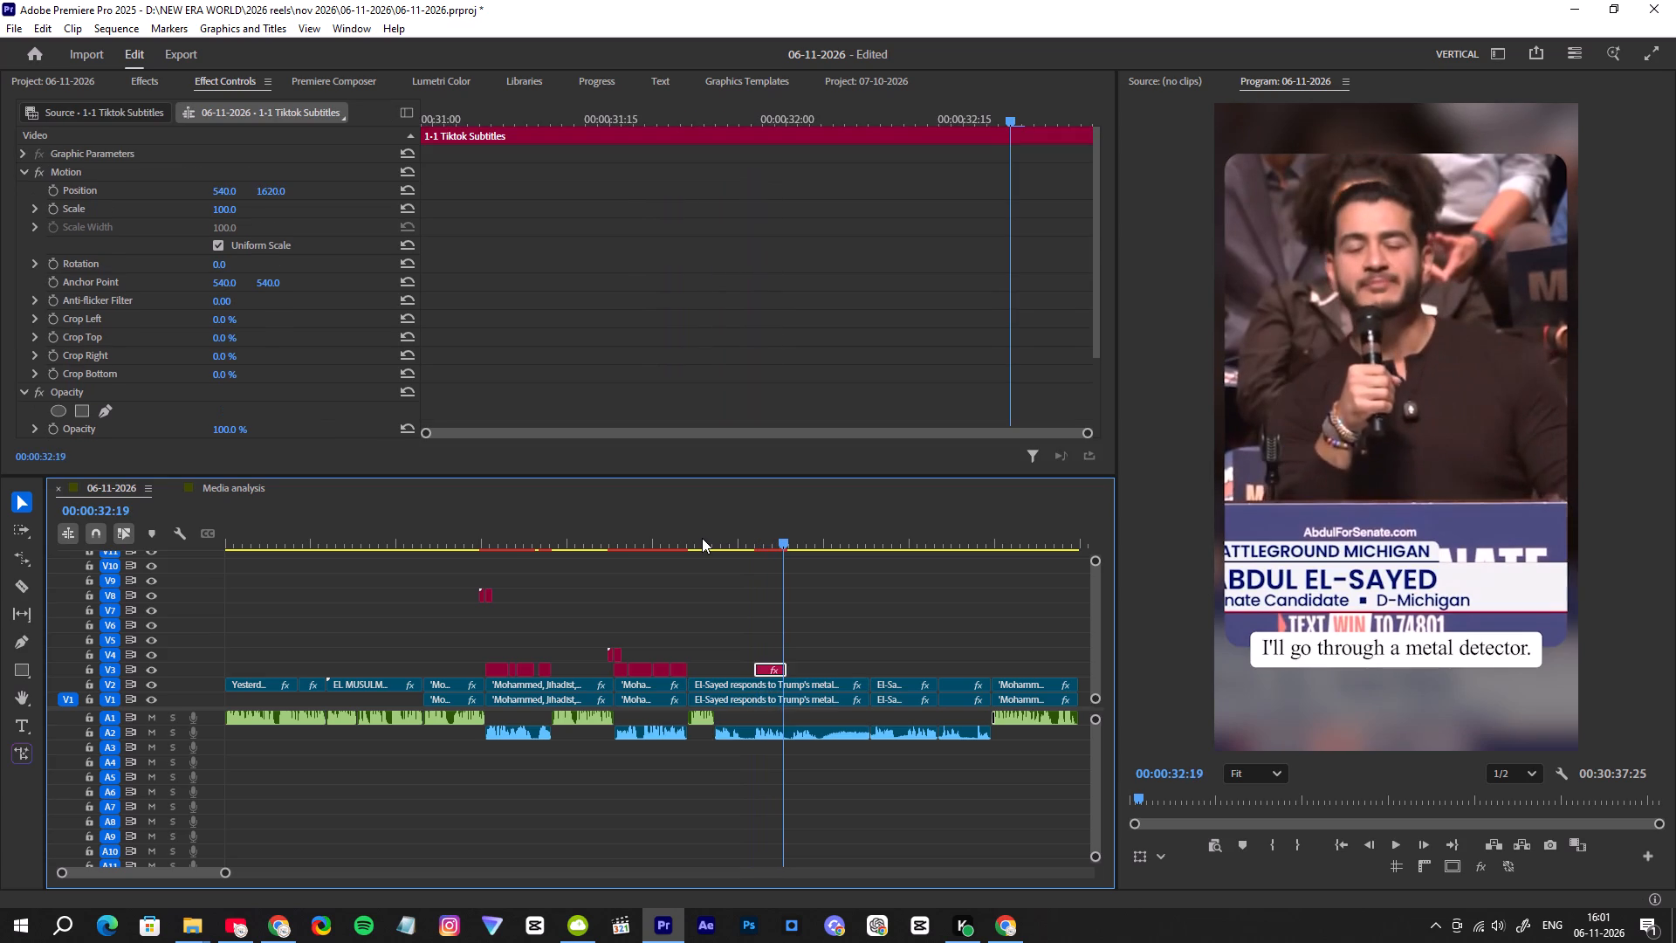
key("space")
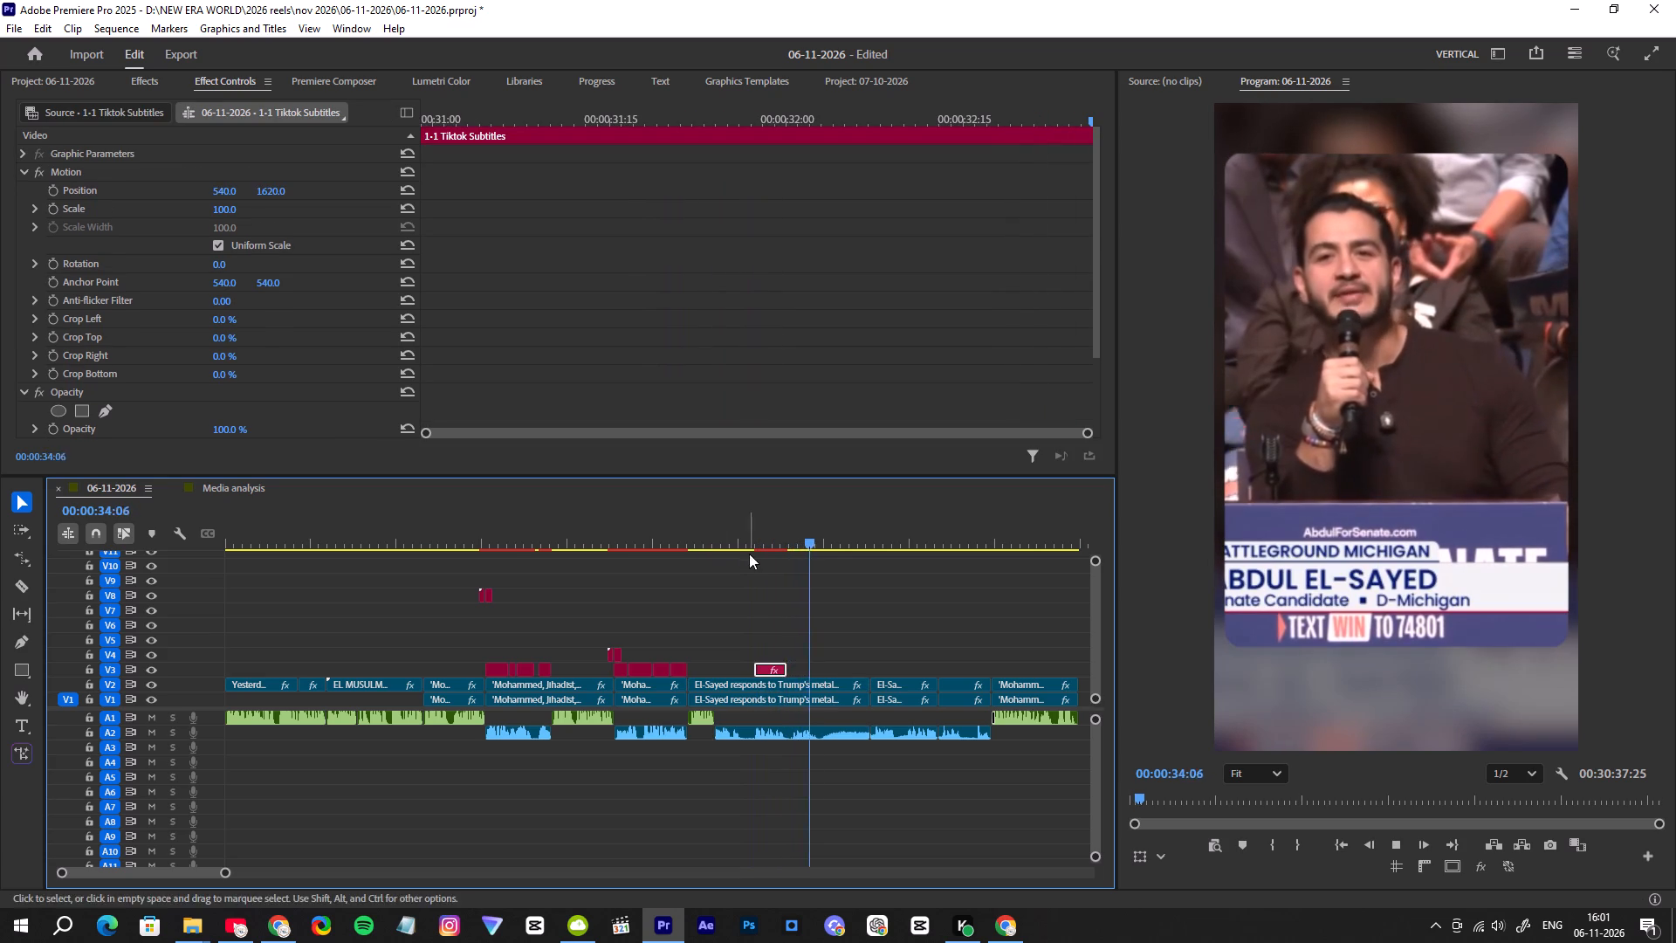
key("space")
left_click_drag(795, 535, 793, 548)
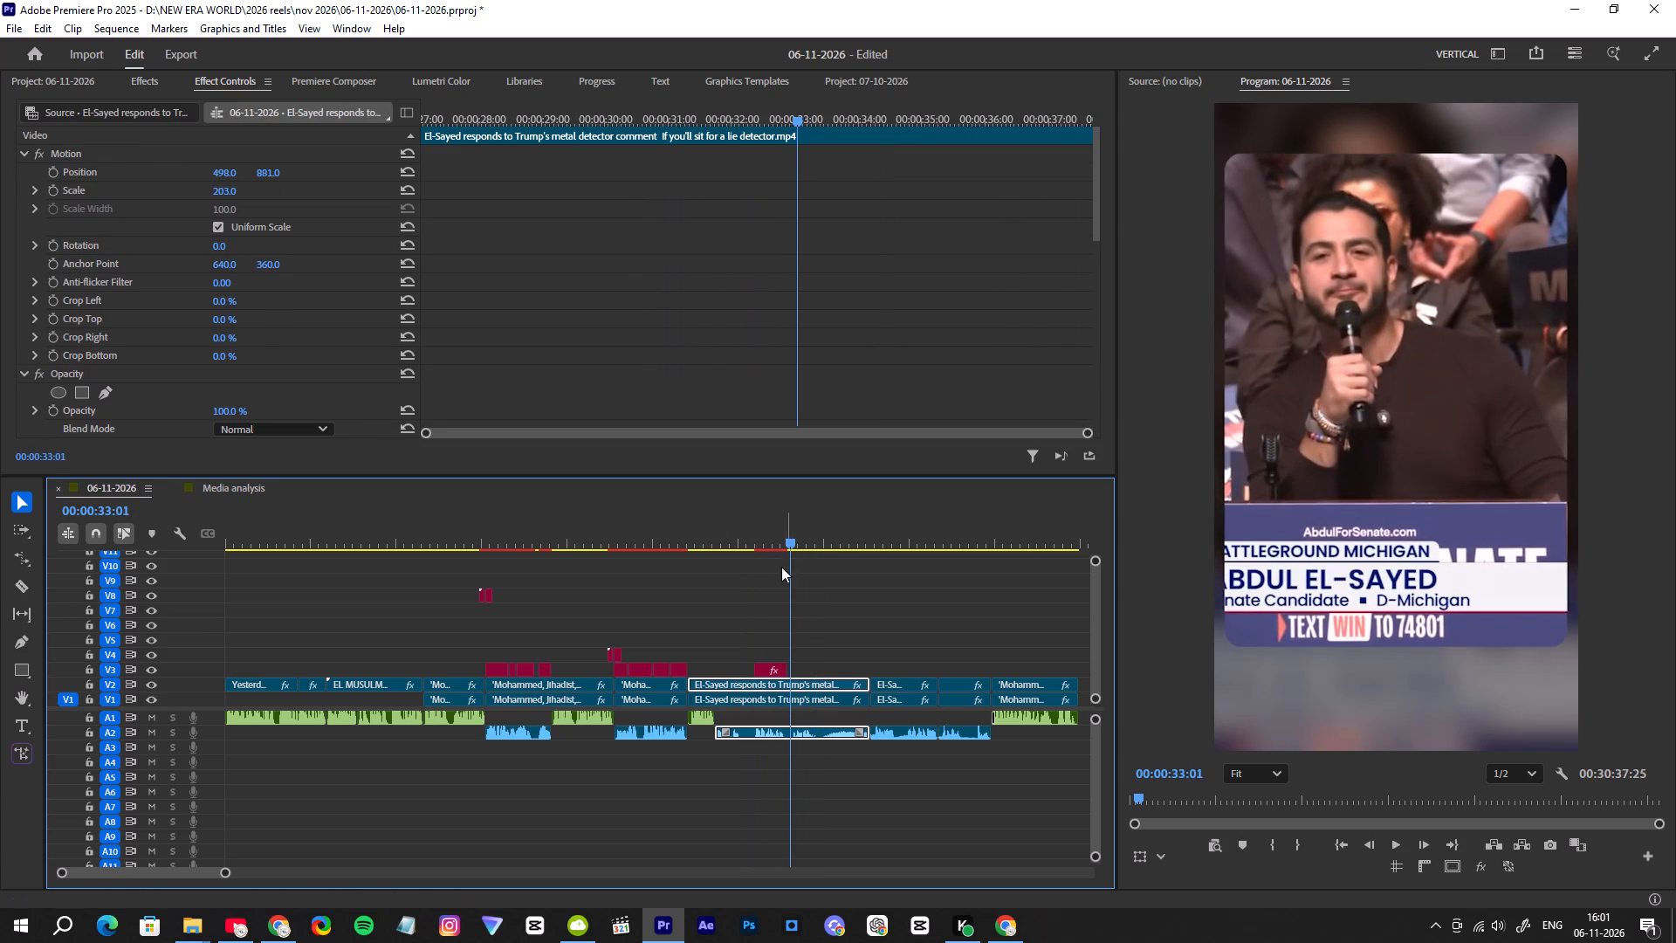
left_click(276, 934)
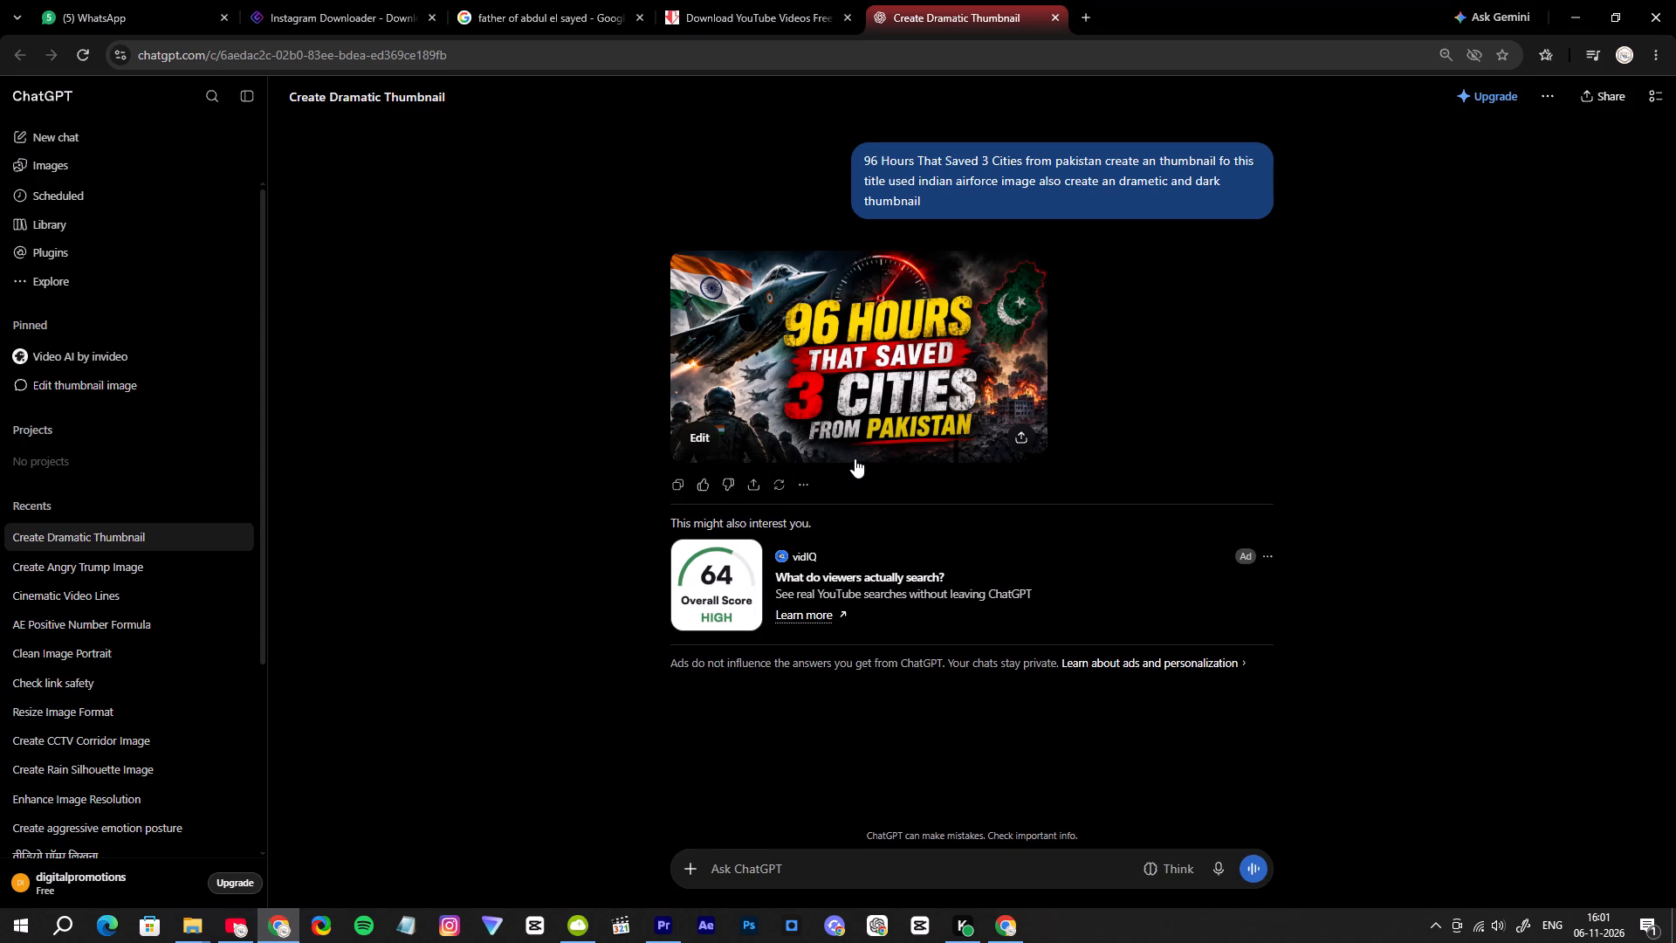
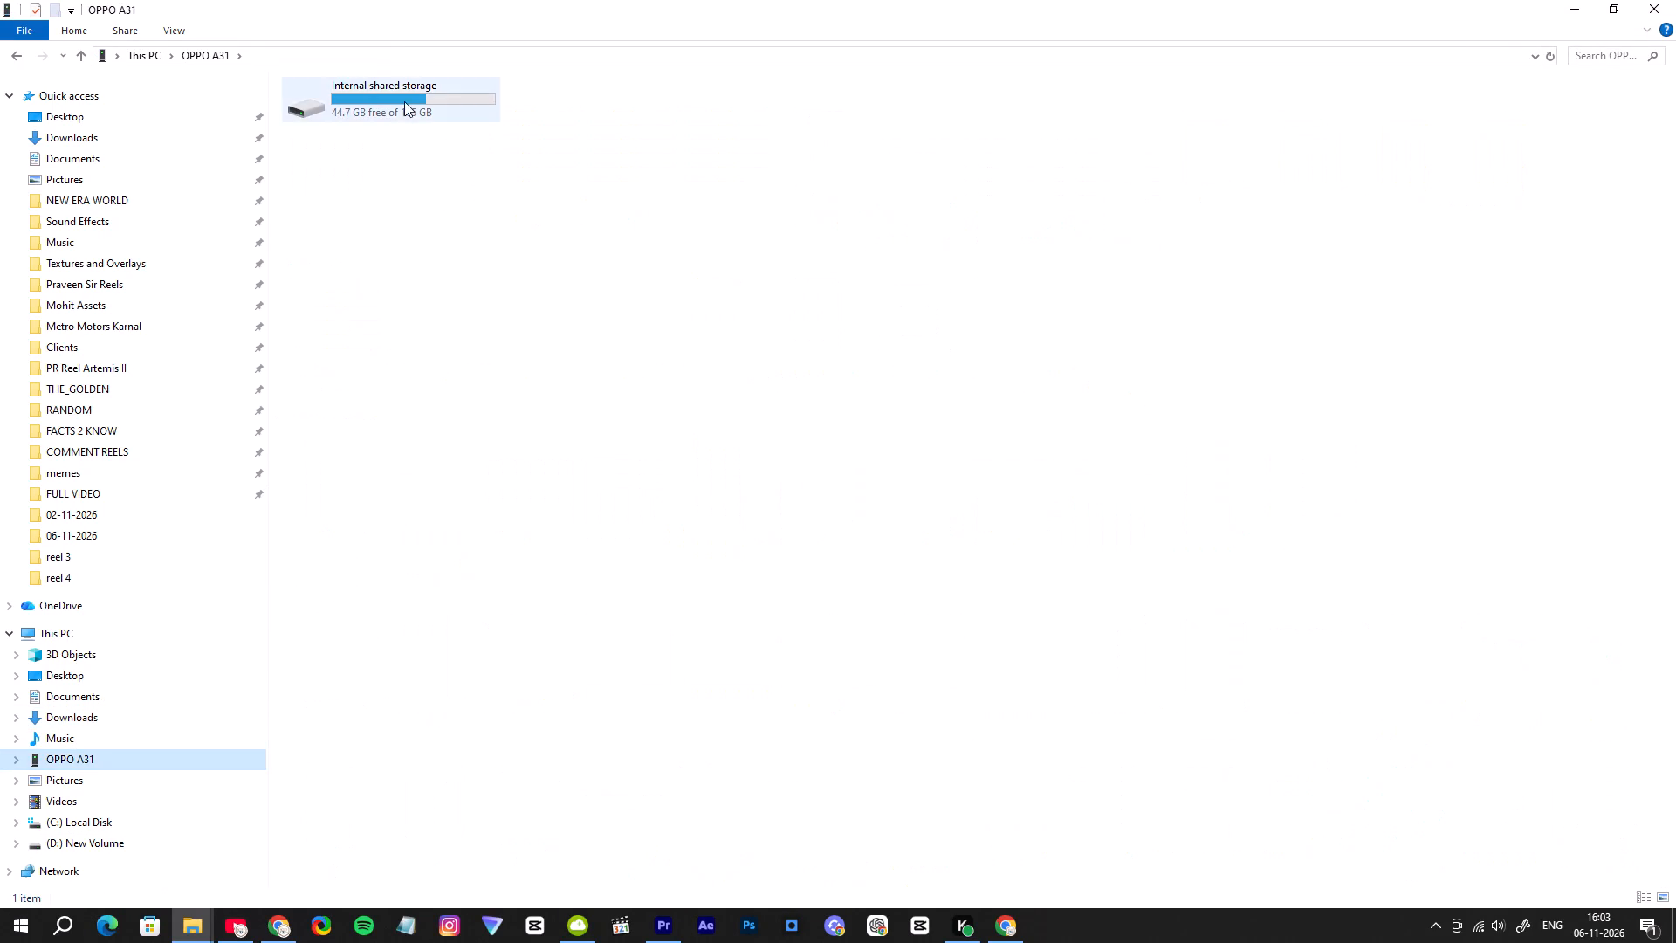
Move ajit dhoval.mp4 from Downloads to the DCIM\Camera folder in the OPPO A31's internal storage.
double_click(404, 101)
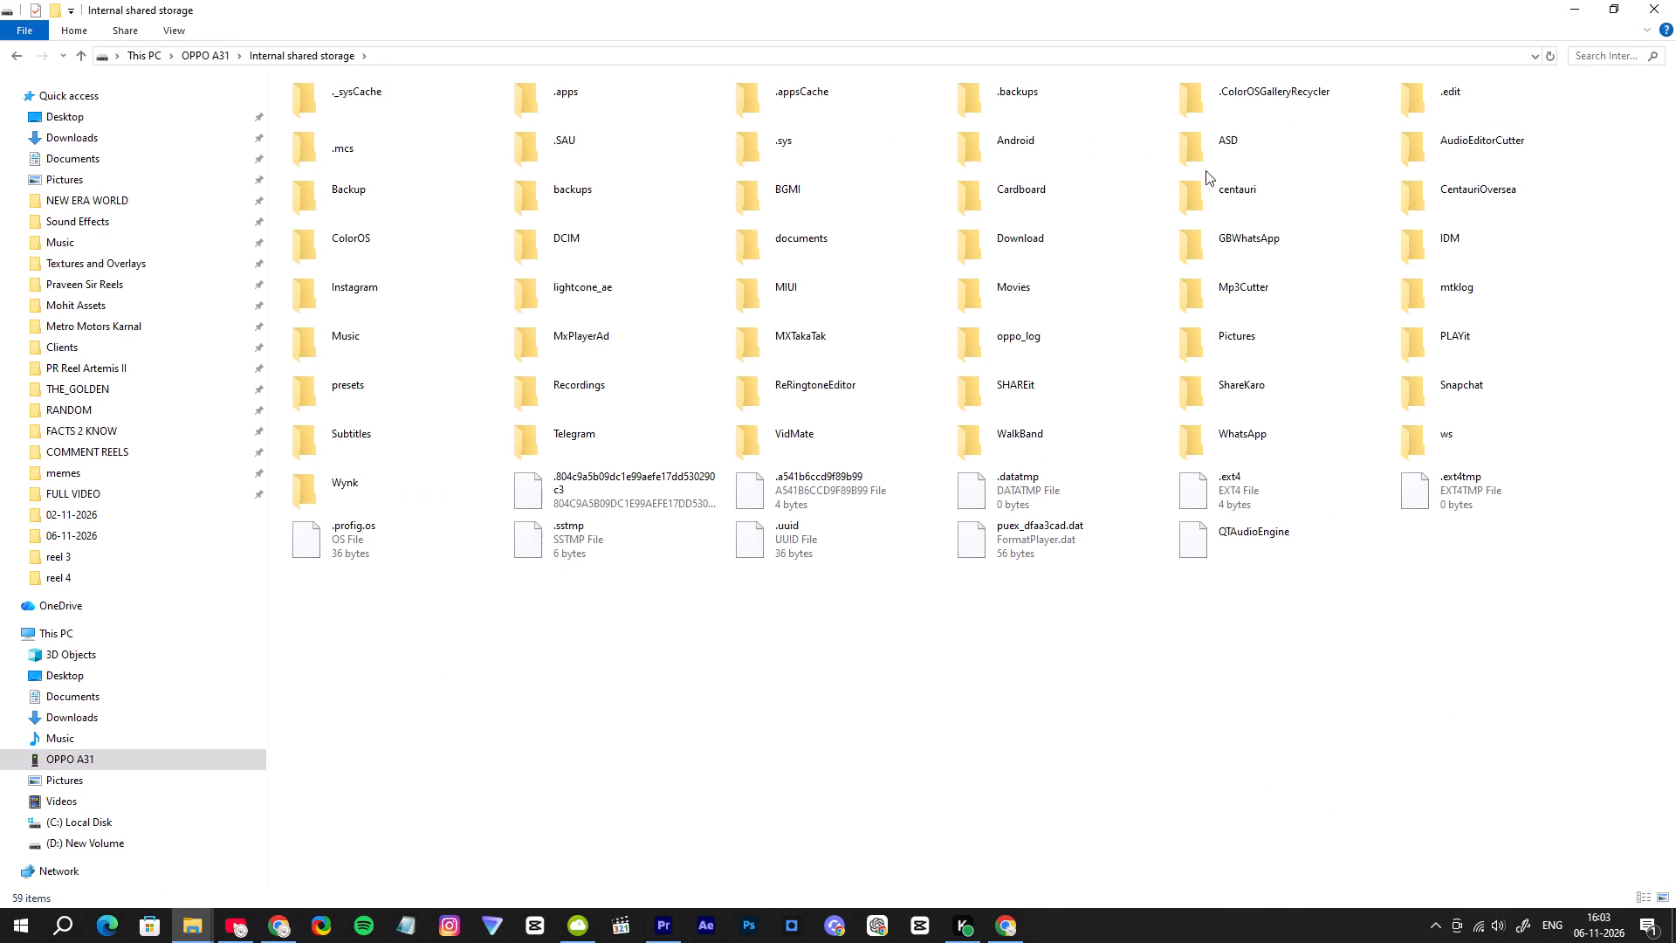
double_click(598, 241)
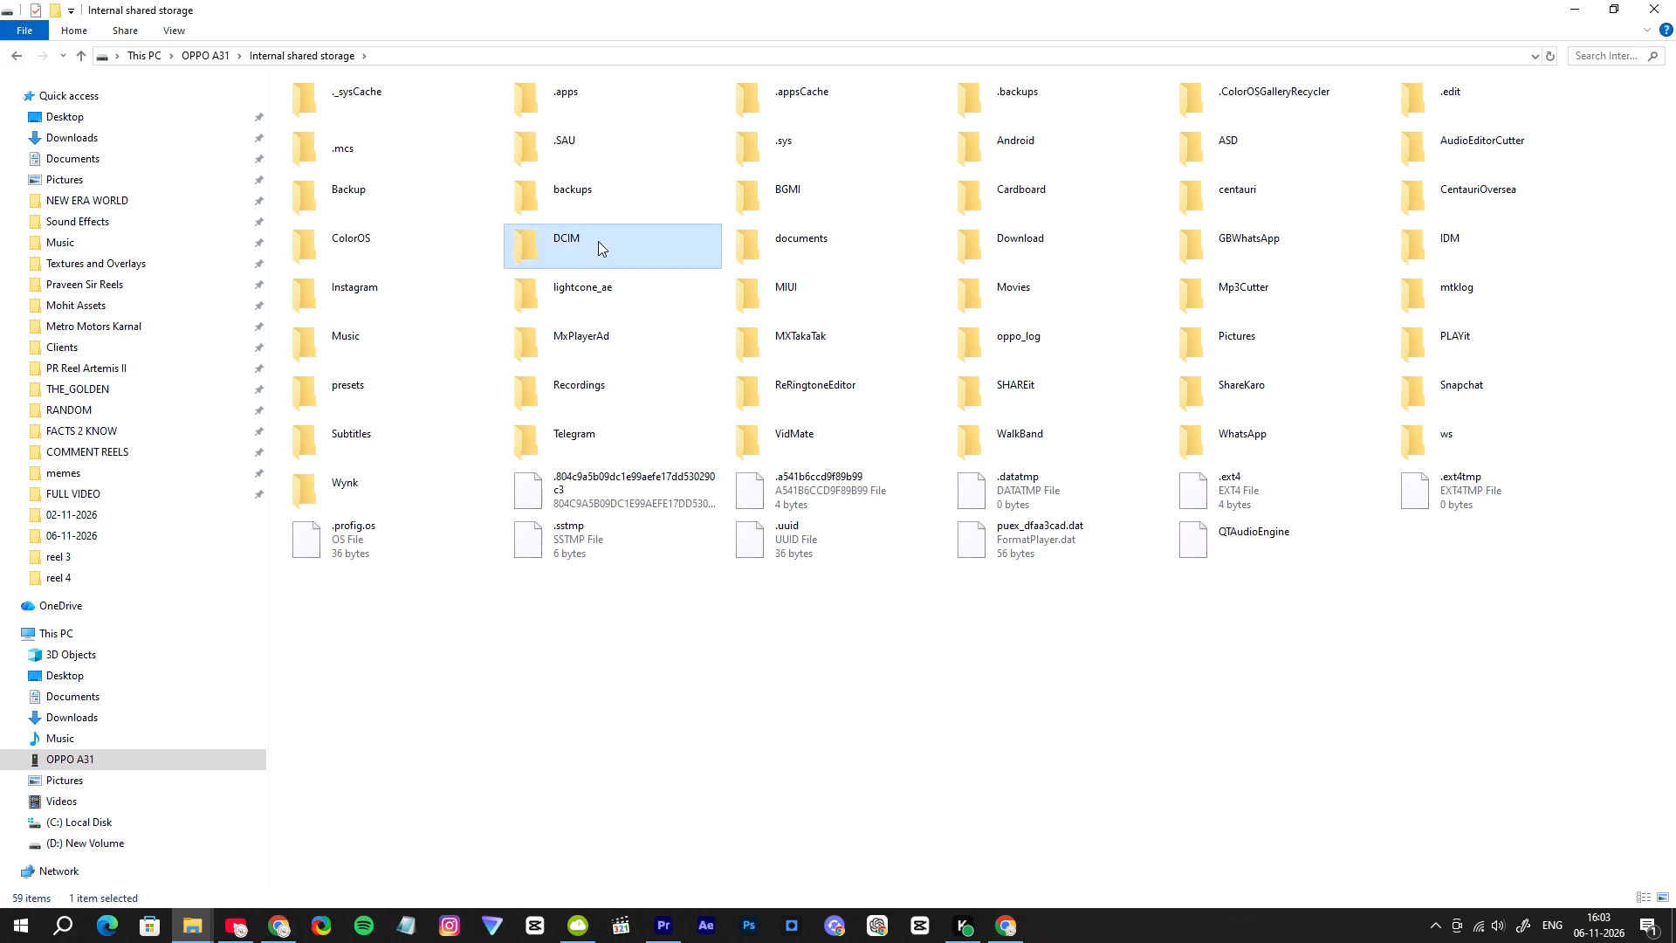
double_click(628, 79)
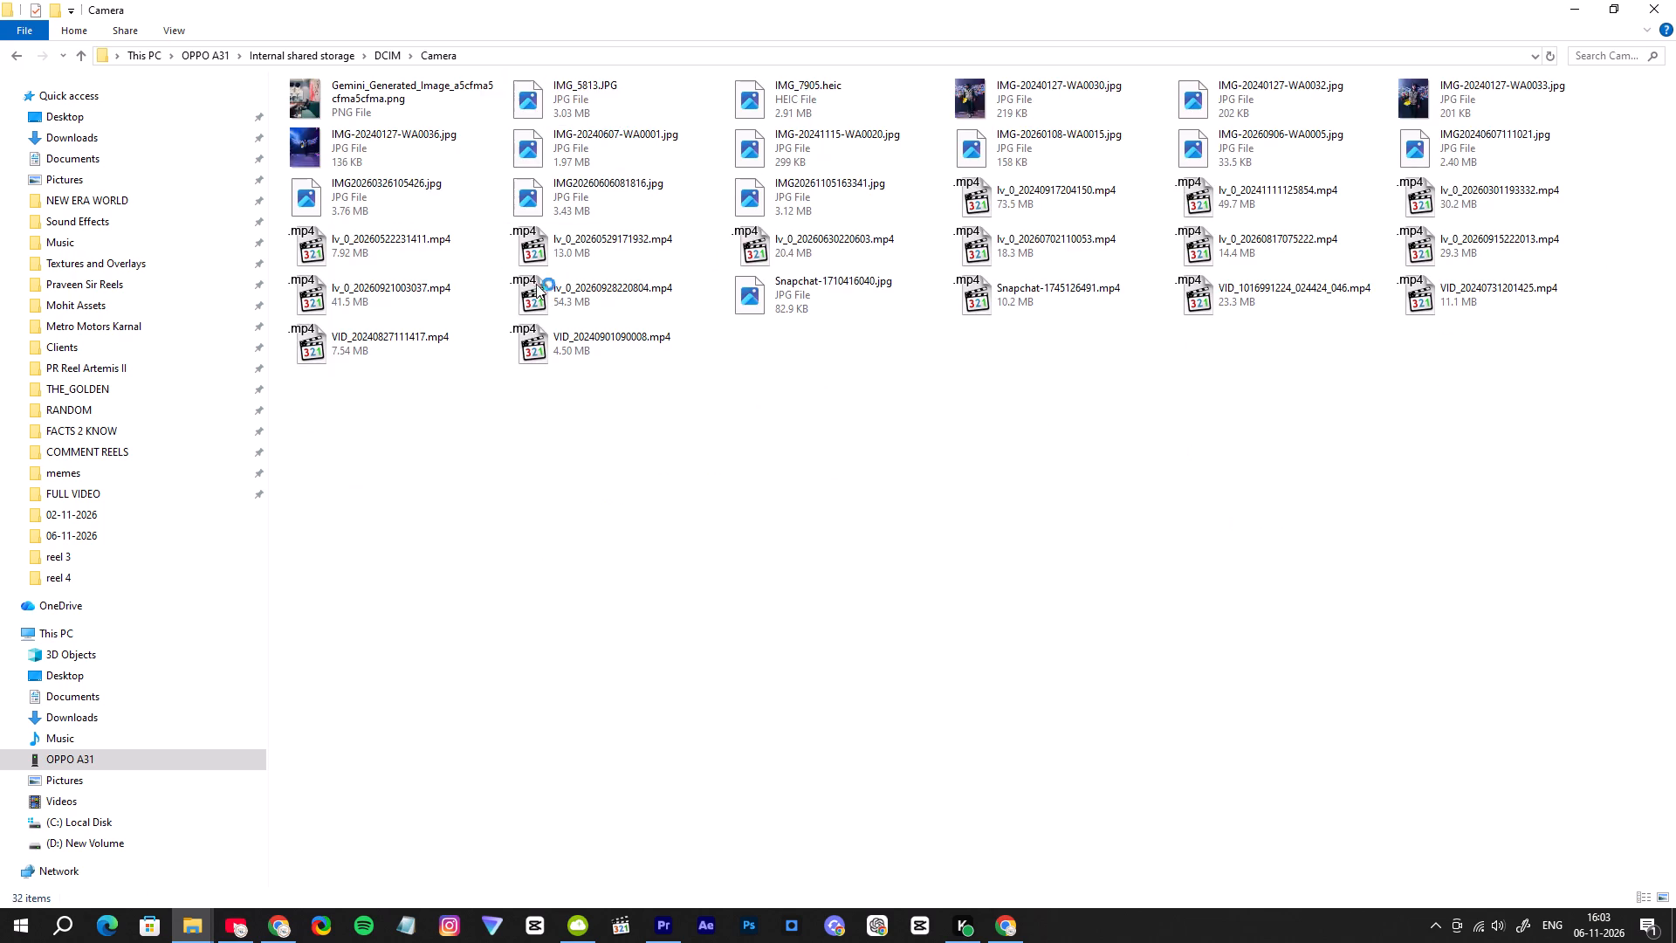
left_click(100, 721)
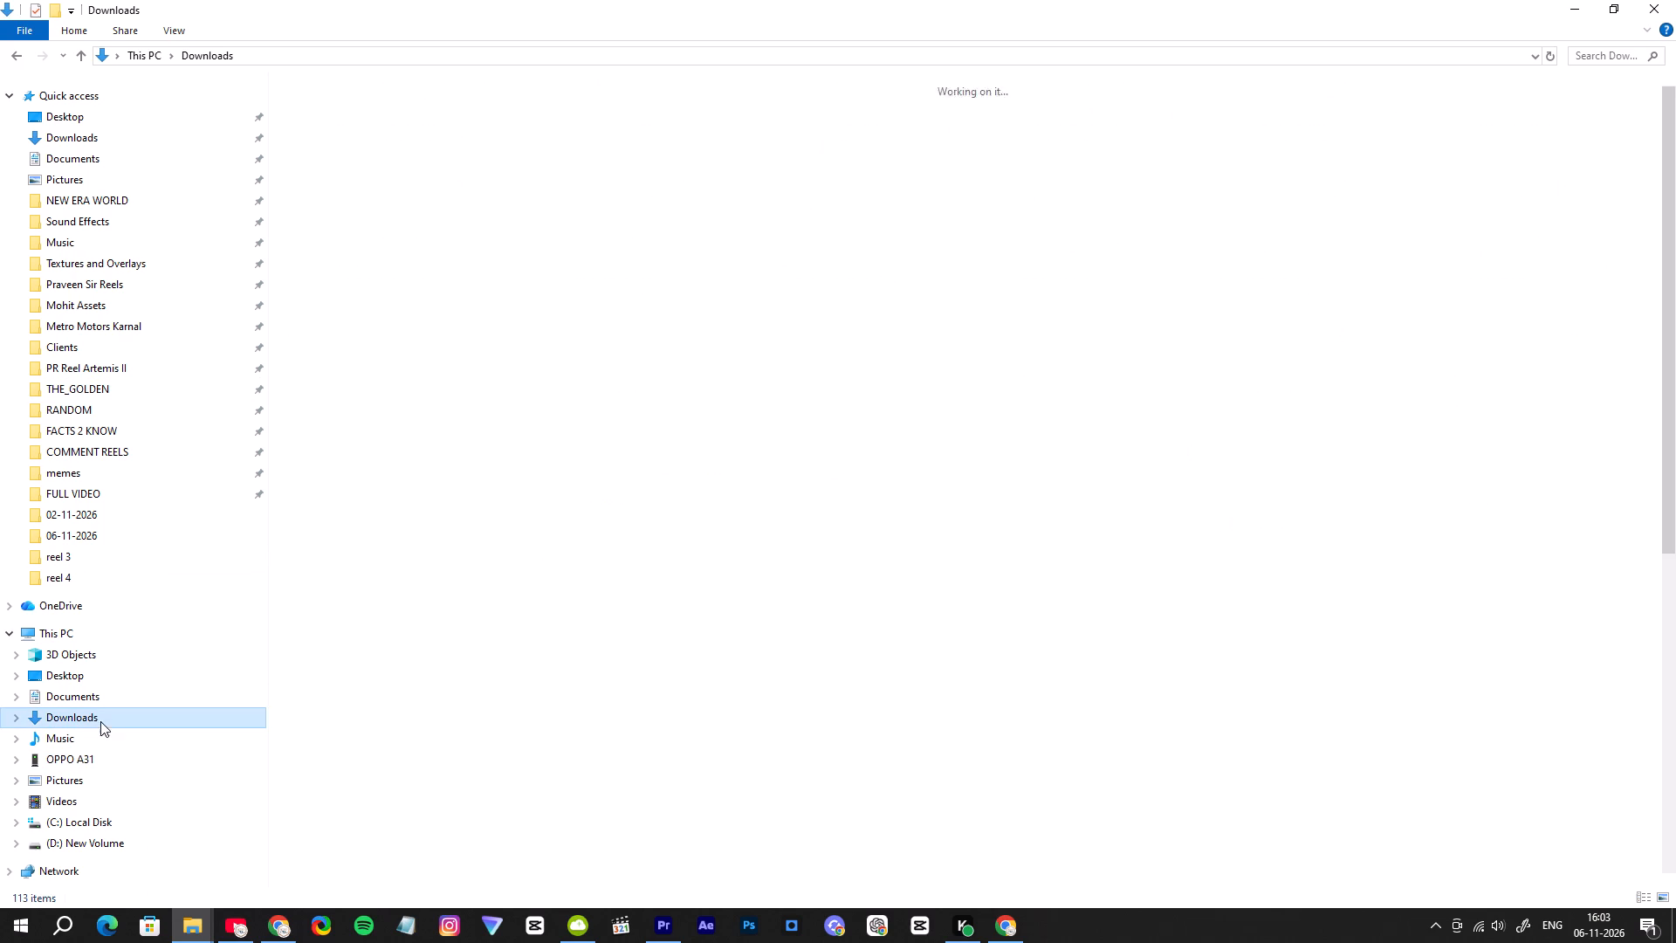
left_click(431, 163)
key("ctrl+x")
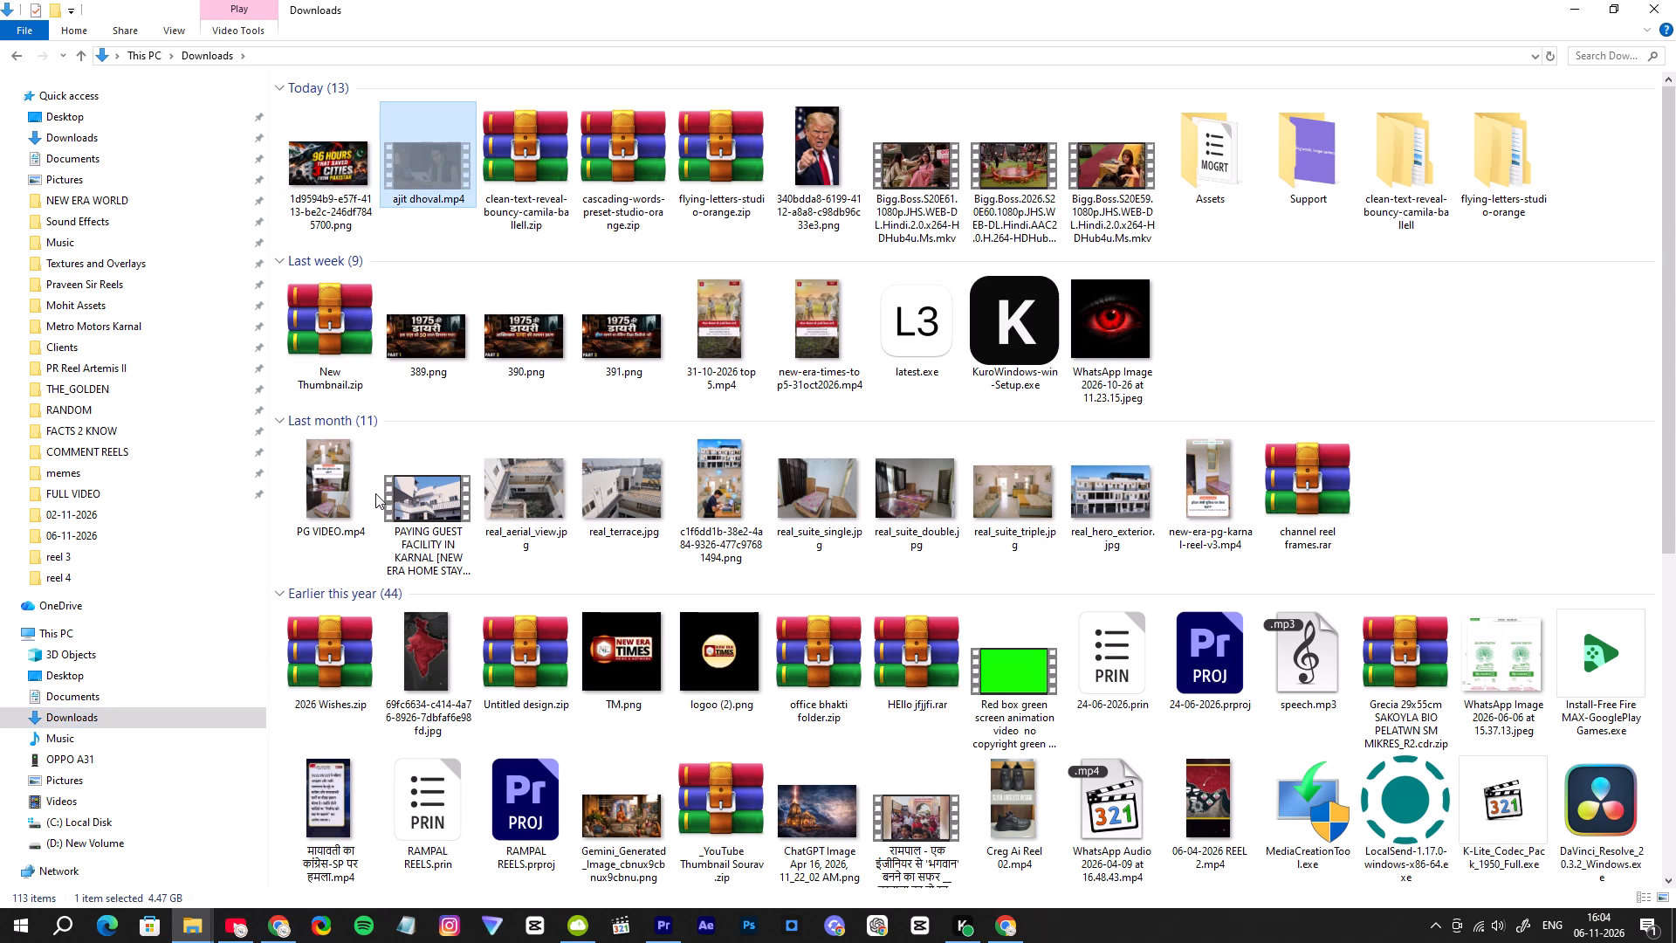
left_click(107, 764)
double_click(414, 104)
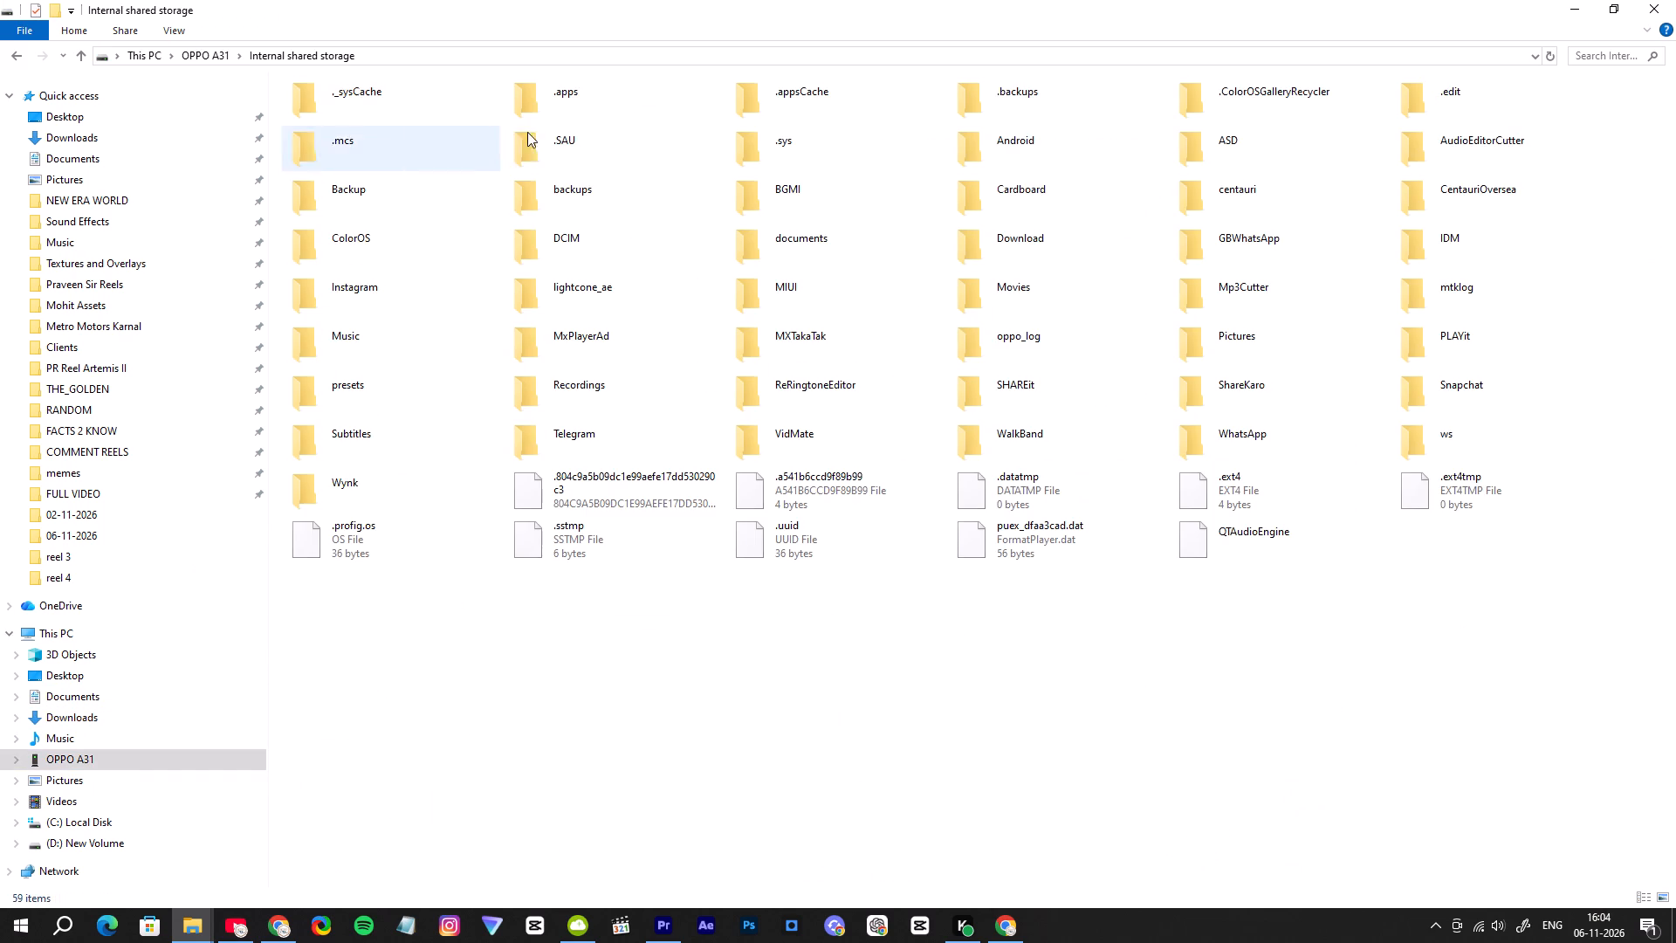
double_click(611, 243)
double_click(597, 84)
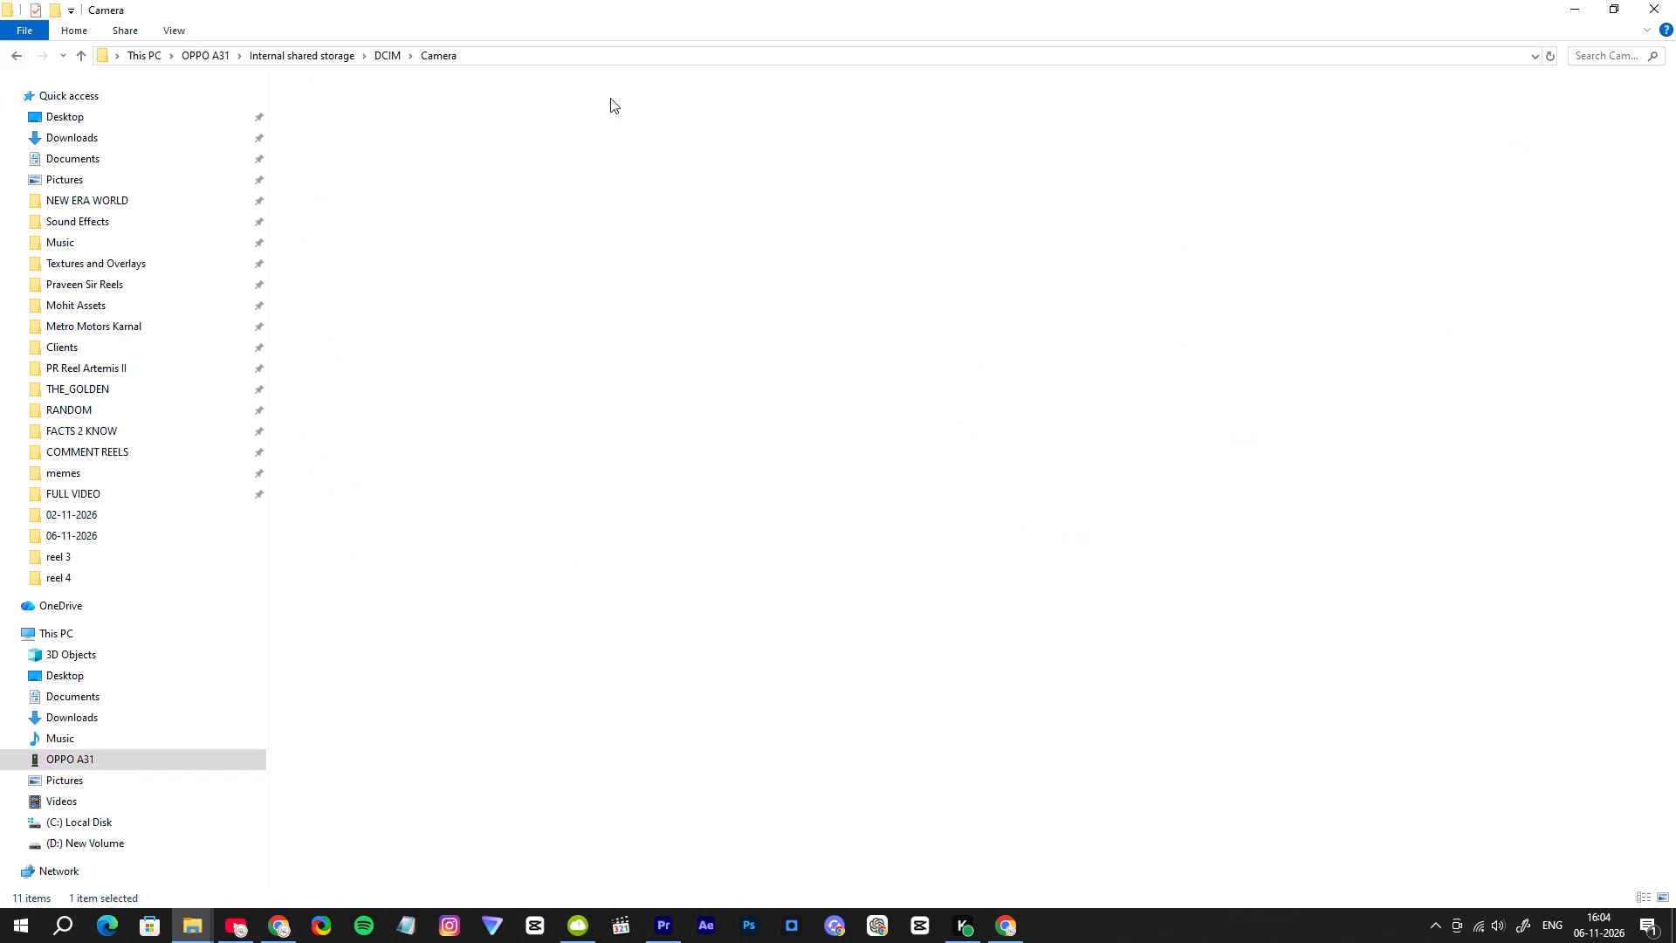
left_click(773, 671)
key("ctrl+v")
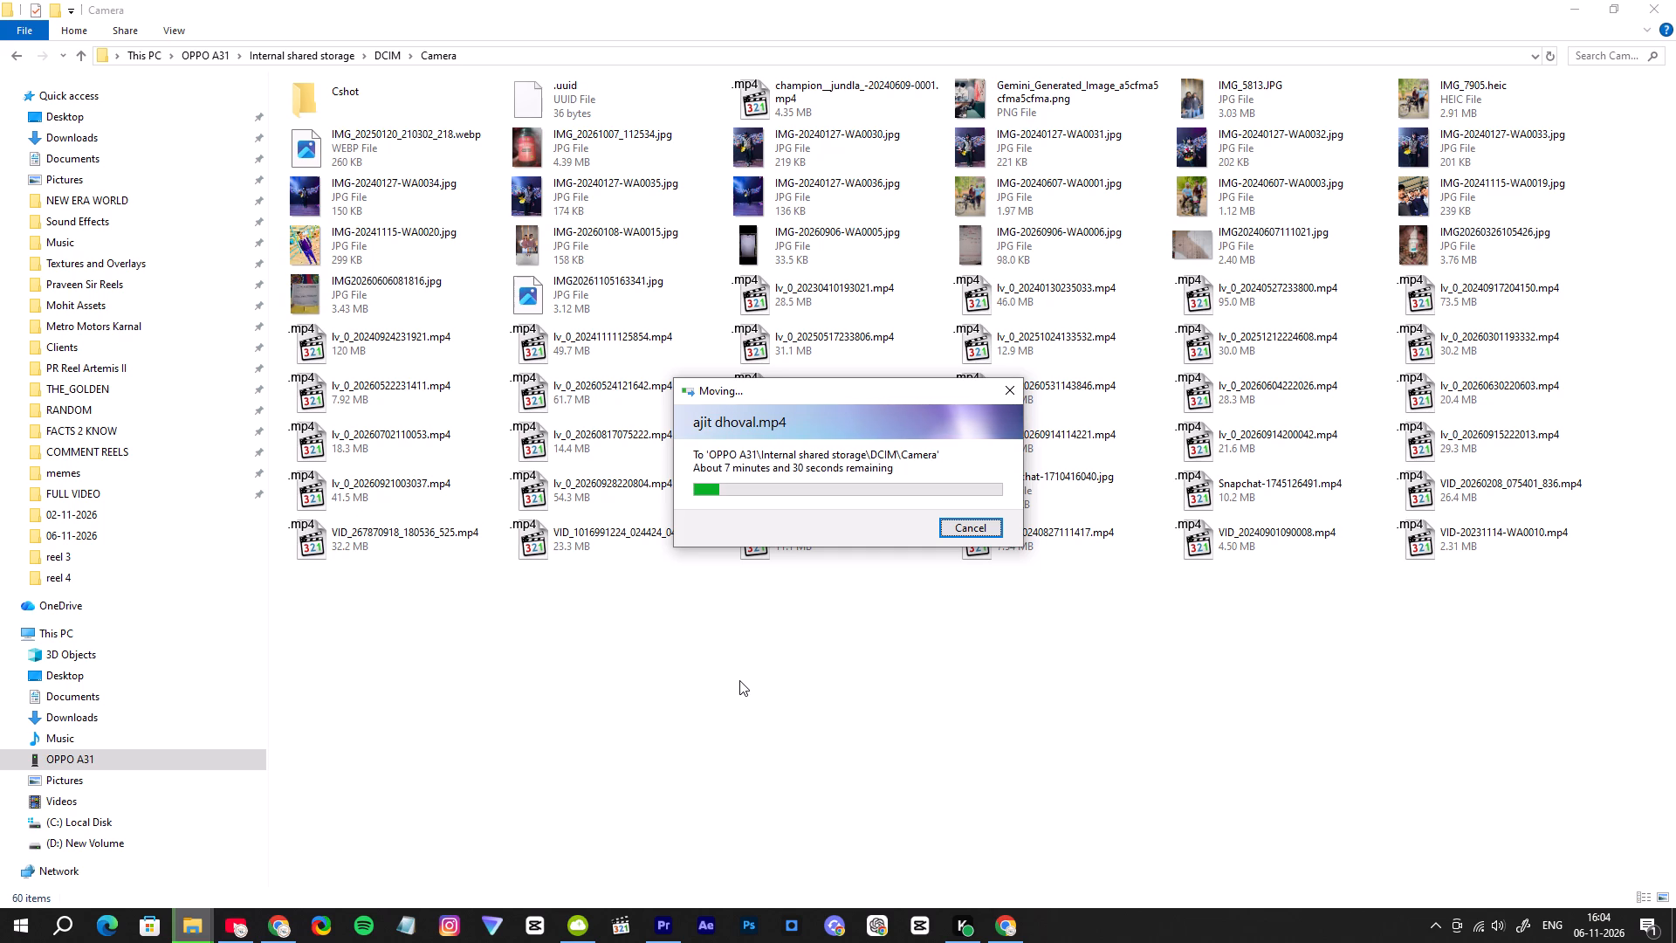
Switch to Premiere Pro and replay El-Sayed's speech after the metal detector subtitle to find where his next line starts.
left_click(664, 933)
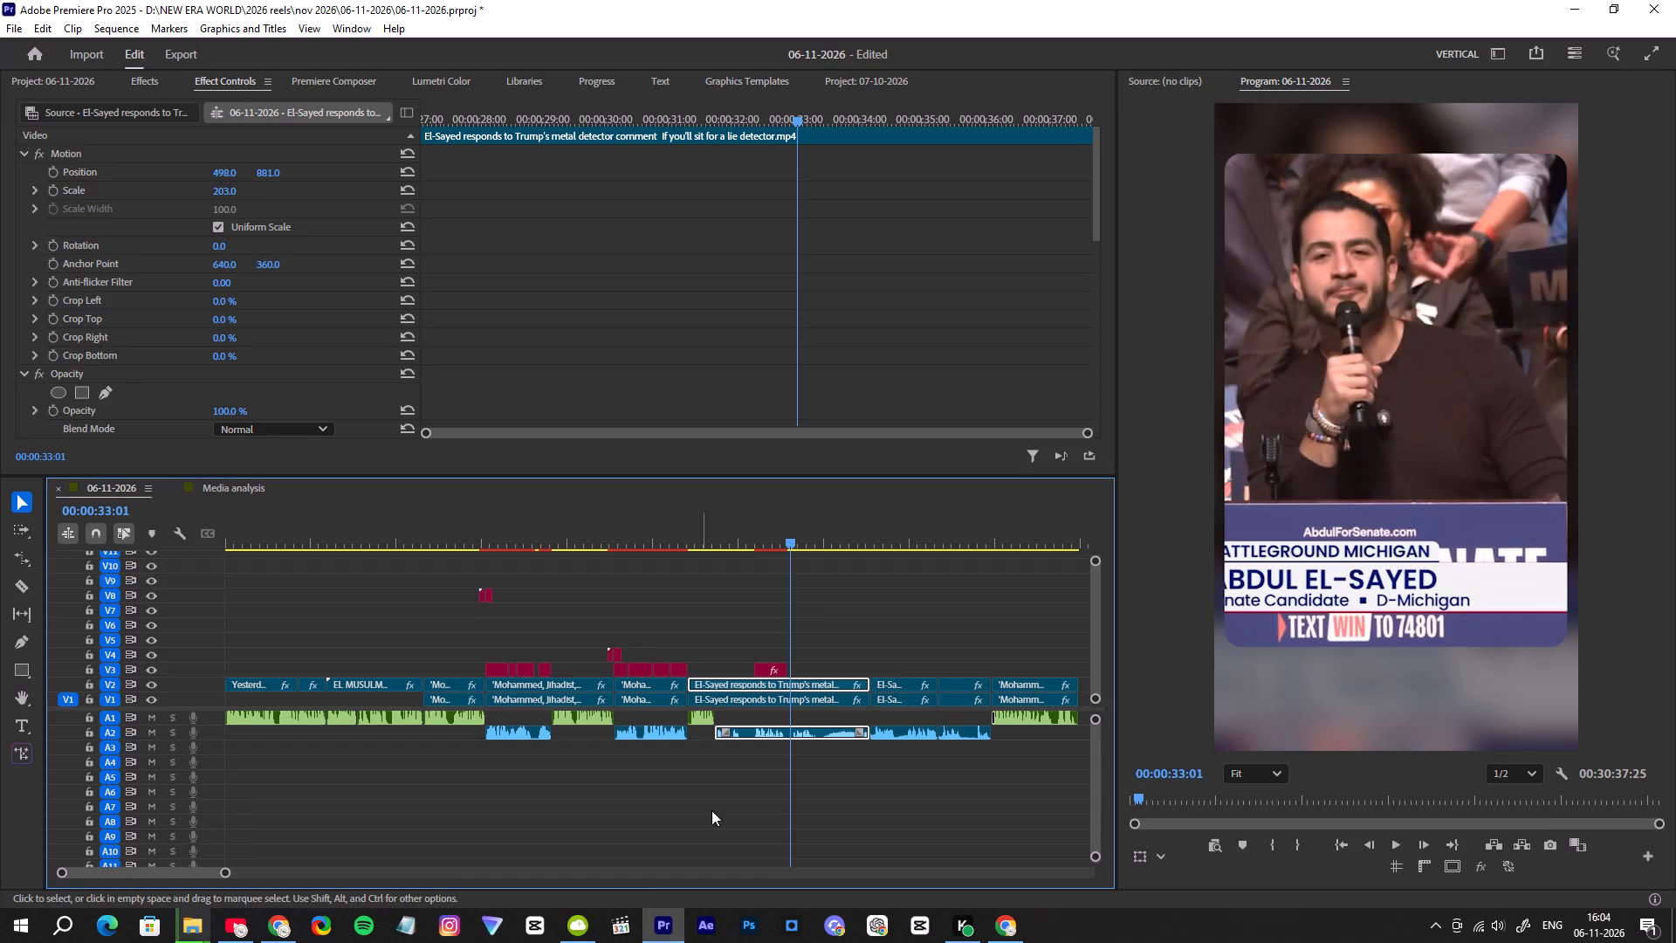
left_click_drag(224, 875, 296, 876)
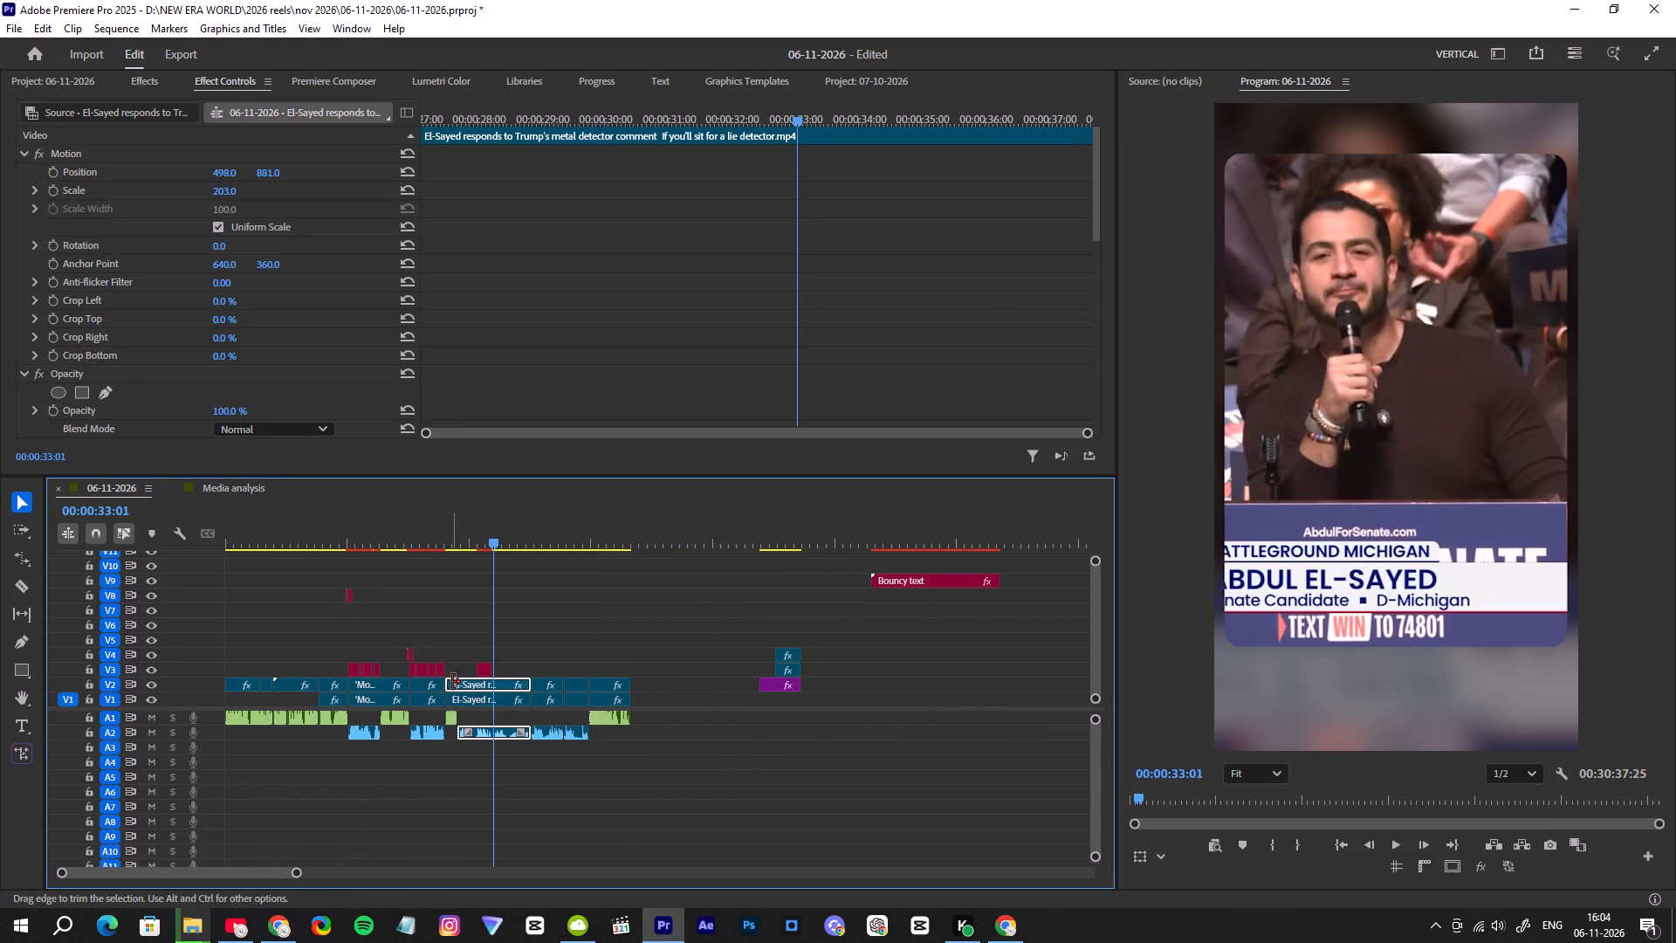
left_click(471, 538)
key("space")
left_click_drag(295, 873, 249, 864)
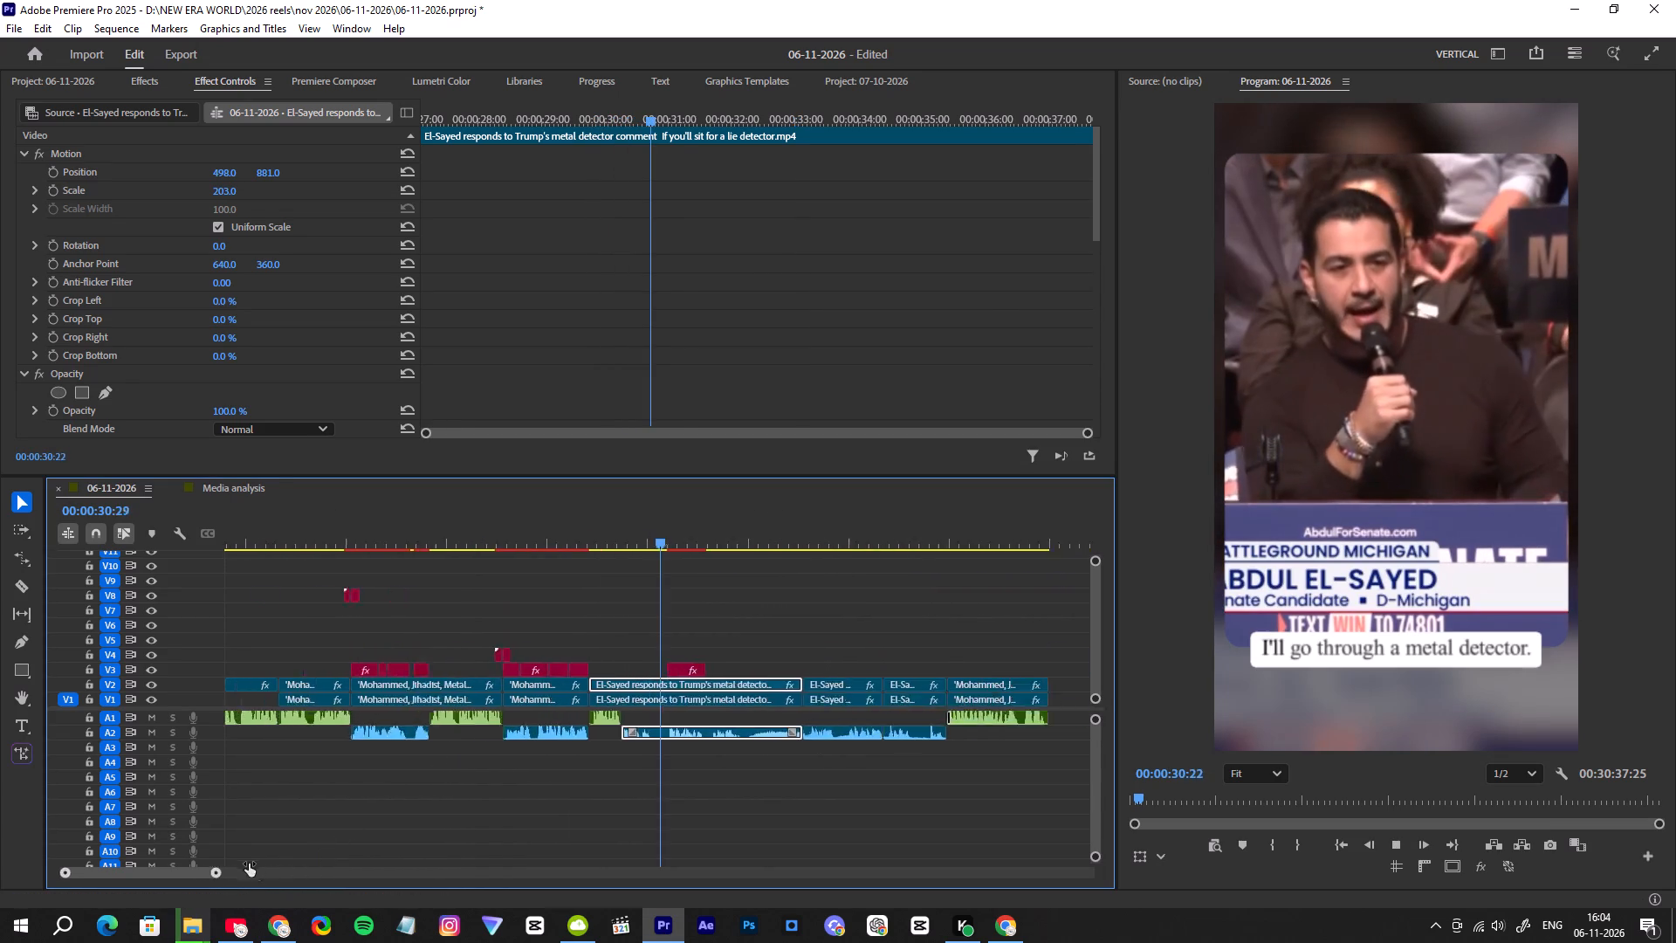
left_click_drag(249, 864, 240, 859)
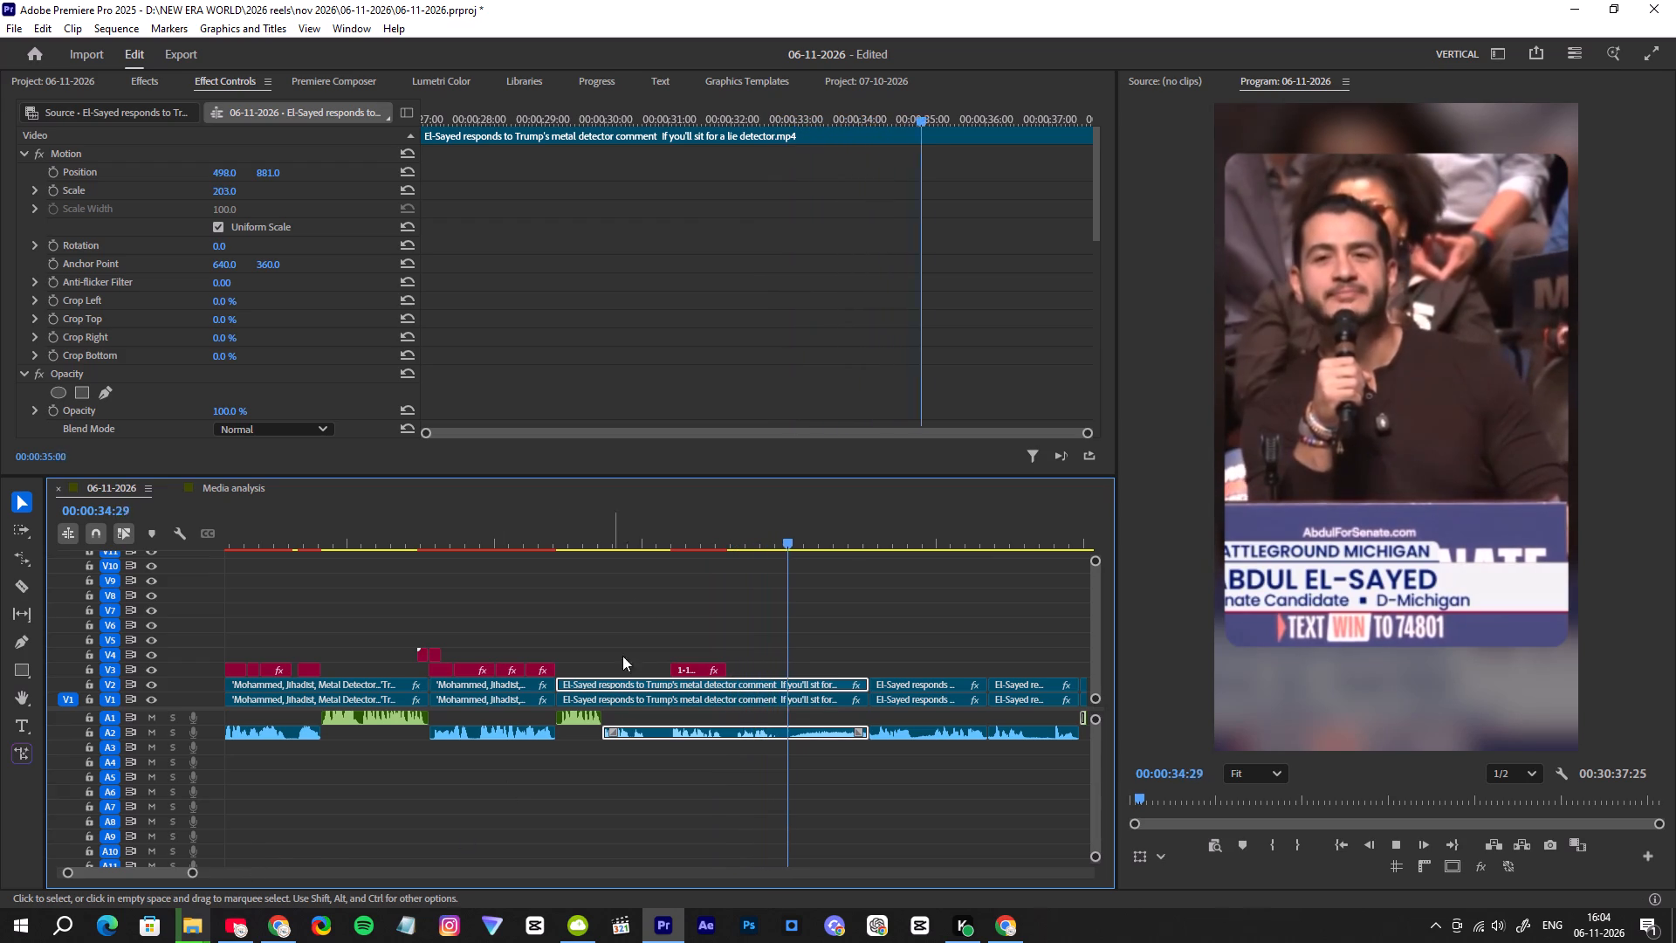
left_click(709, 532)
key("space")
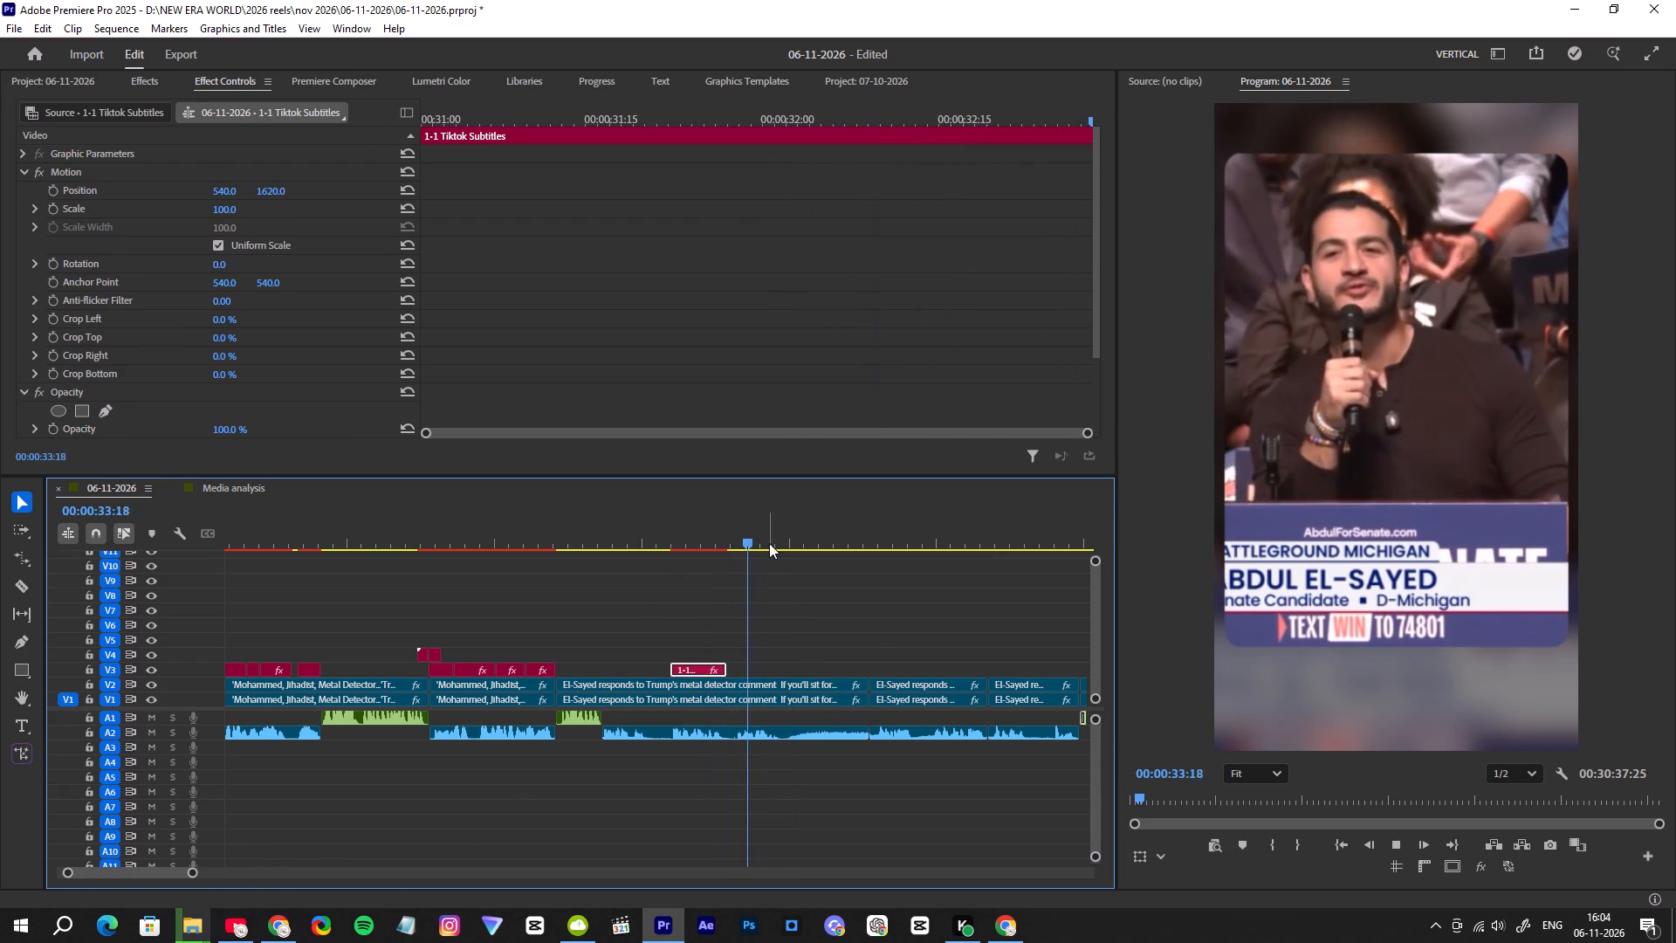
left_click_drag(754, 537, 732, 551)
key("space")
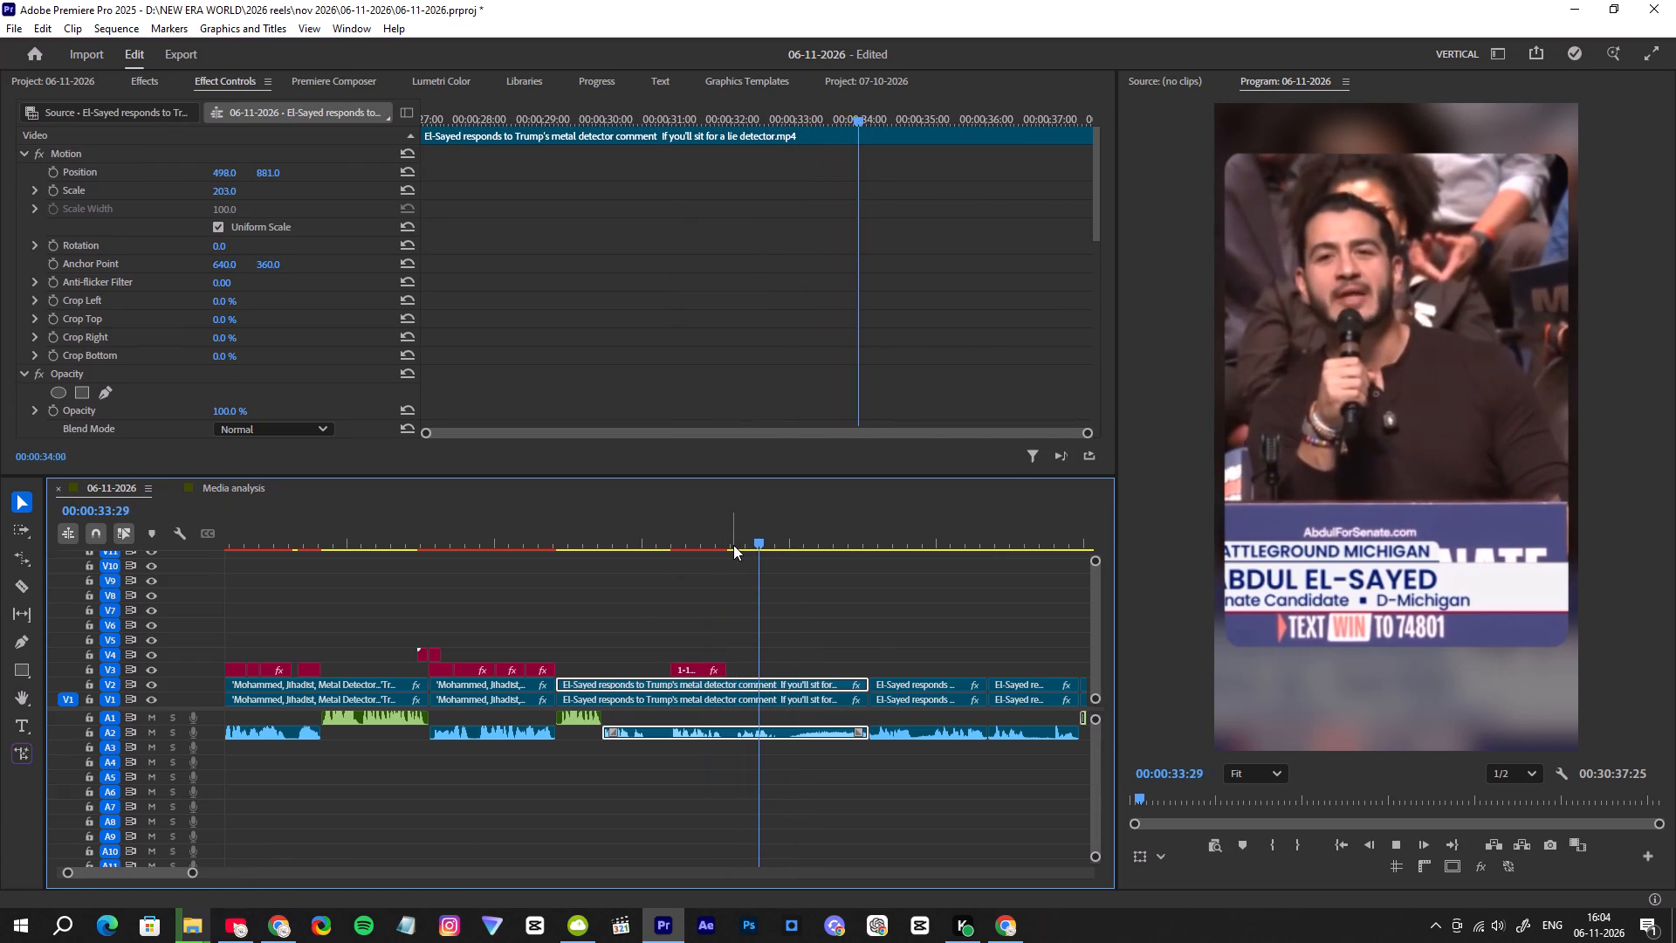
key("space")
left_click_drag(781, 533, 732, 565)
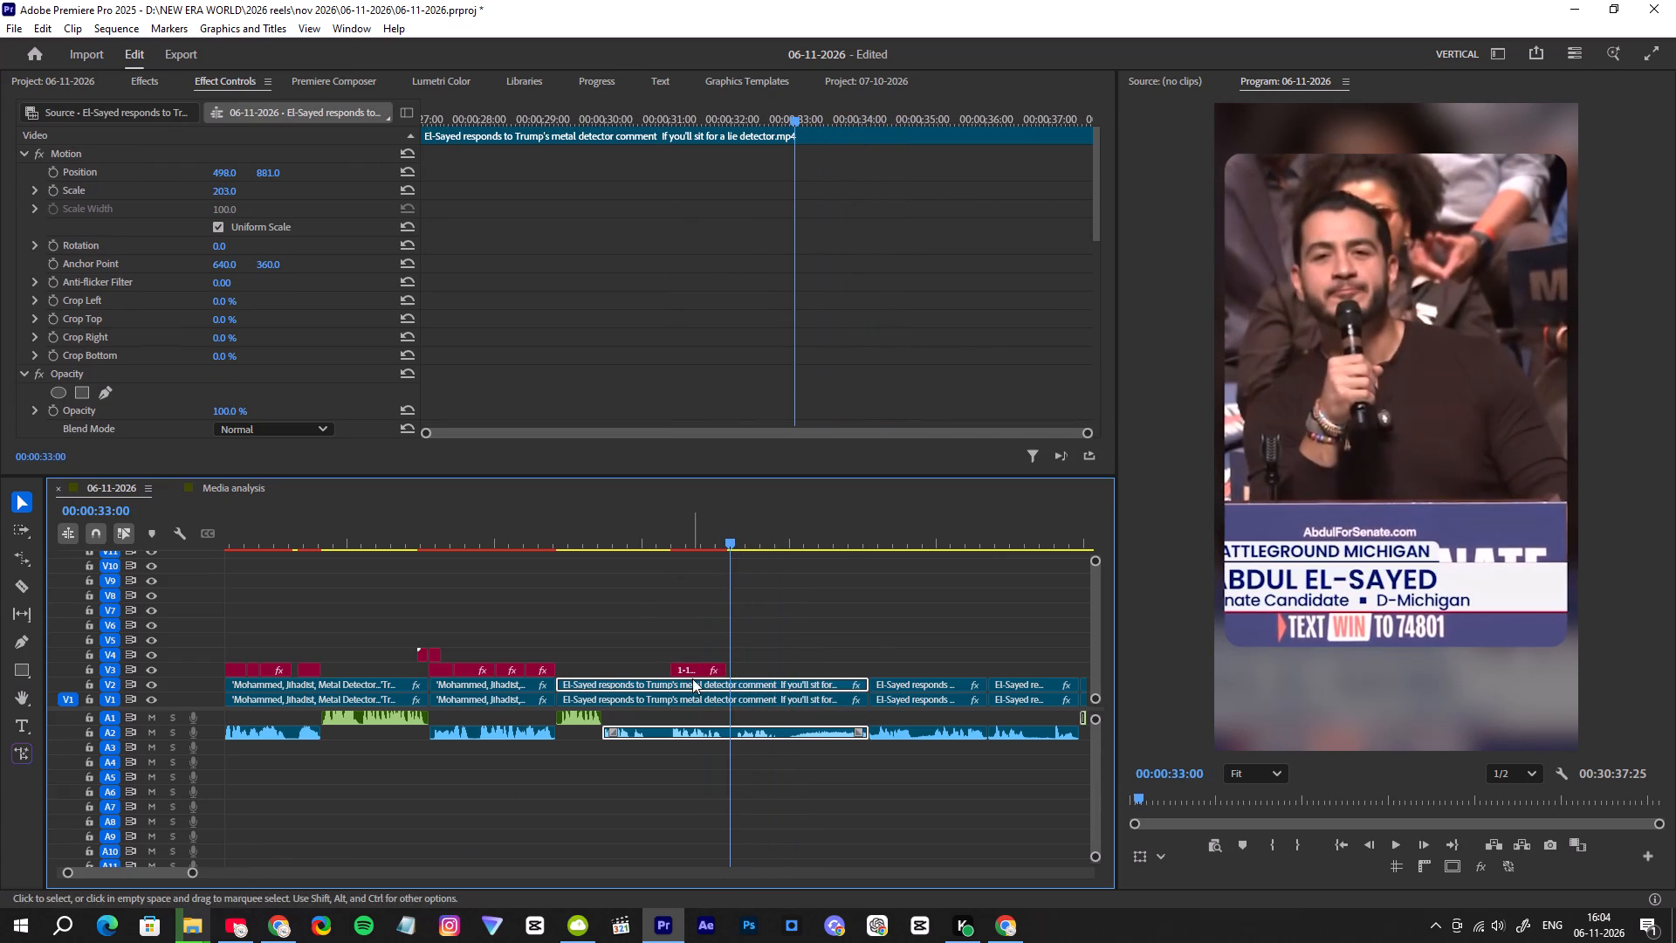
Duplicate the "I'll go through a metal detector." subtitle on V3 so the copy starts at 00:00:33:06.
left_click(726, 540)
left_click(690, 670)
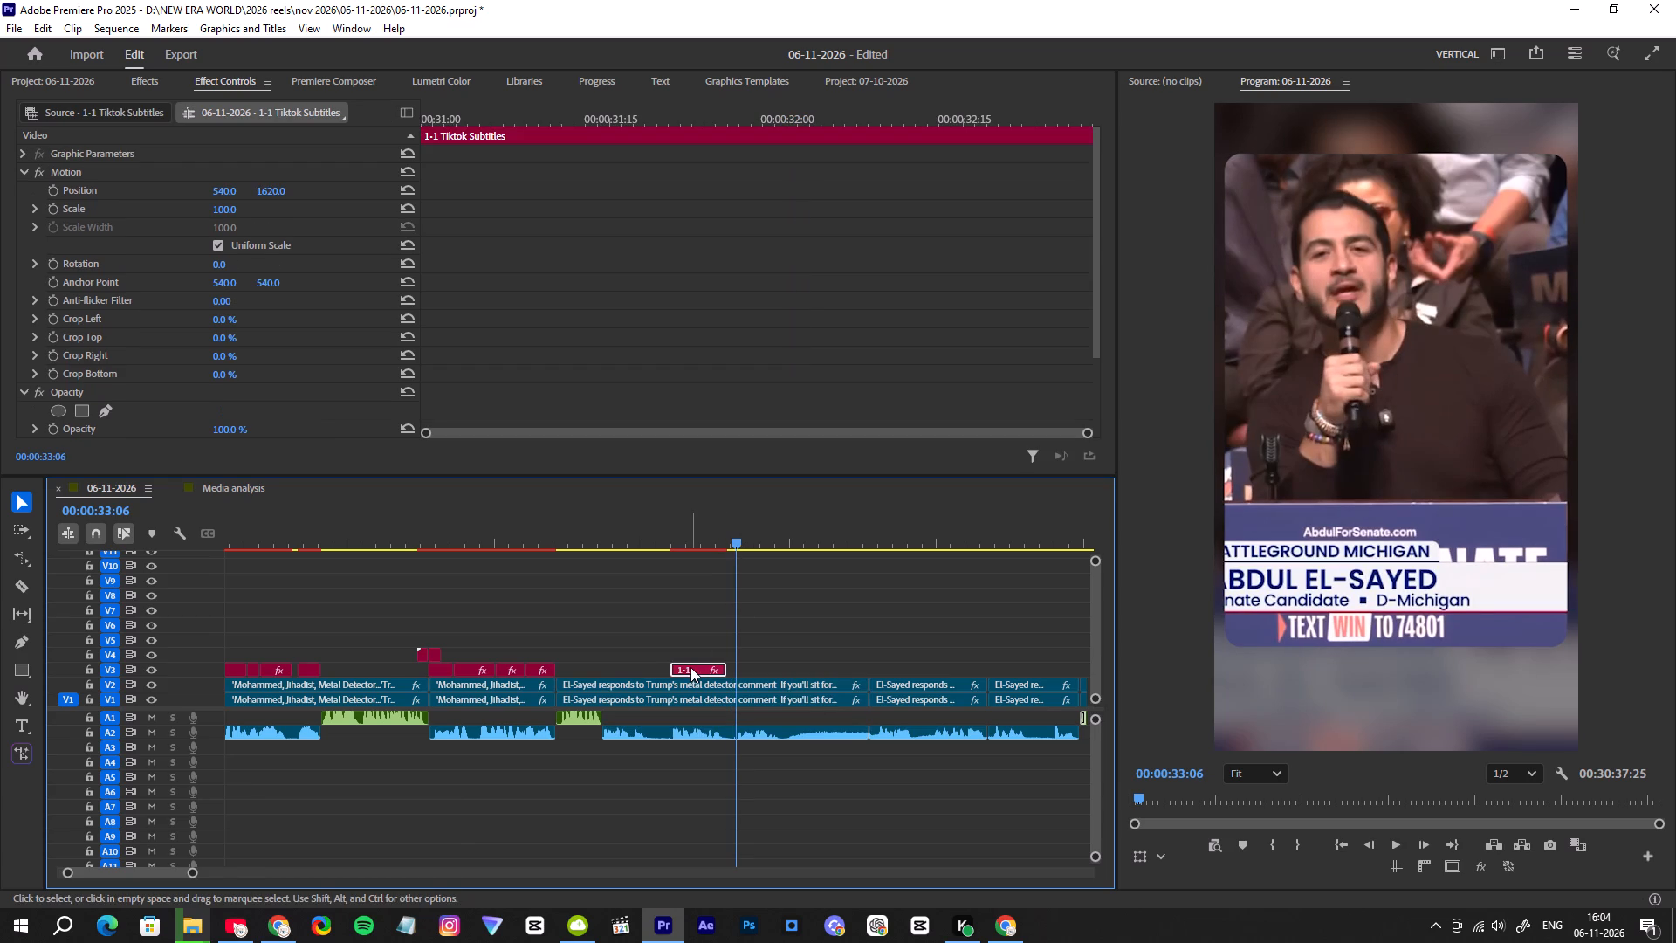
left_click_drag(690, 667, 762, 670, "alt")
left_click(762, 670)
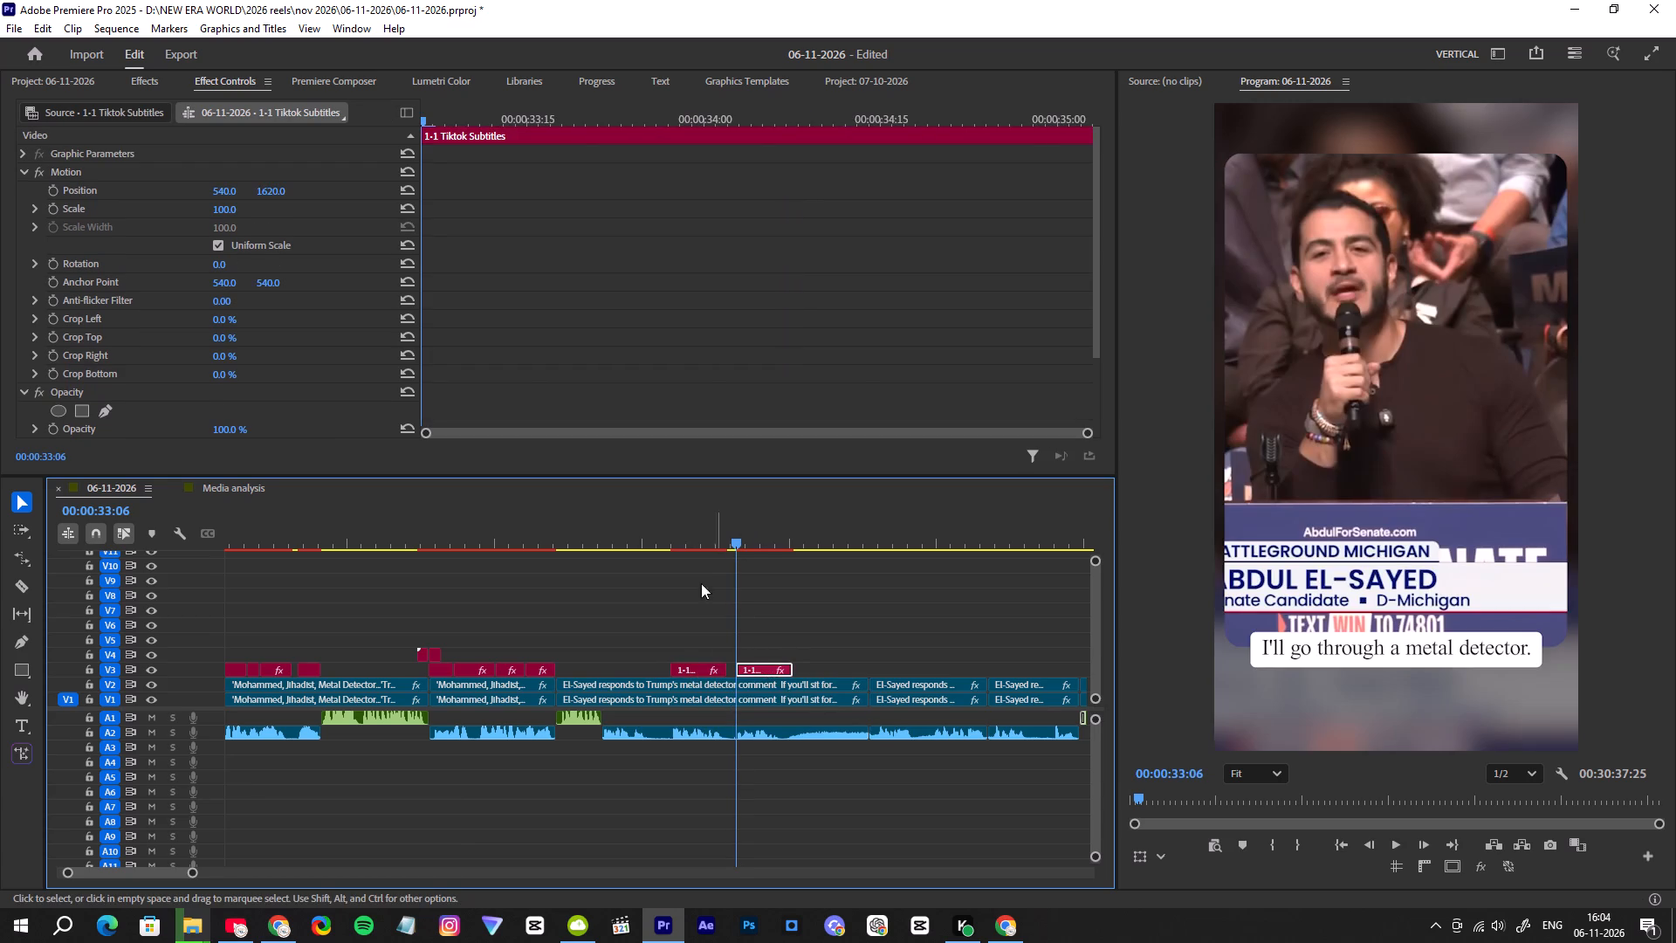
Replace the duplicated subtitle's wording with "if you seat".
left_click(325, 82)
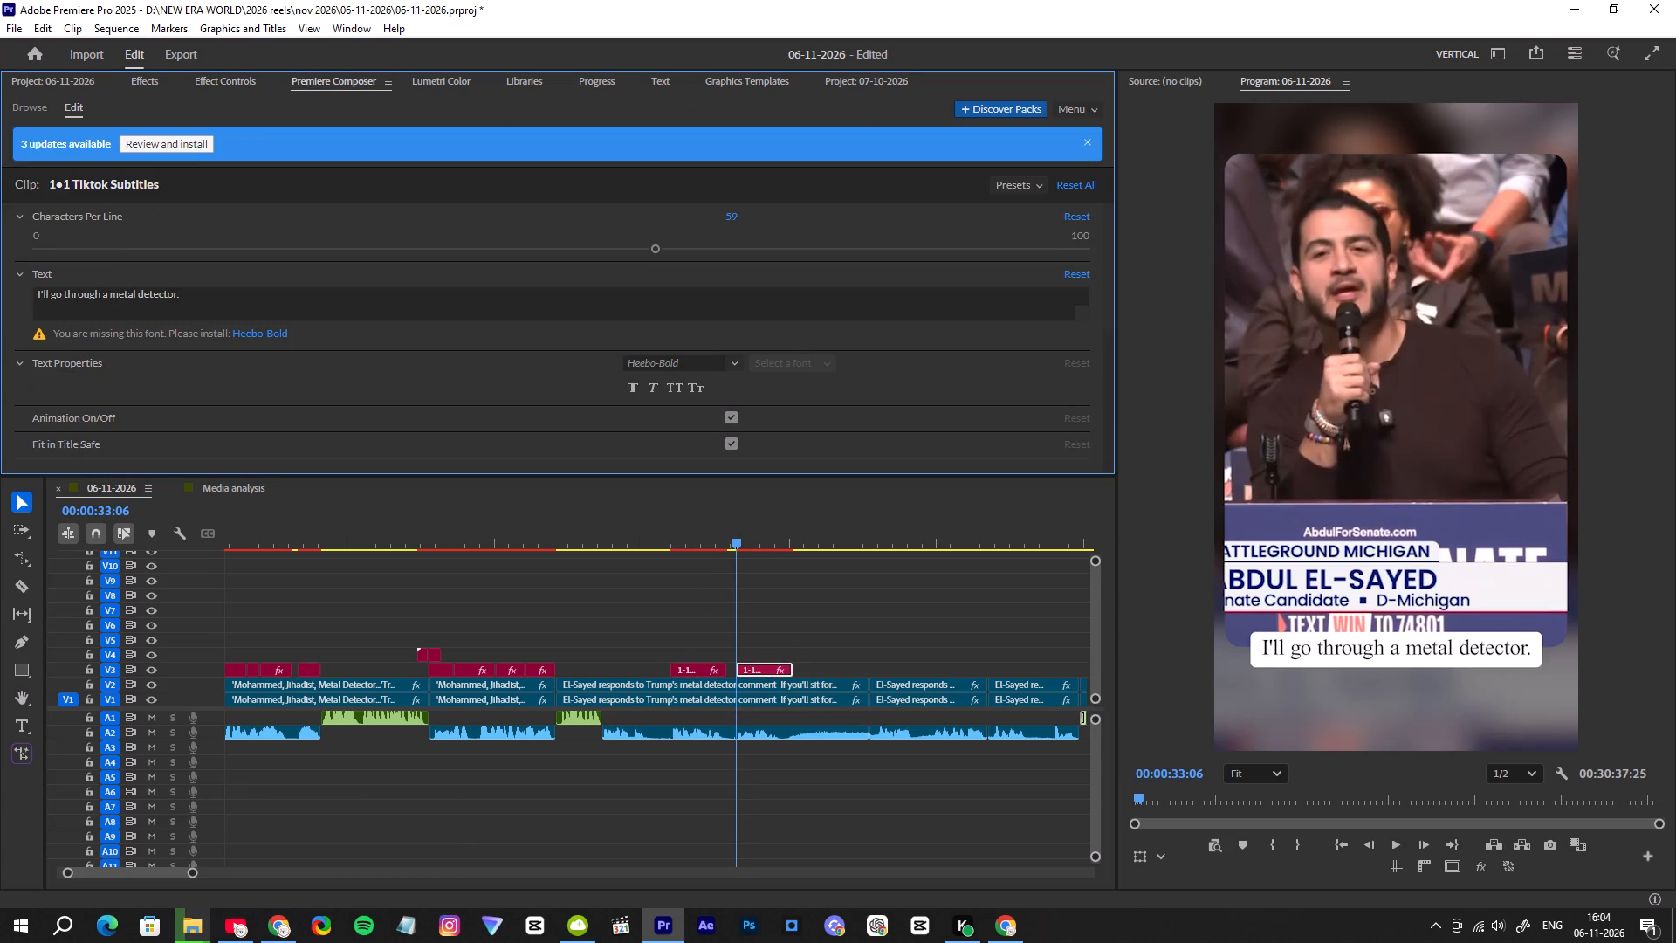
left_click_drag(176, 301, 0, 307)
type("id")
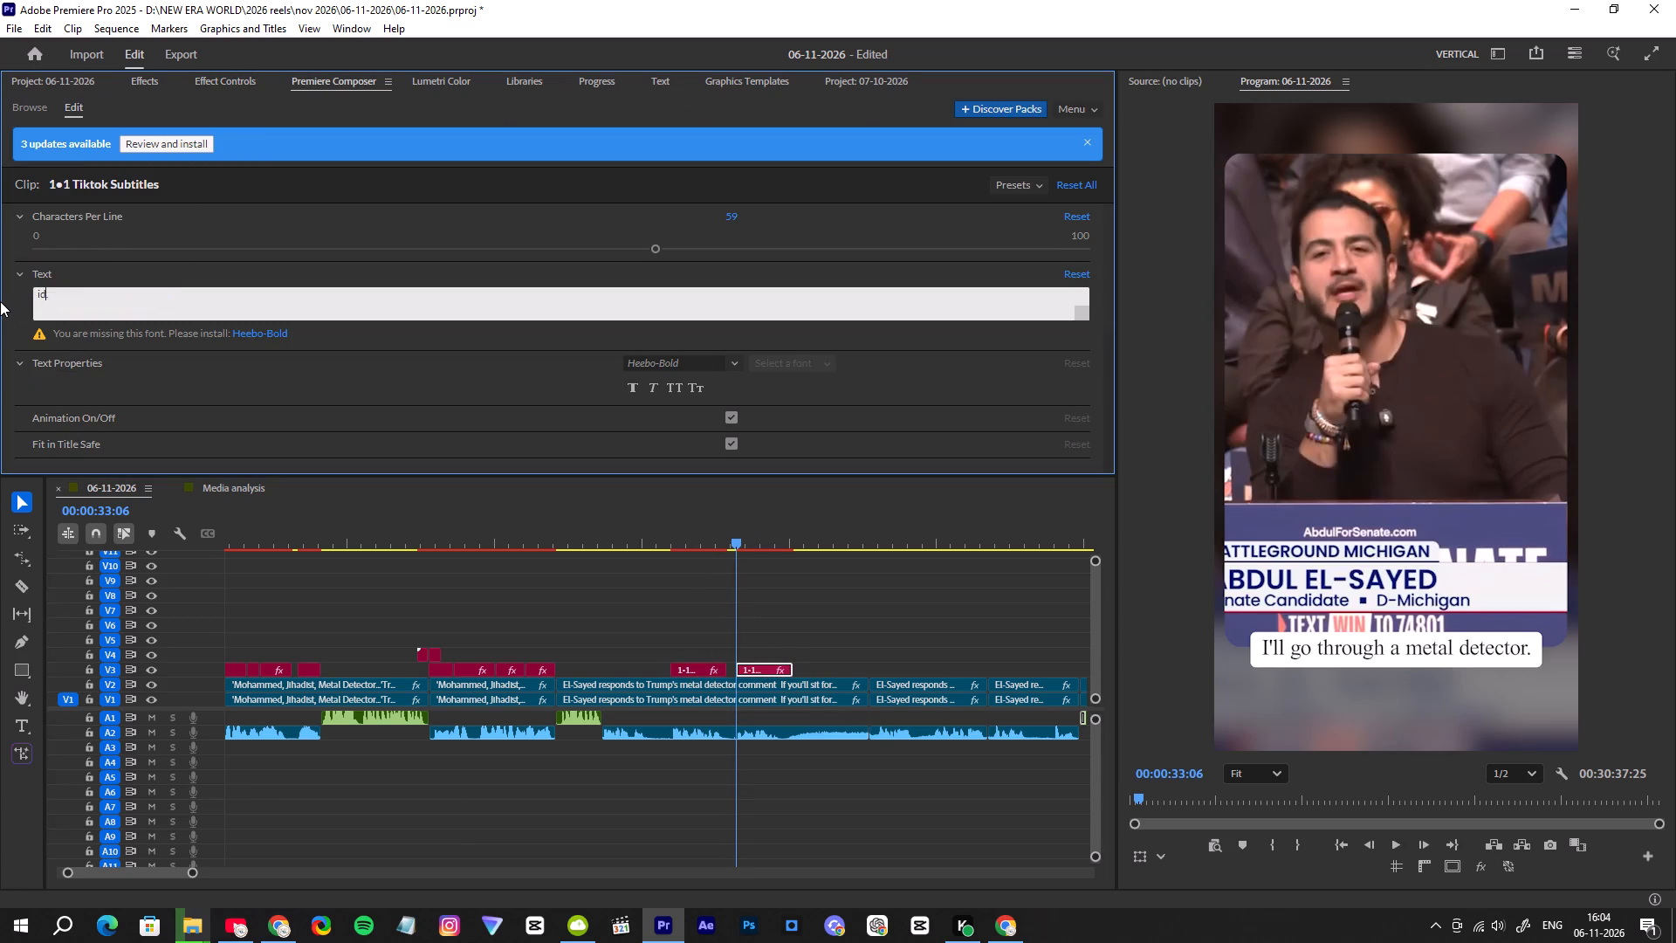
key("space")
key("BackSpace")
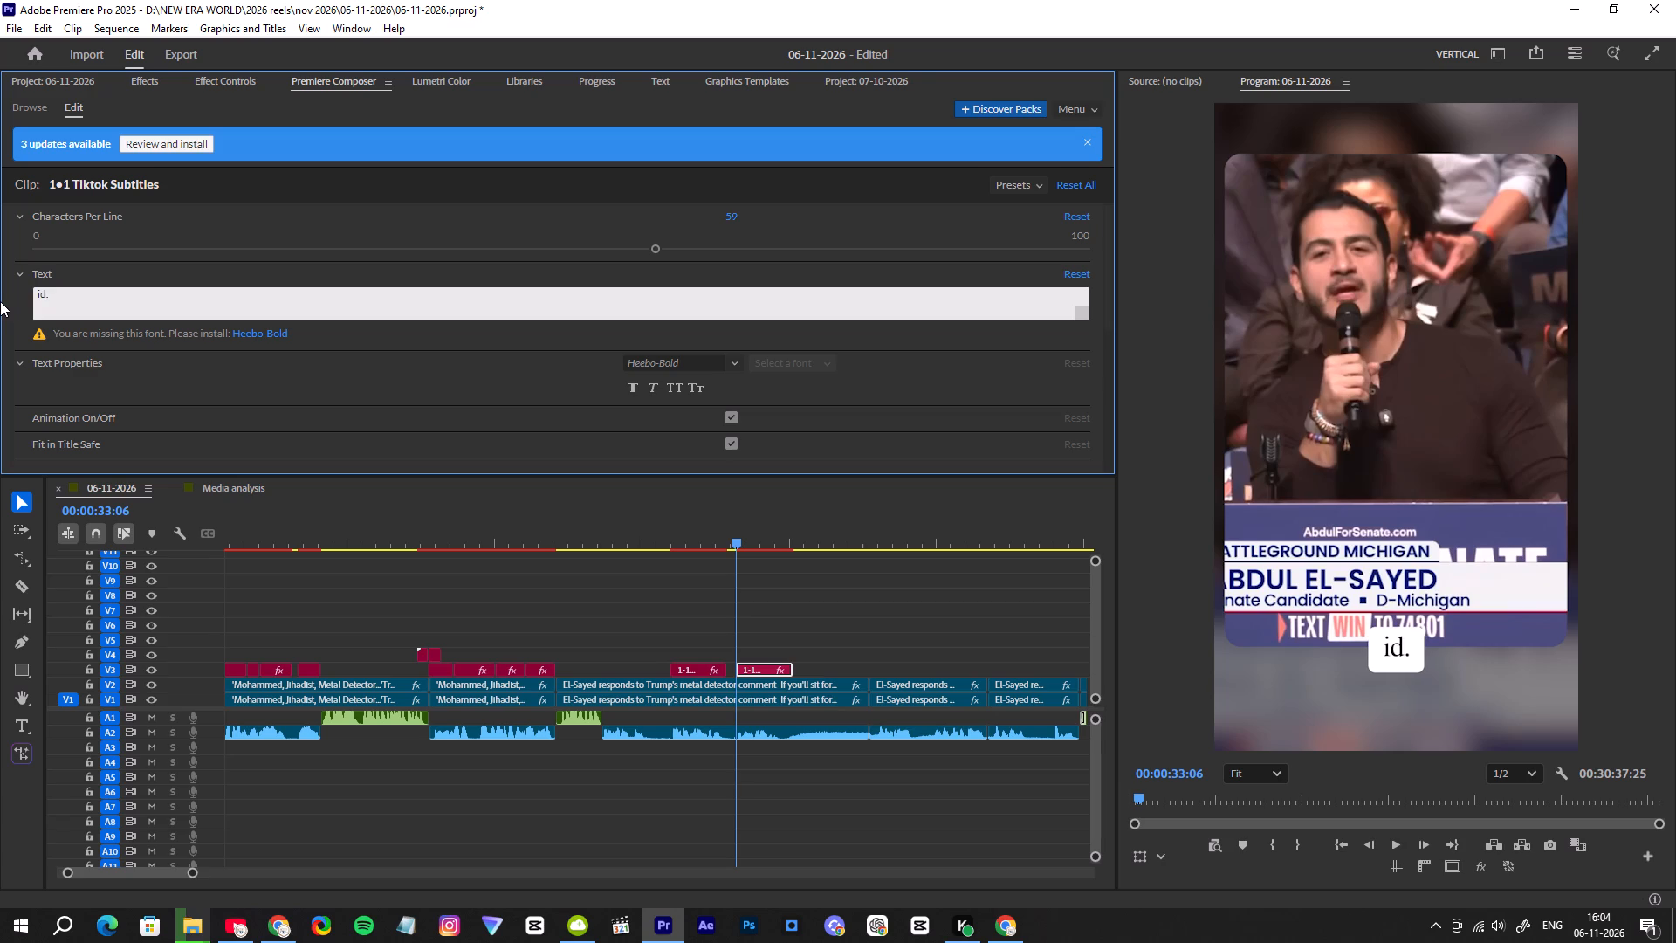
key("BackSpace")
type("f")
key("space")
type("you")
key("space")
type("seat")
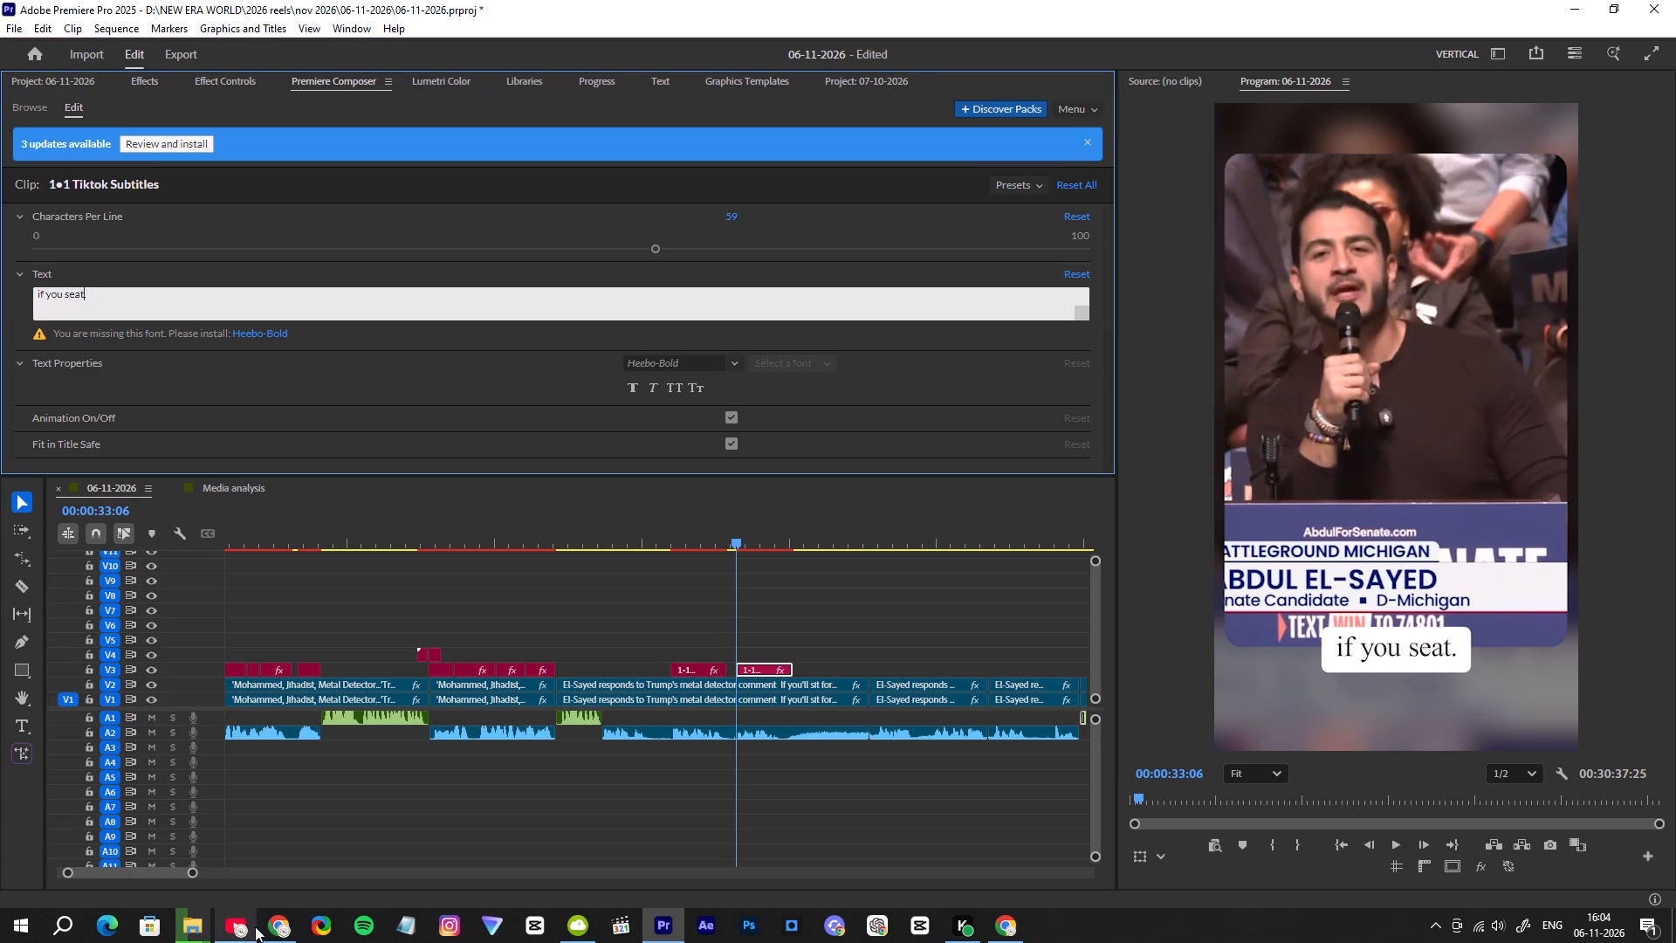
Switch to the C-SPAN El-Sayed video on YouTube, play its captions for the line's wording, and return to Premiere Pro.
left_click(237, 869)
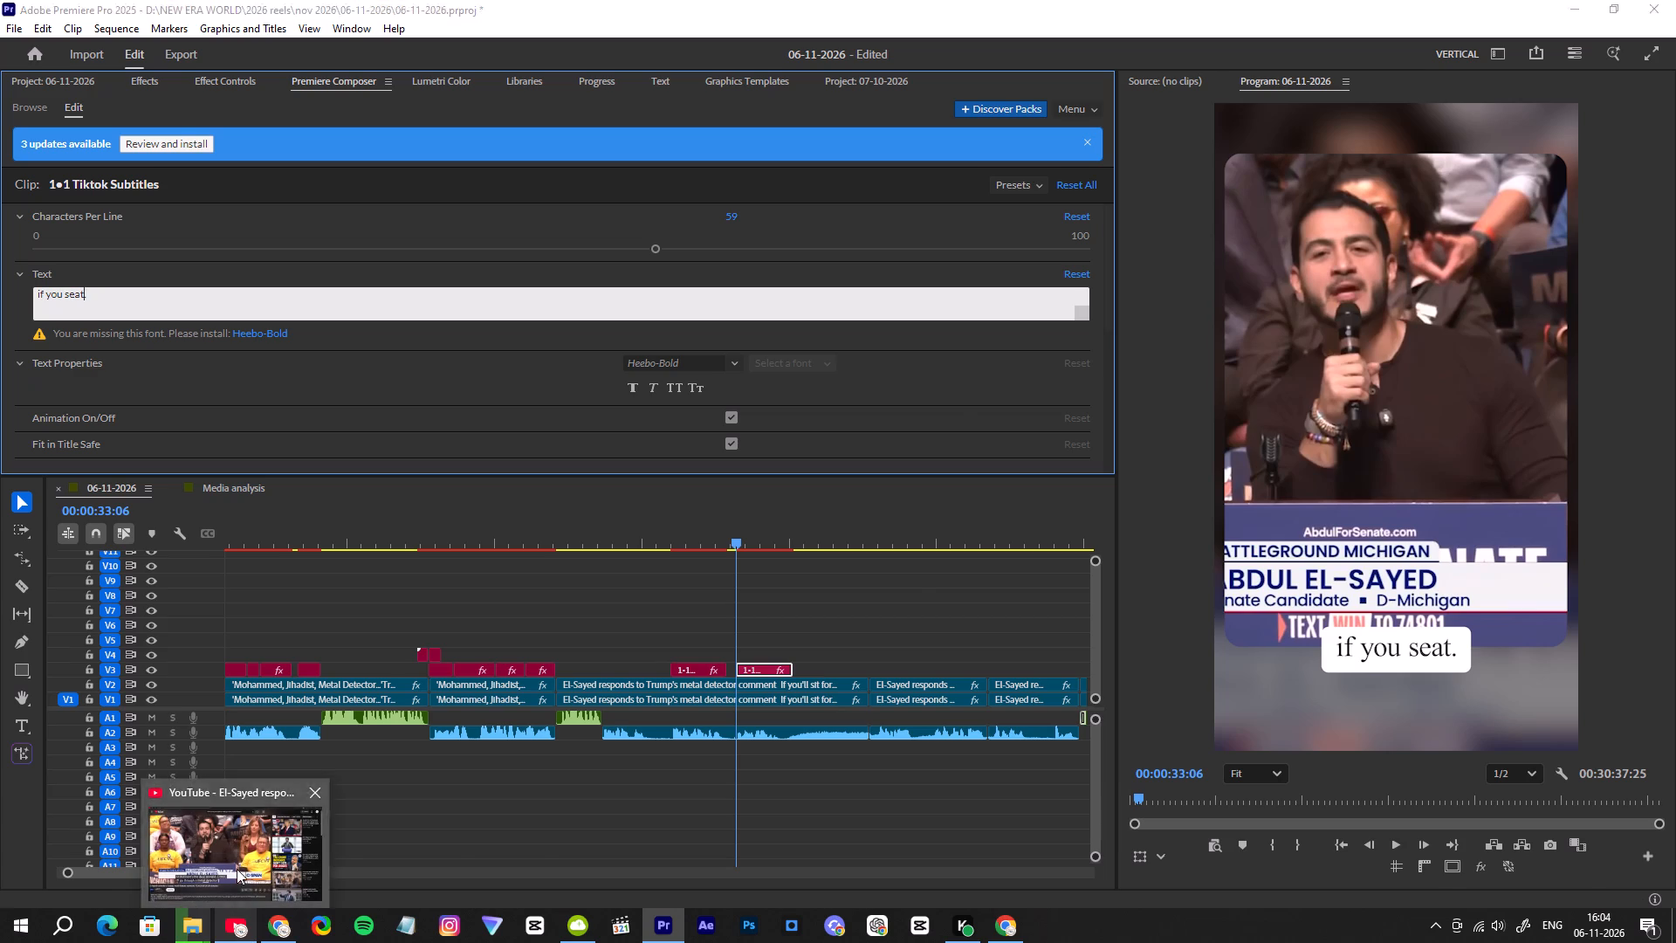
left_click(574, 460)
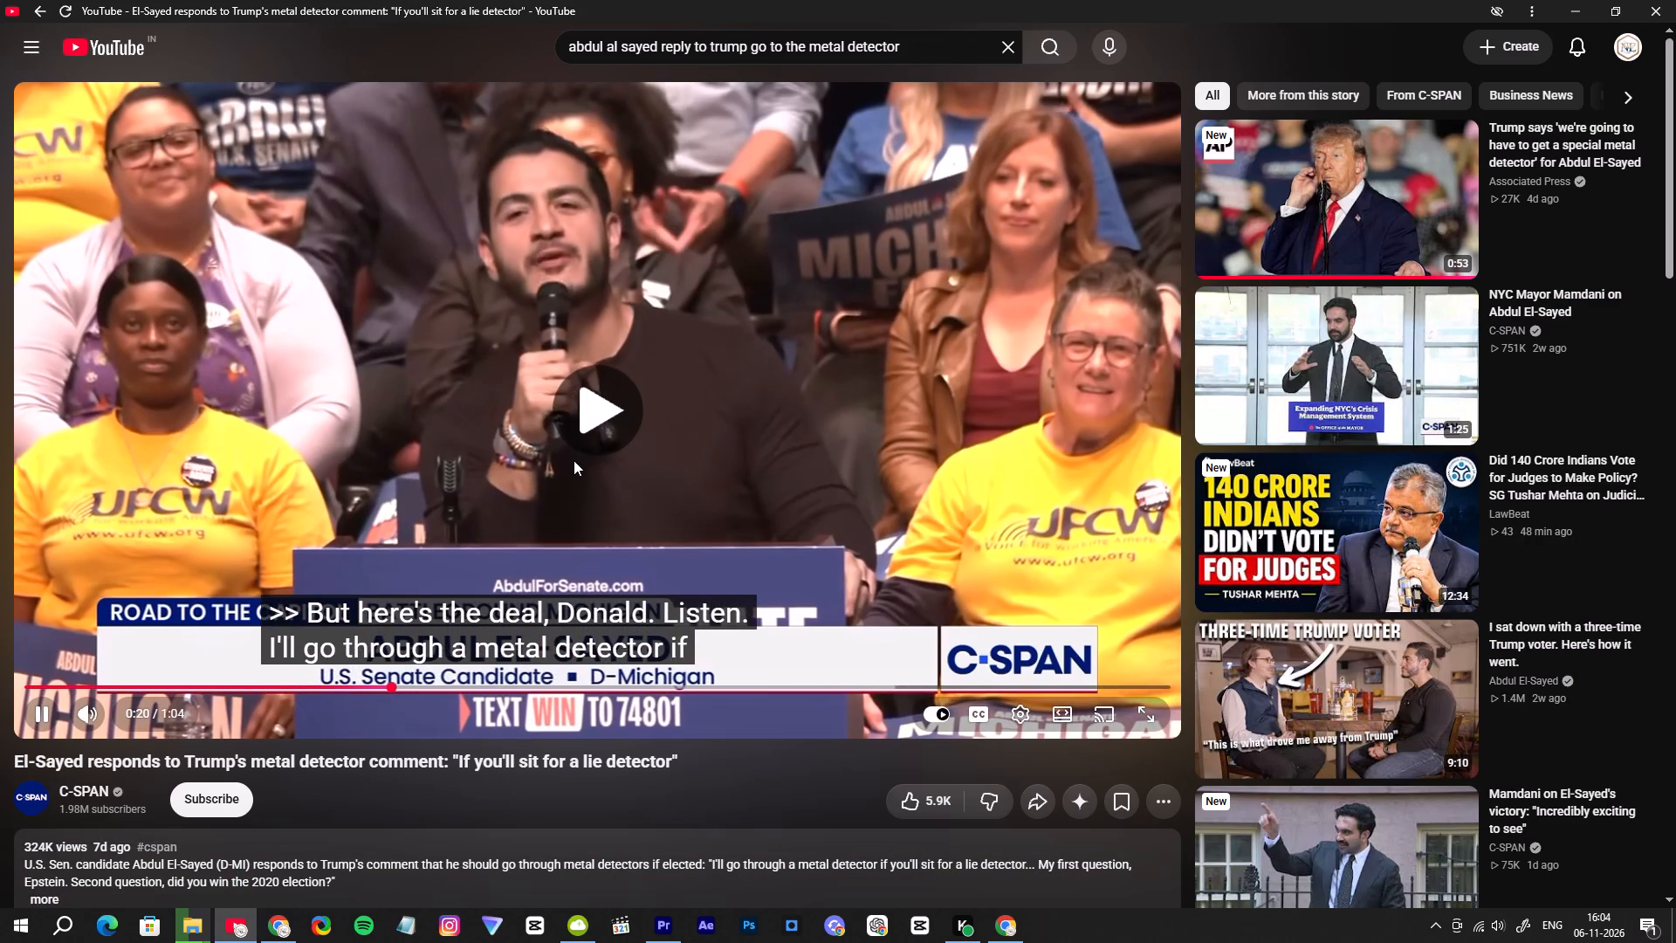
left_click(574, 460)
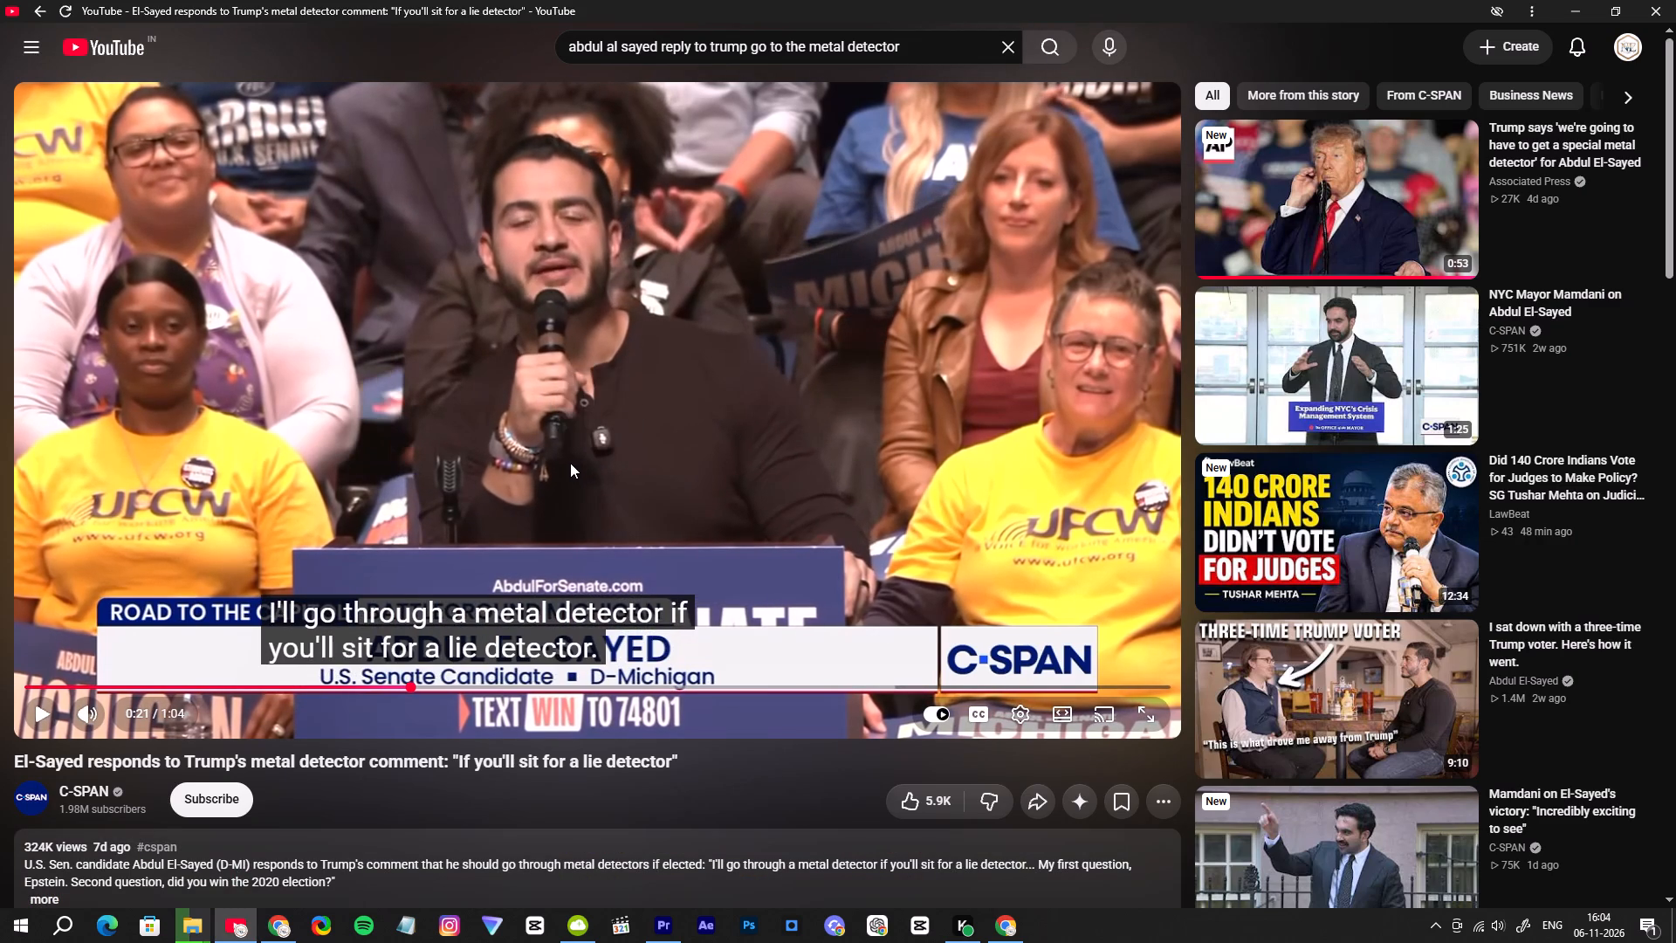
left_click(661, 929)
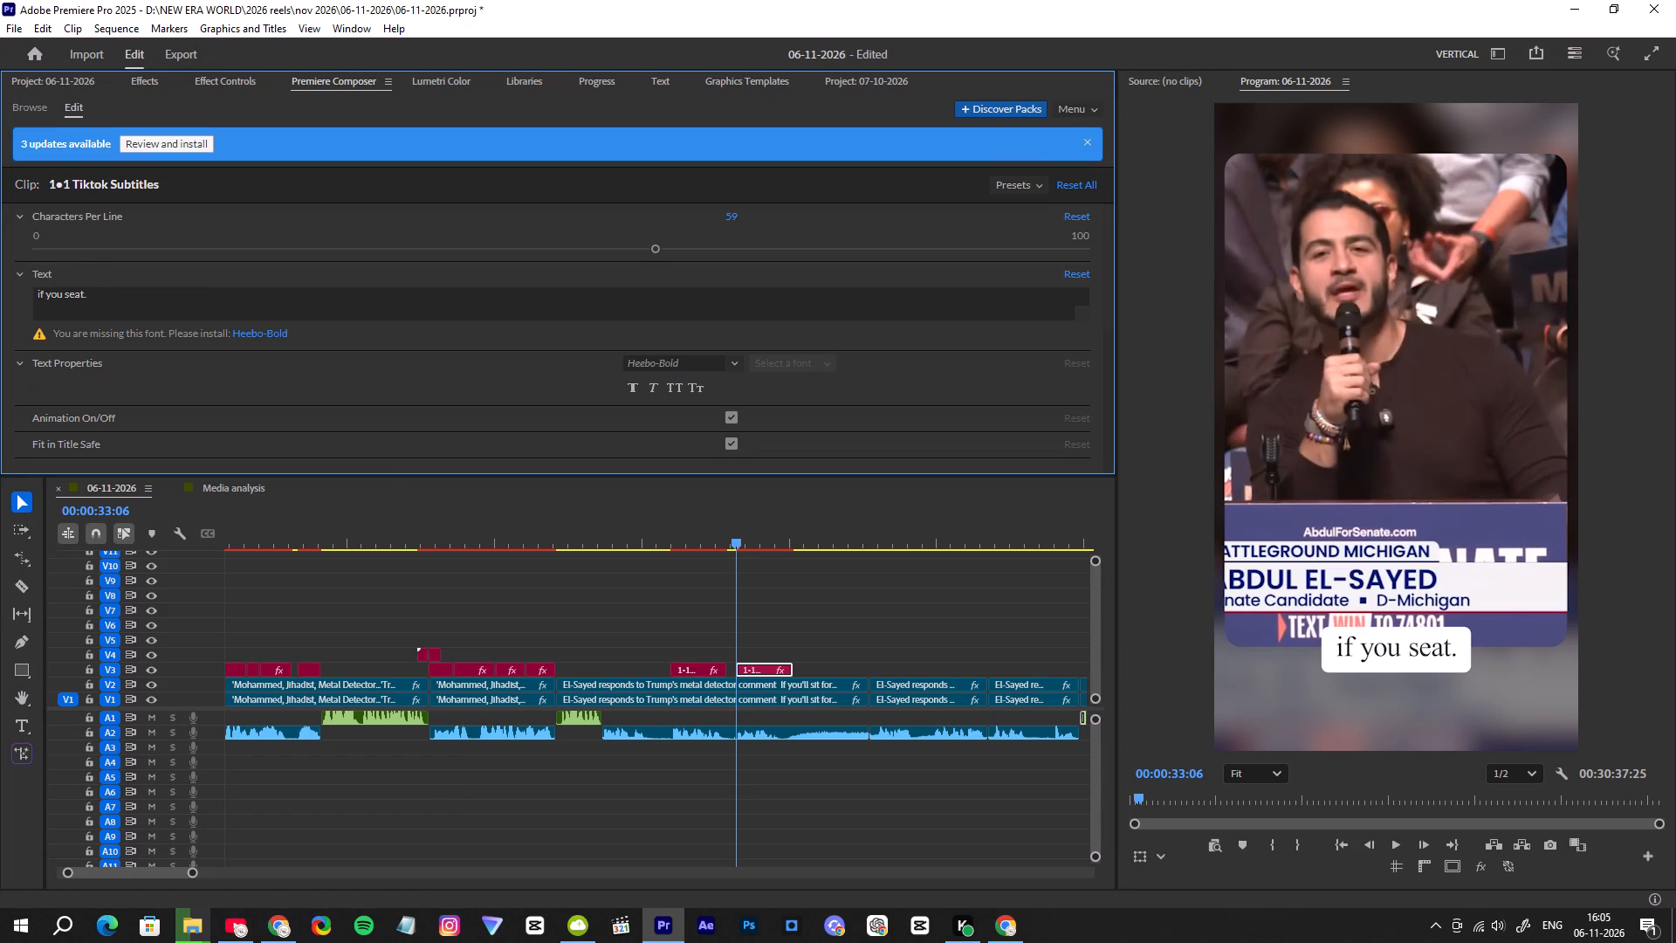
Insert "we'll" after "if you" in the new subtitle's text.
left_click(63, 296)
key("space")
type("we")
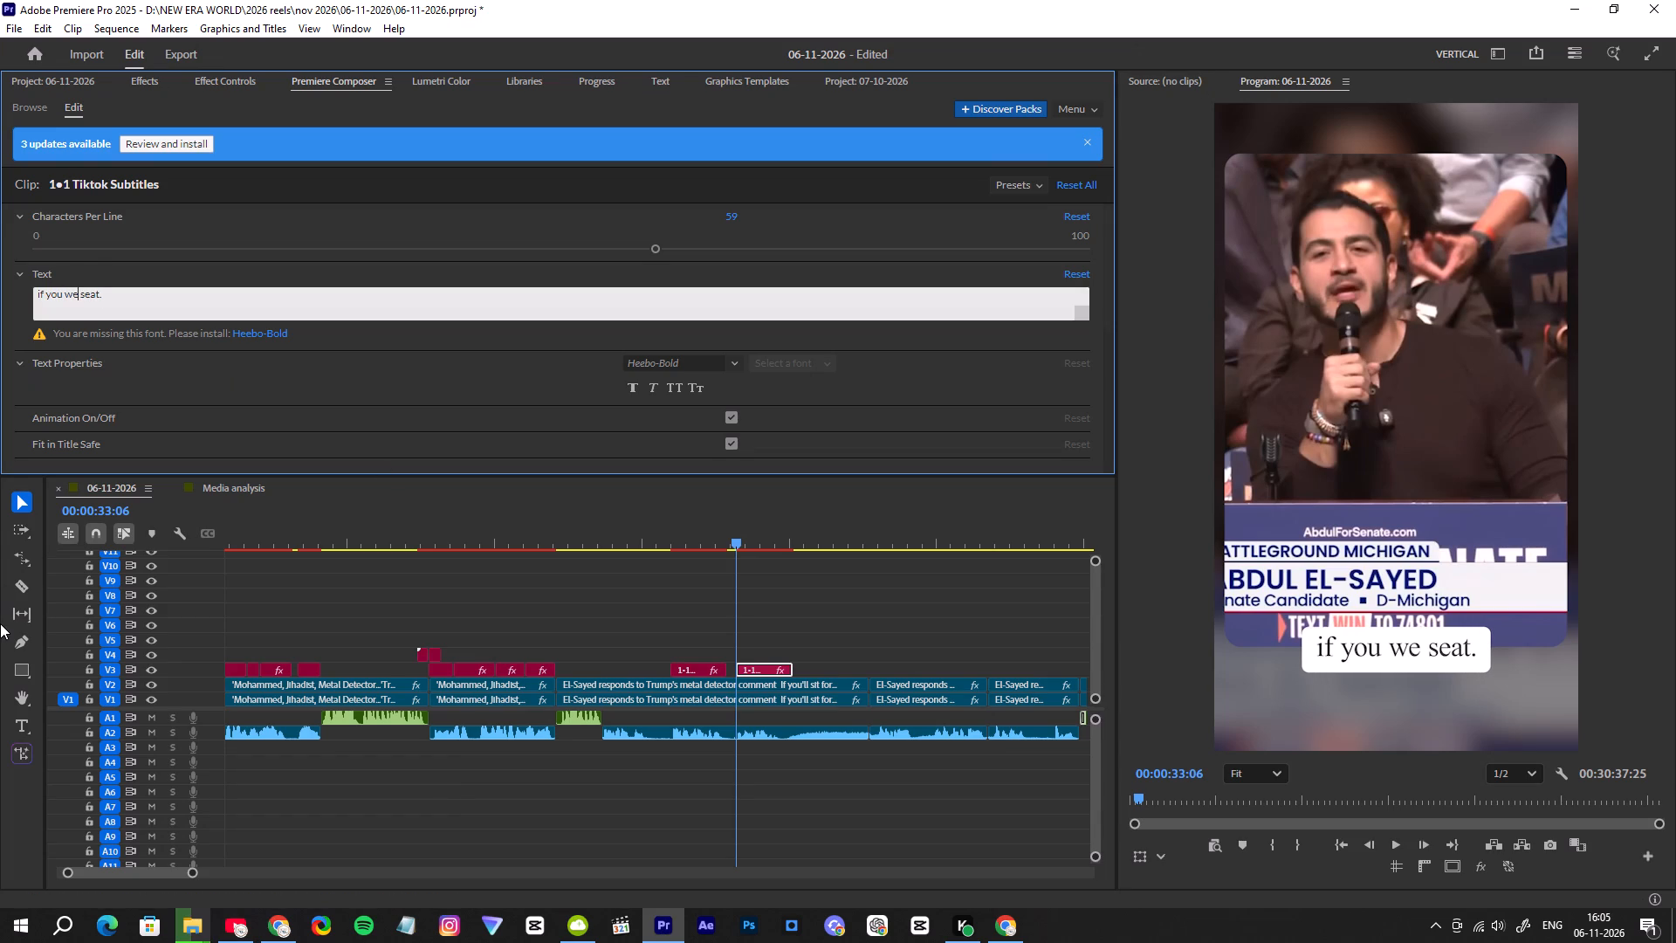
type("'ll")
key("space")
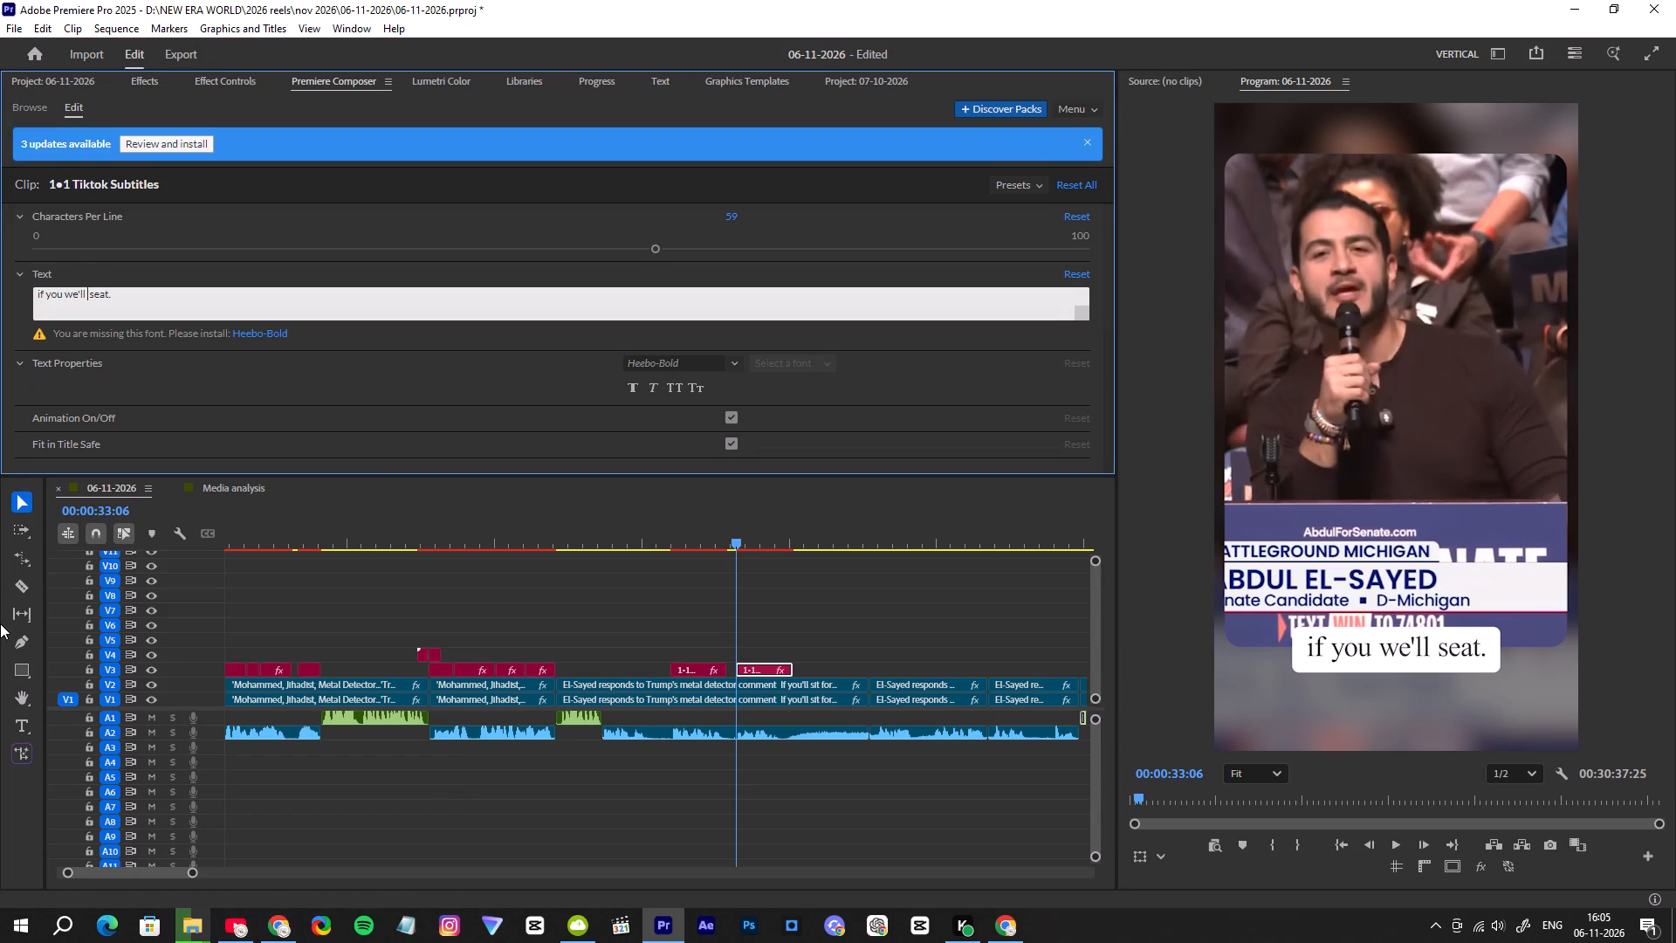
key("BackSpace")
key("Right")
key("Right")
key("Right")
key("Right")
key("Right")
key("Right")
Change the end of the subtitle so it reads "if you we'll sit for a lie detector".
left_click(116, 293)
key("BackSpace")
key("BackSpace")
key("BackSpace")
key("BackSpace")
type("it")
key("space")
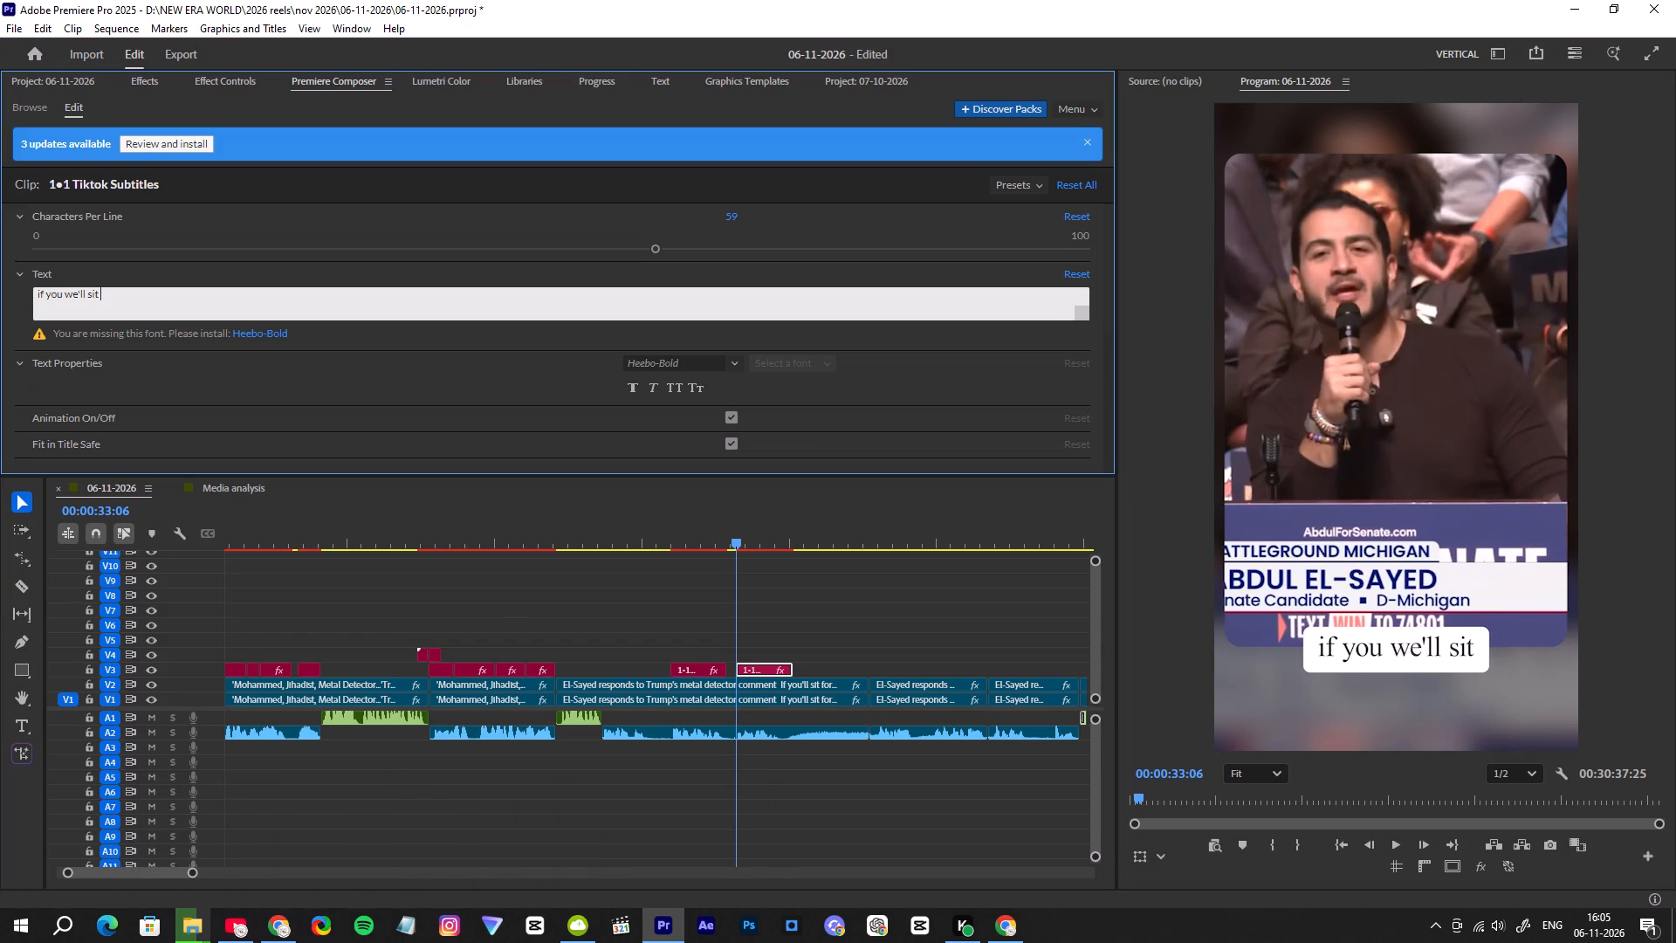
type("for a")
key("space")
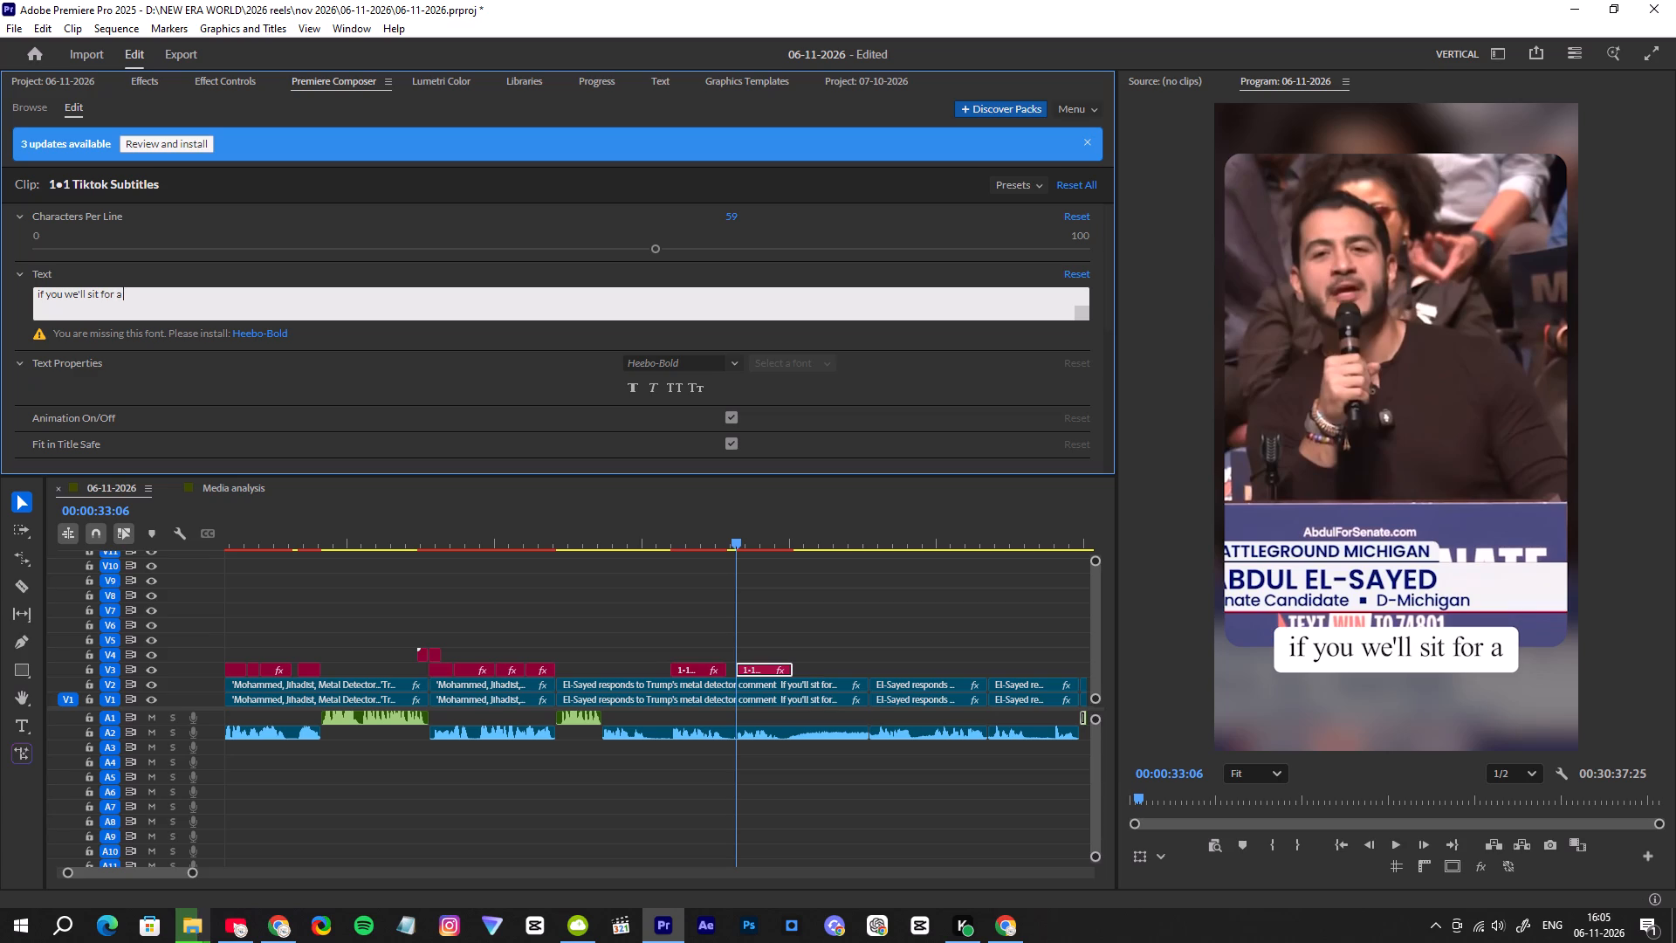
type("lie")
key("space")
type("dete")
type("ctor")
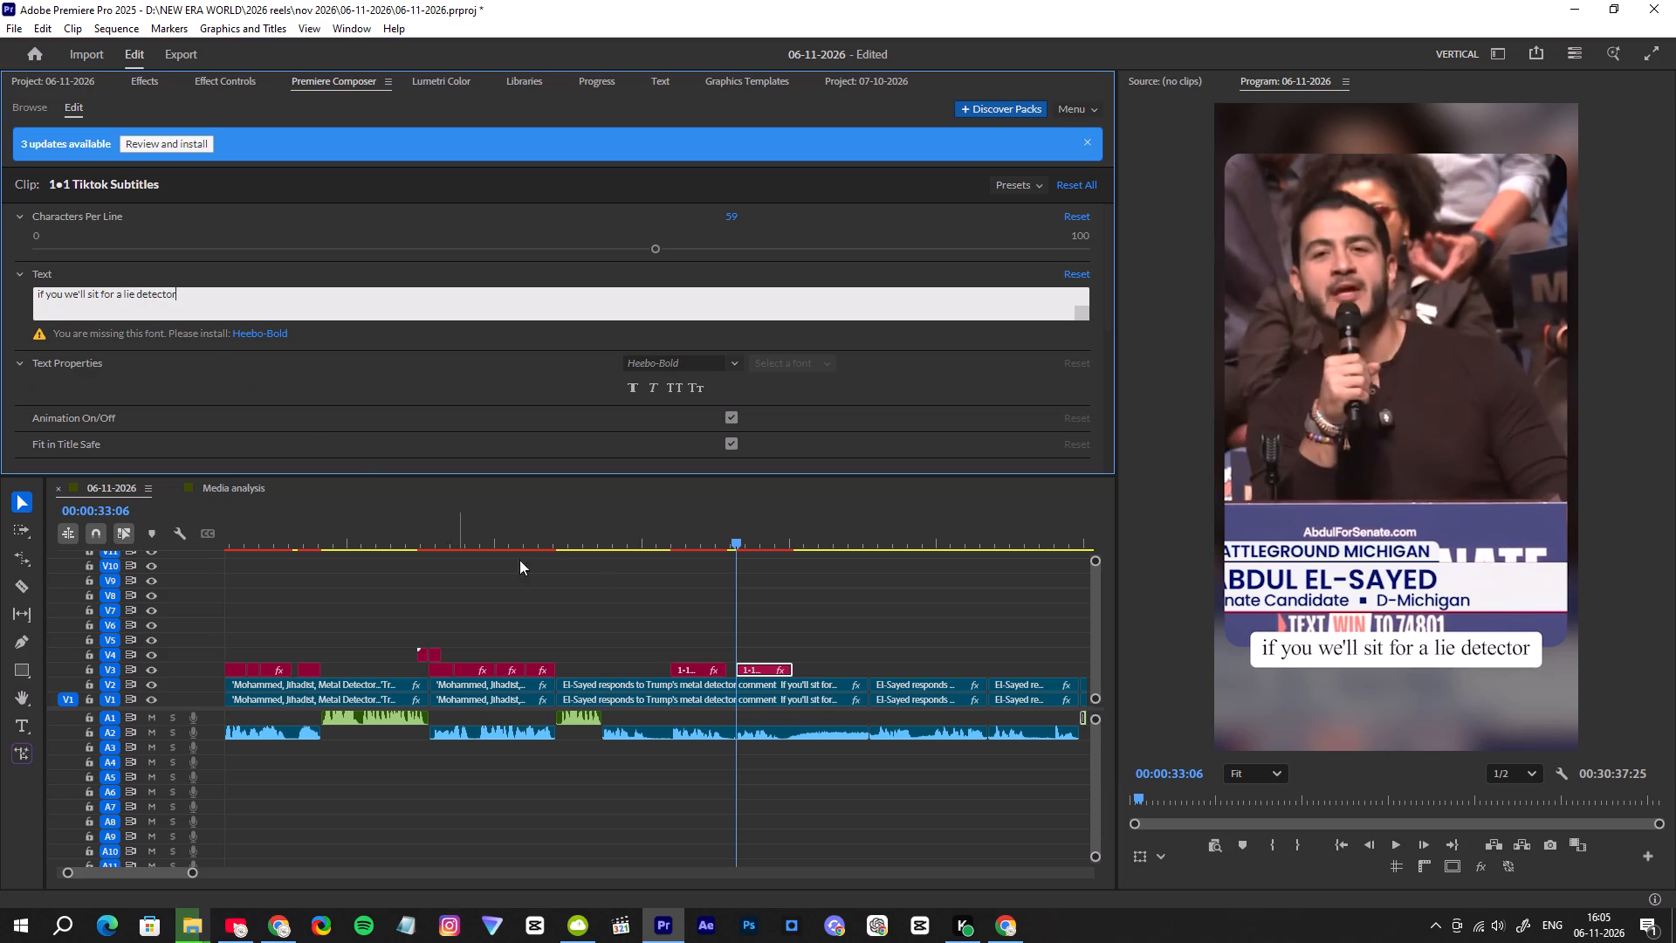
Check the line's caption in the C-SPAN video on YouTube, then make the Premiere Pro subtitle read "If you we'll sit for a lie detector.".
left_click(240, 929)
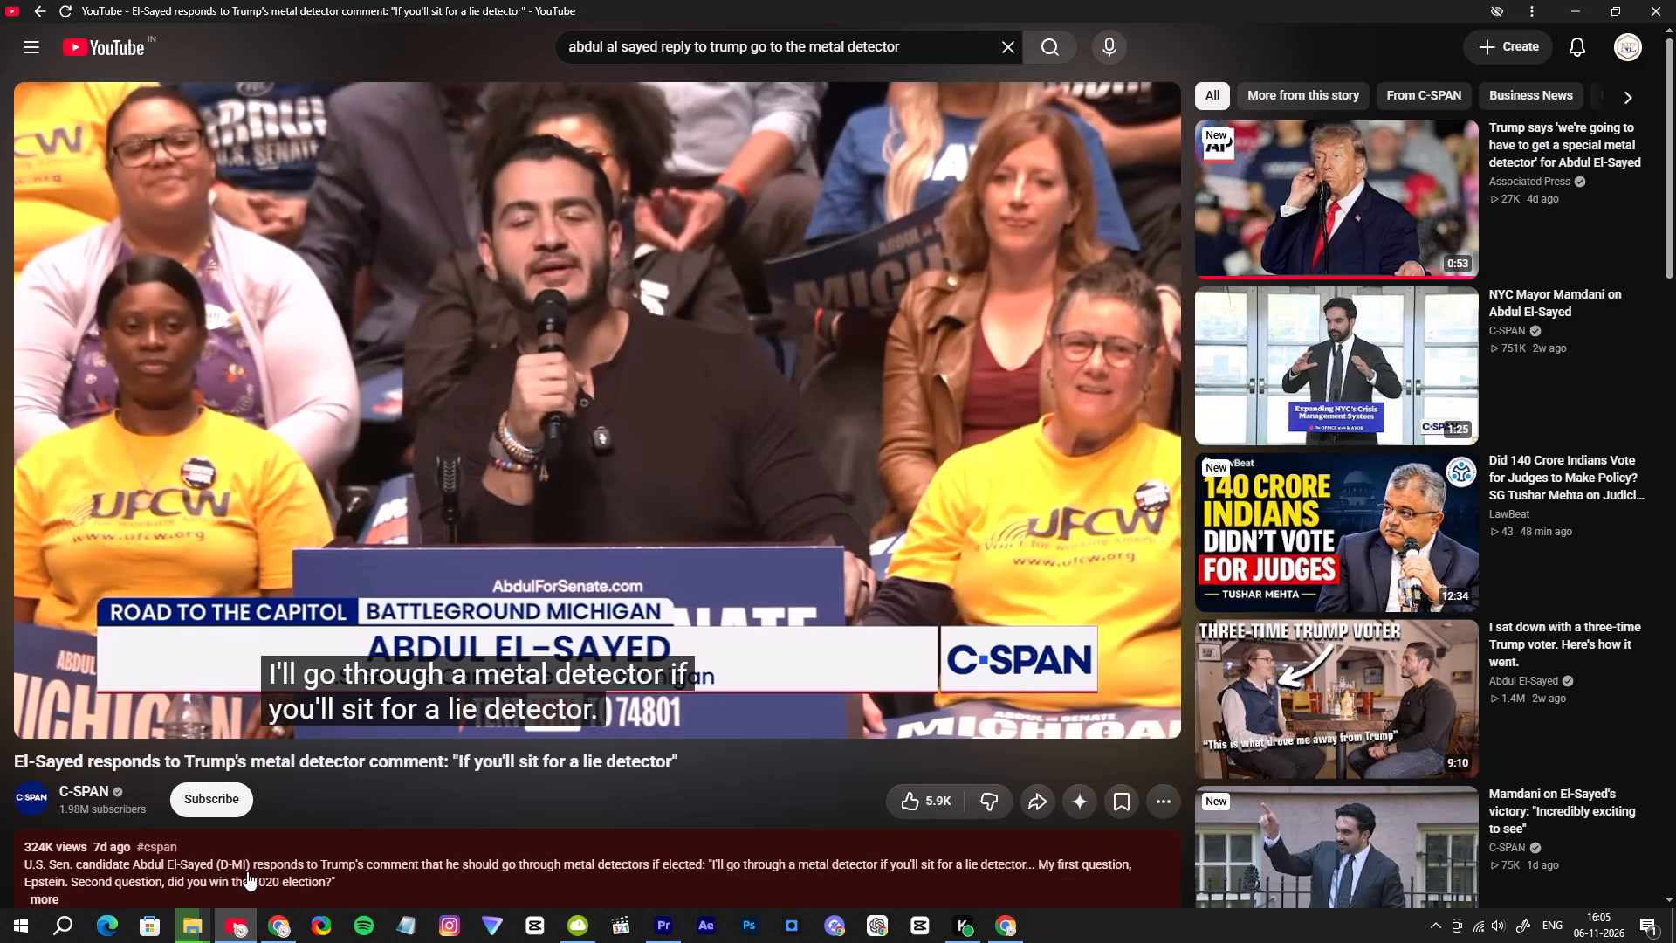
left_click(652, 940)
left_click(190, 286)
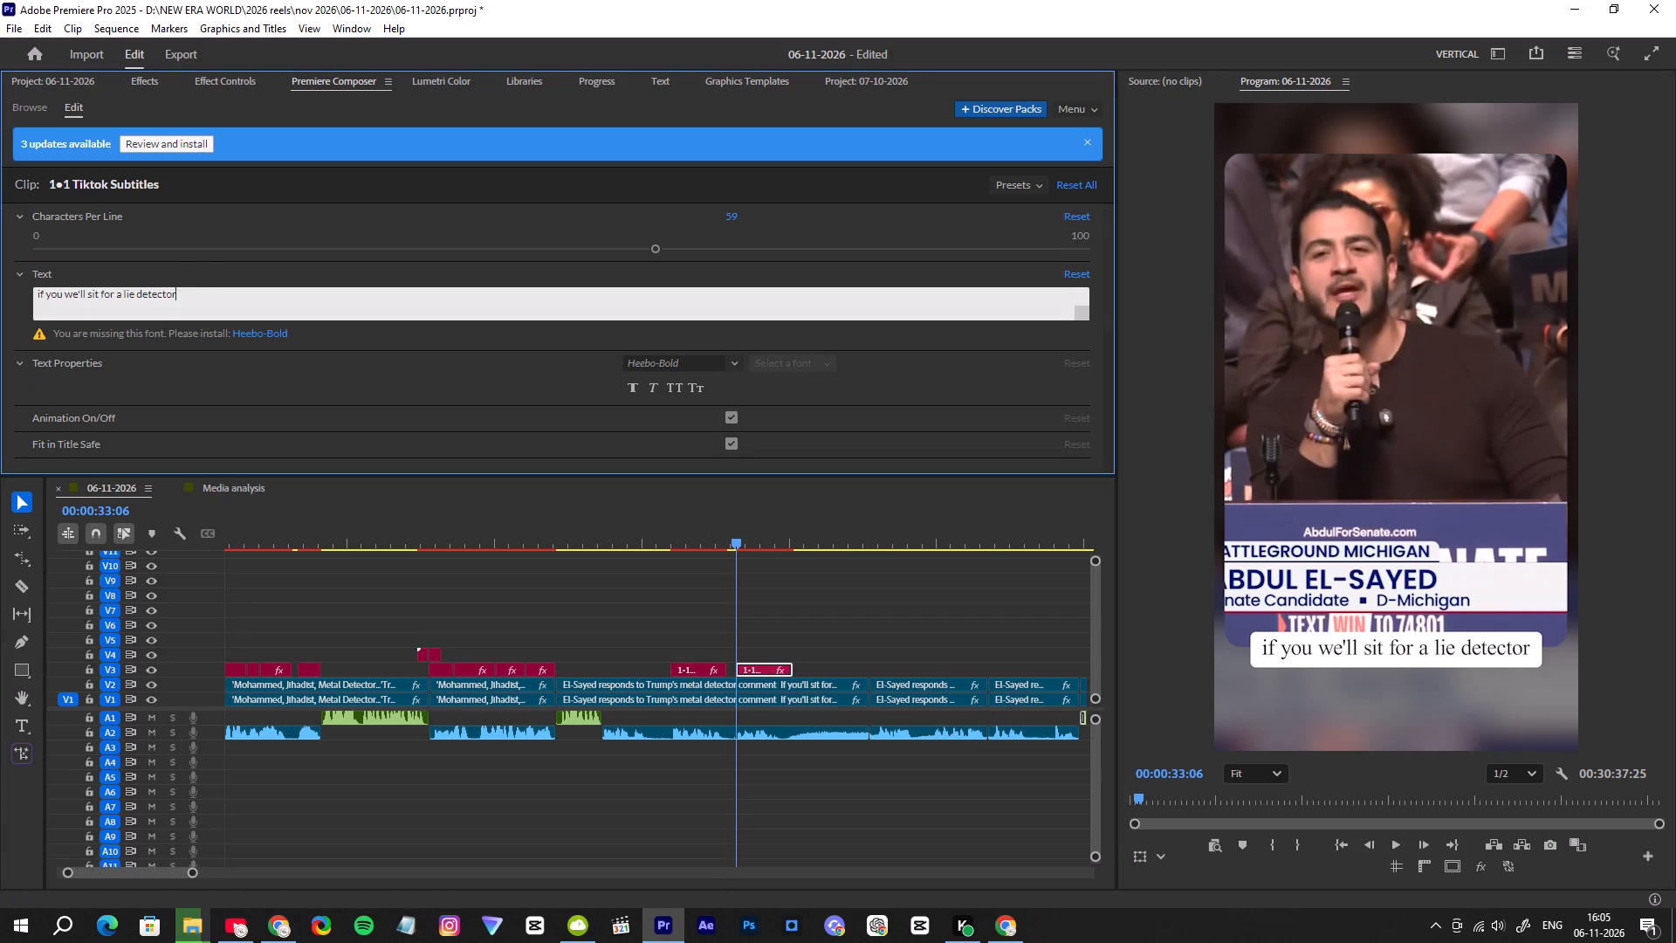
key("period")
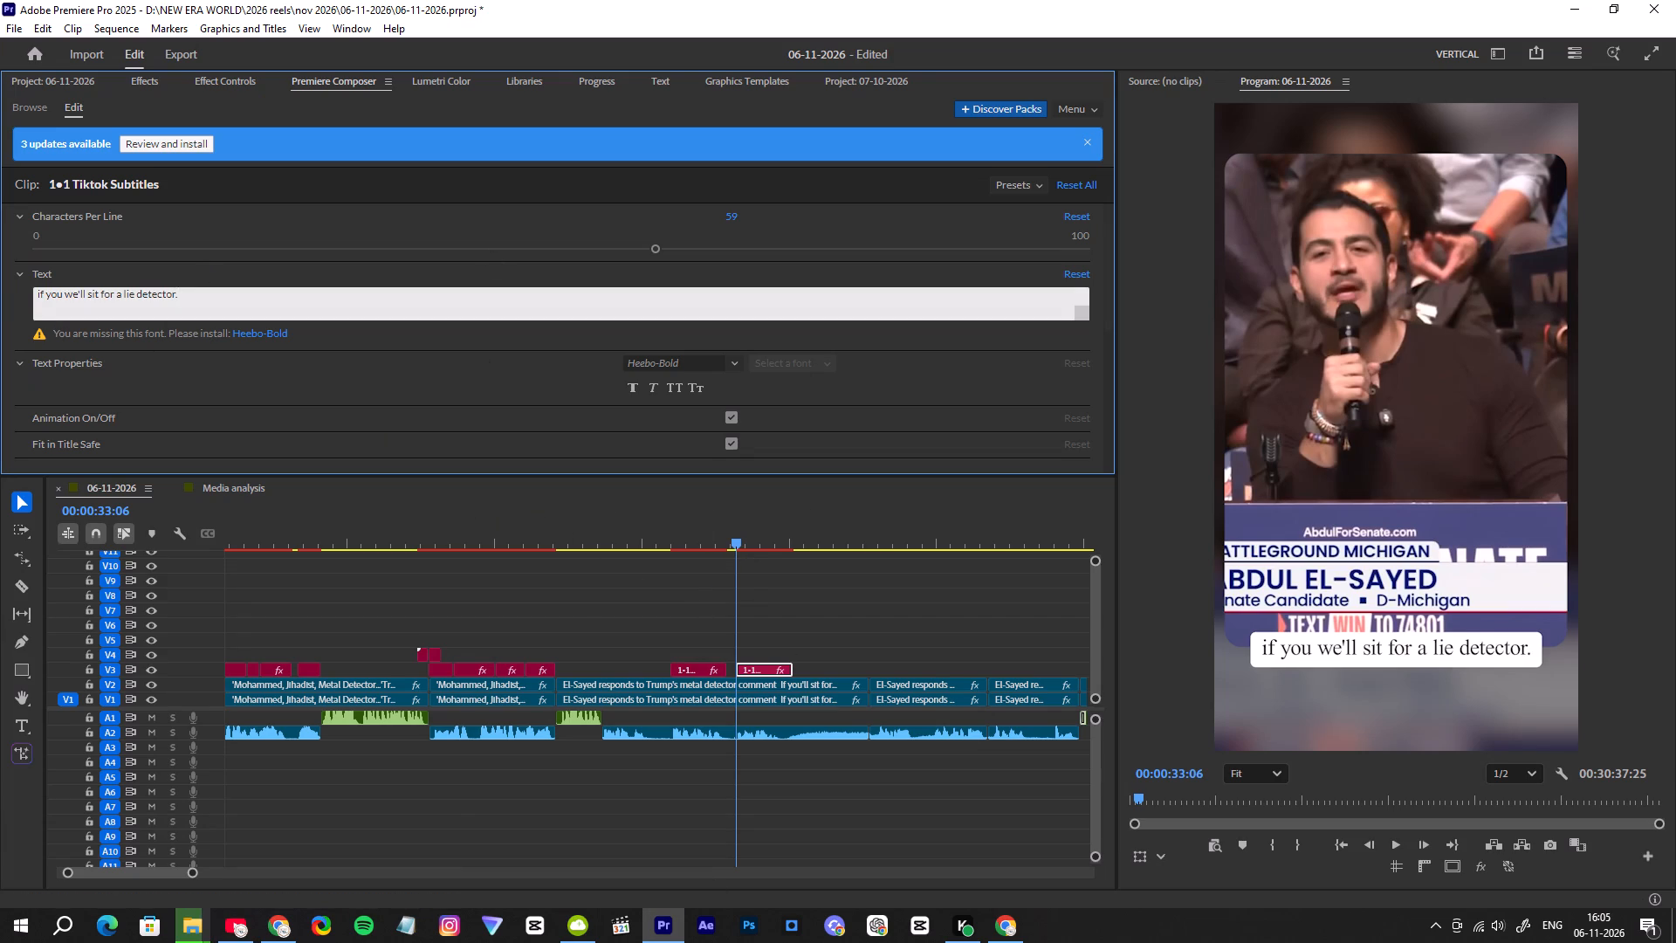
left_click_drag(38, 293, 20, 299)
key("Right")
key("BackSpace")
key("shift+i")
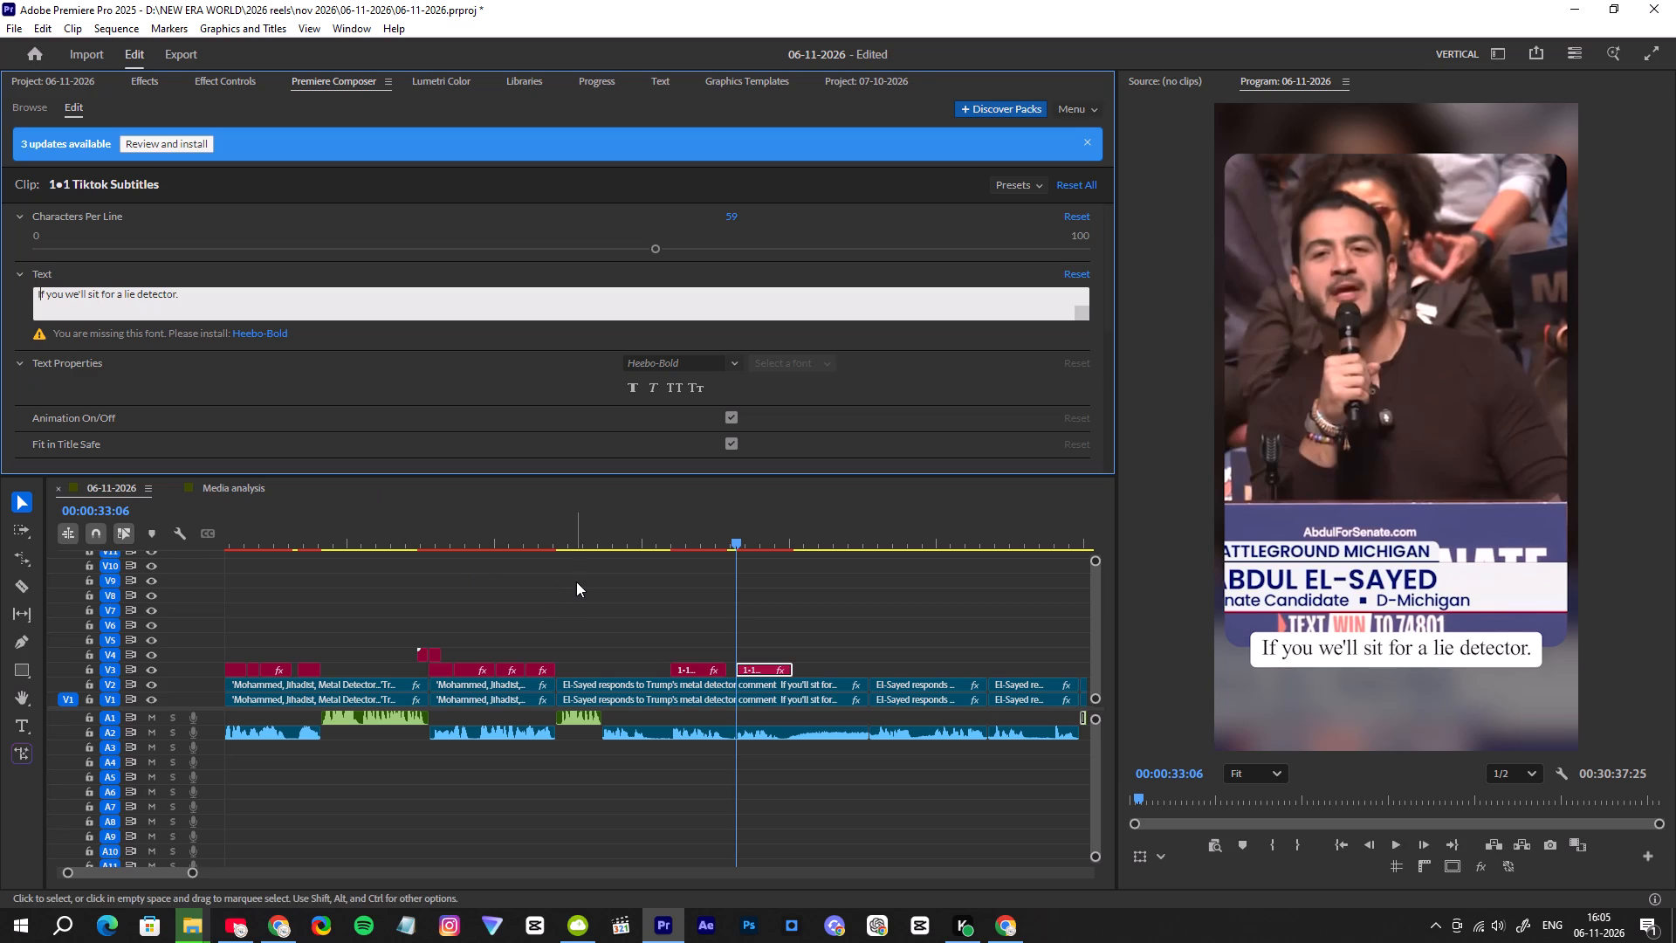
Play back the El-Sayed subtitles and lower the "I'll go through a metal detector." subtitle to a vertical position of 1684.
left_click(674, 529)
key("space")
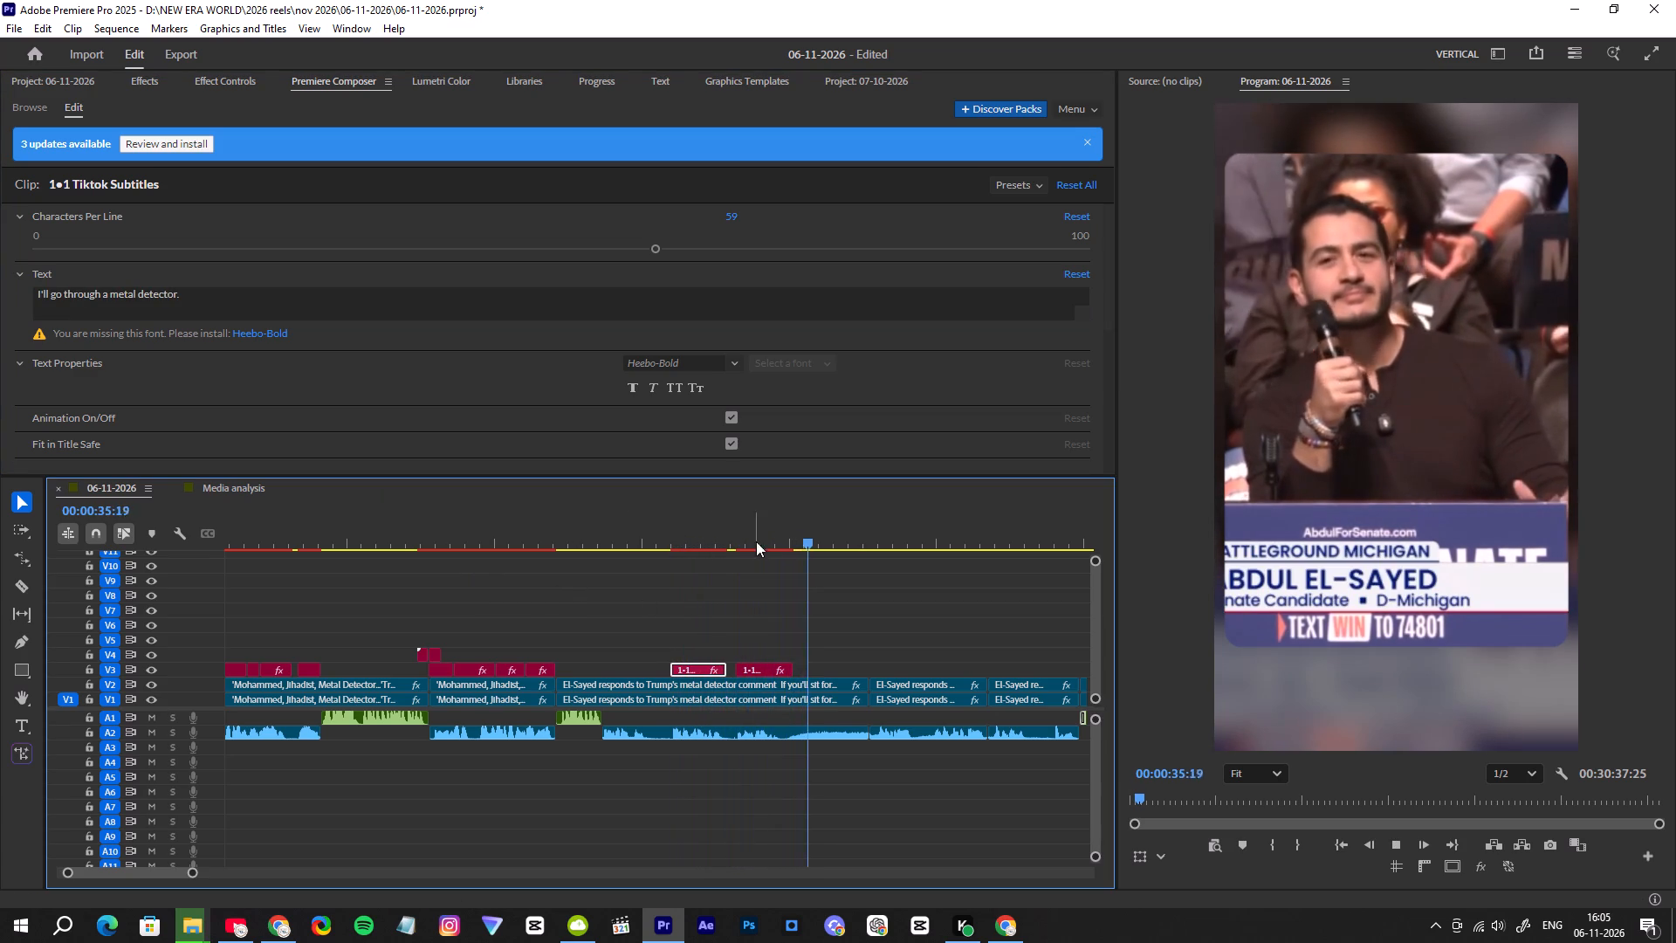
left_click_drag(751, 533, 700, 554)
left_click(227, 79)
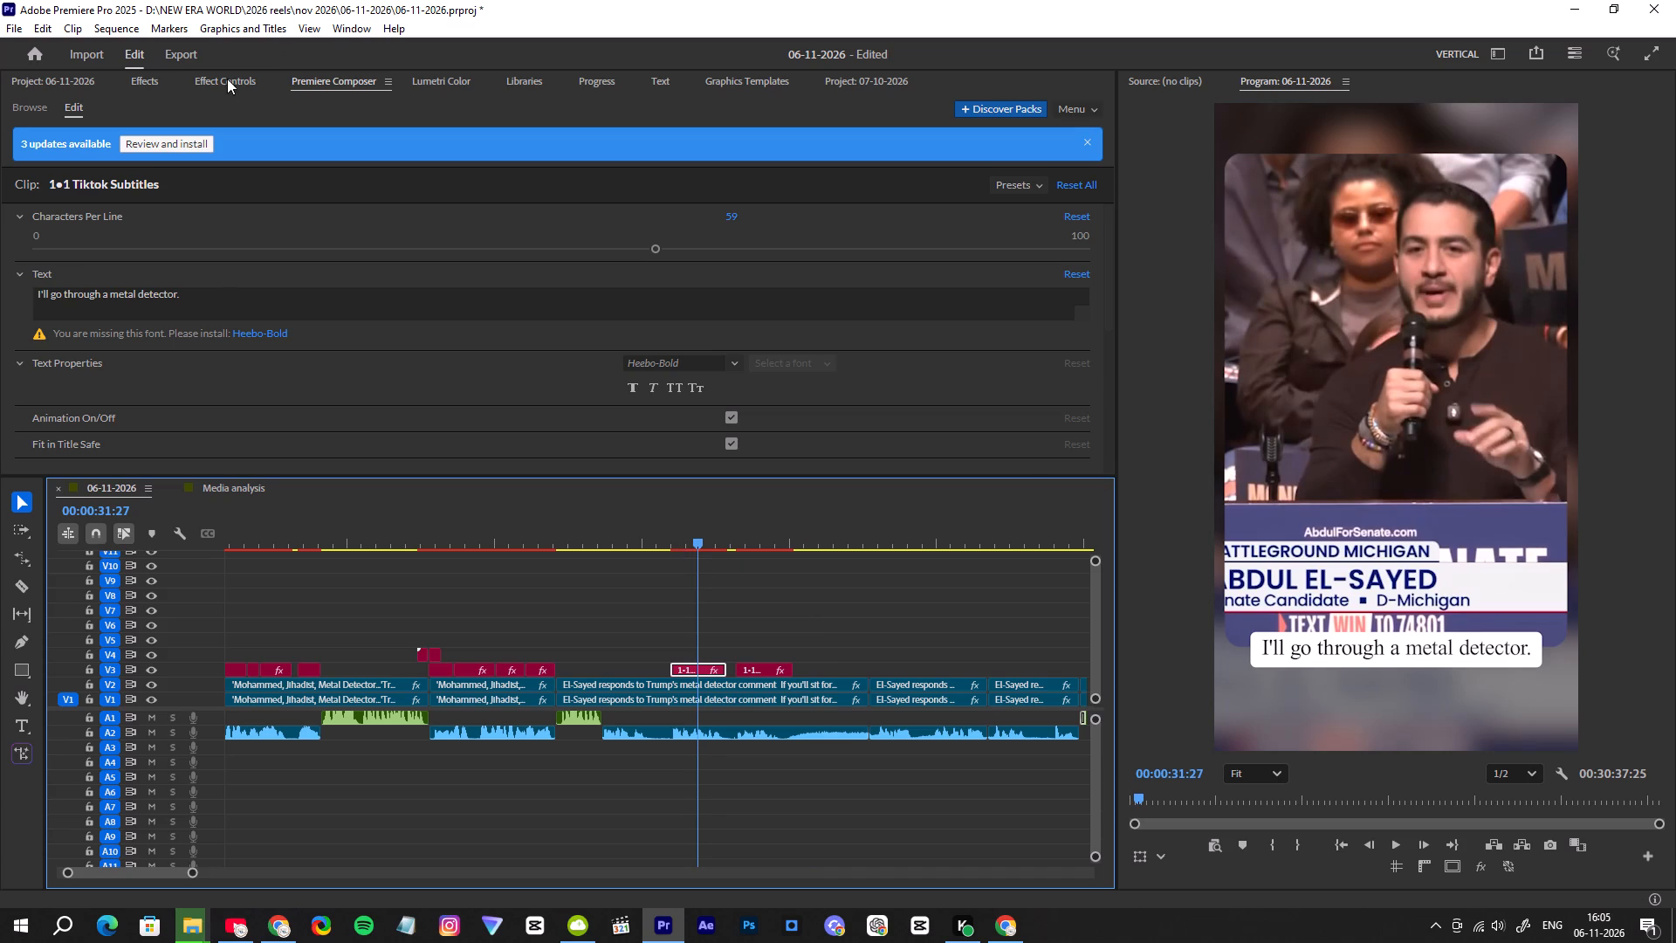
left_click_drag(262, 192, 347, 212)
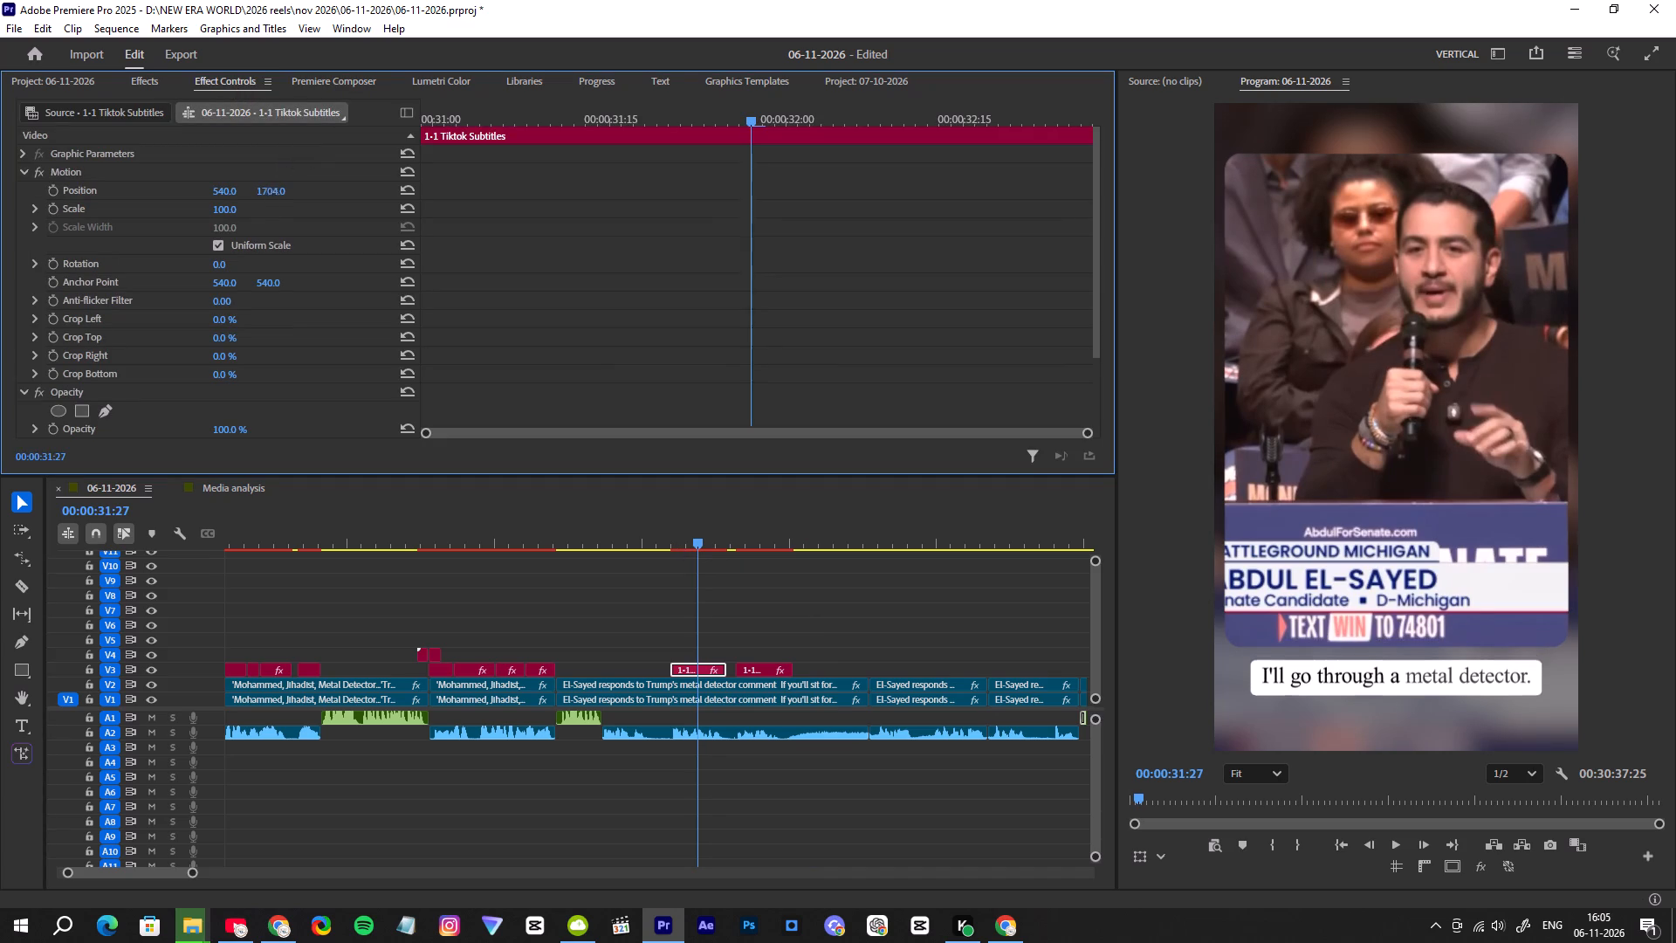
left_click_drag(347, 212, 334, 217)
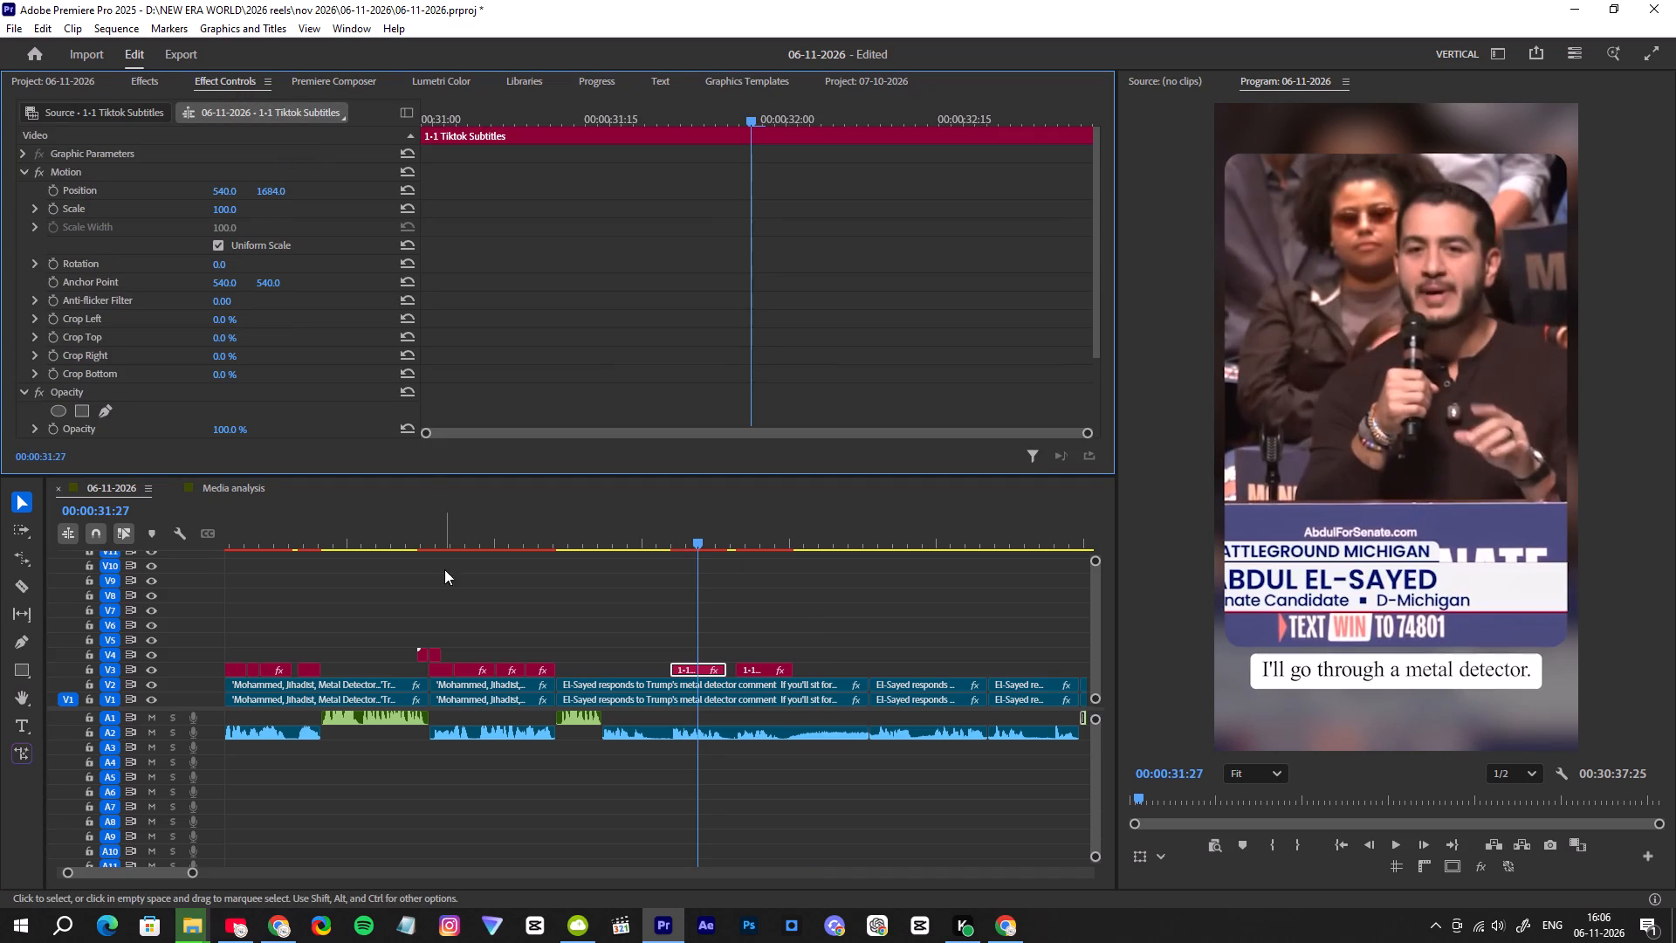
Set the vertical position of the "If you we'll sit for a lie detector." subtitle to 1684.
left_click(754, 670)
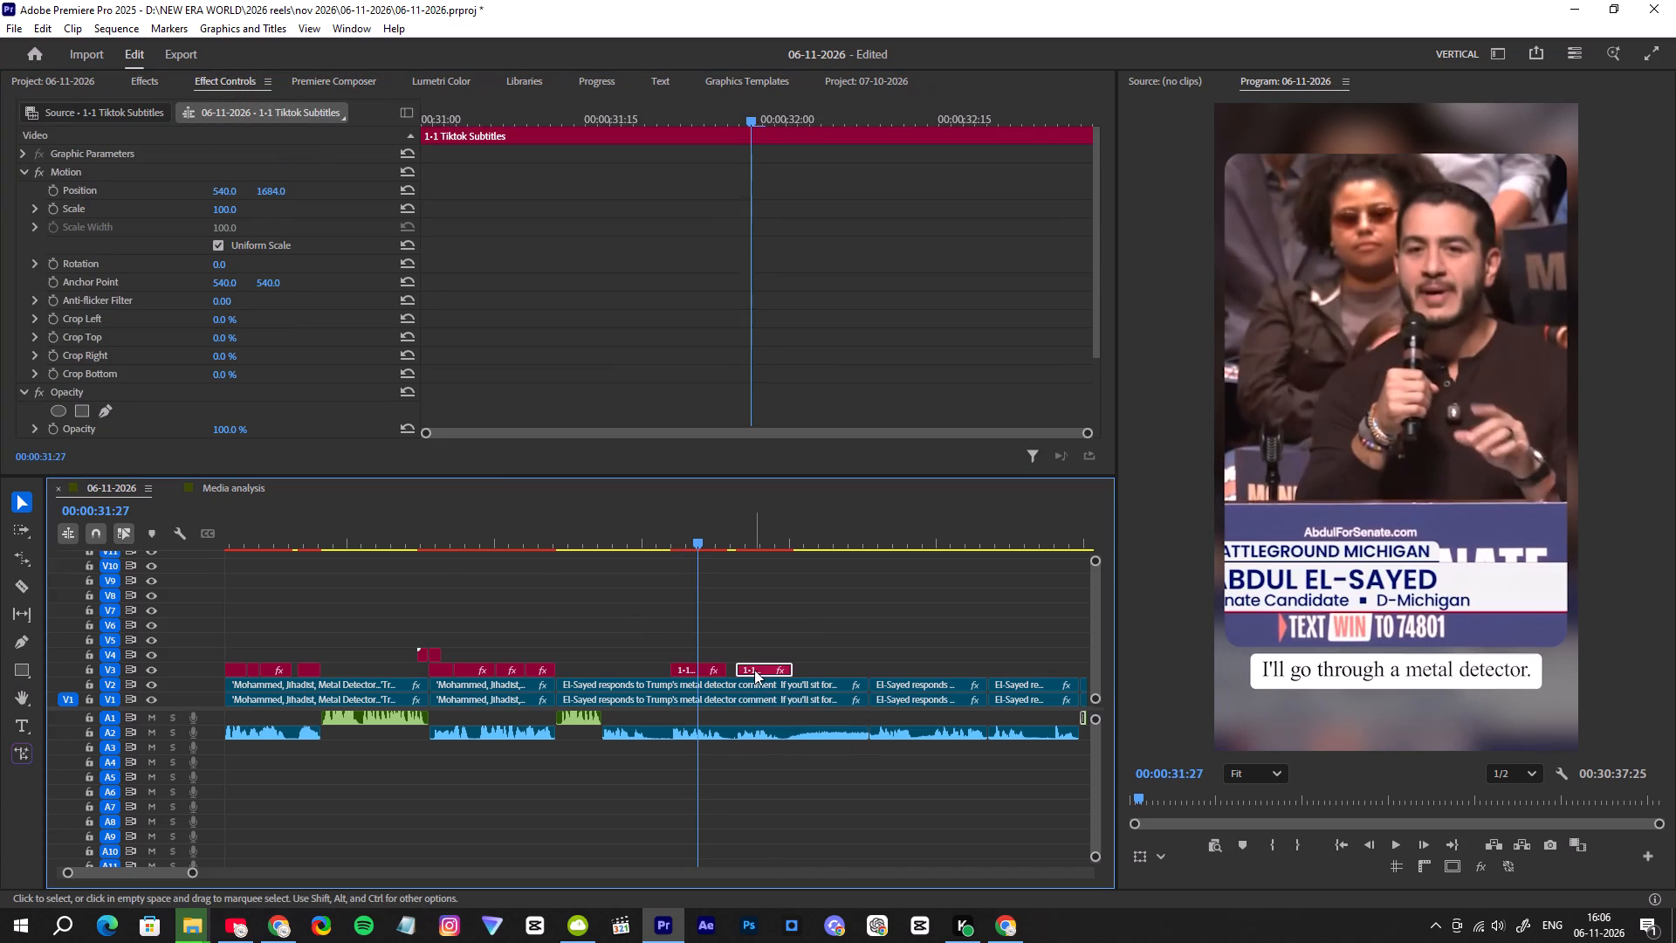
left_click(266, 193)
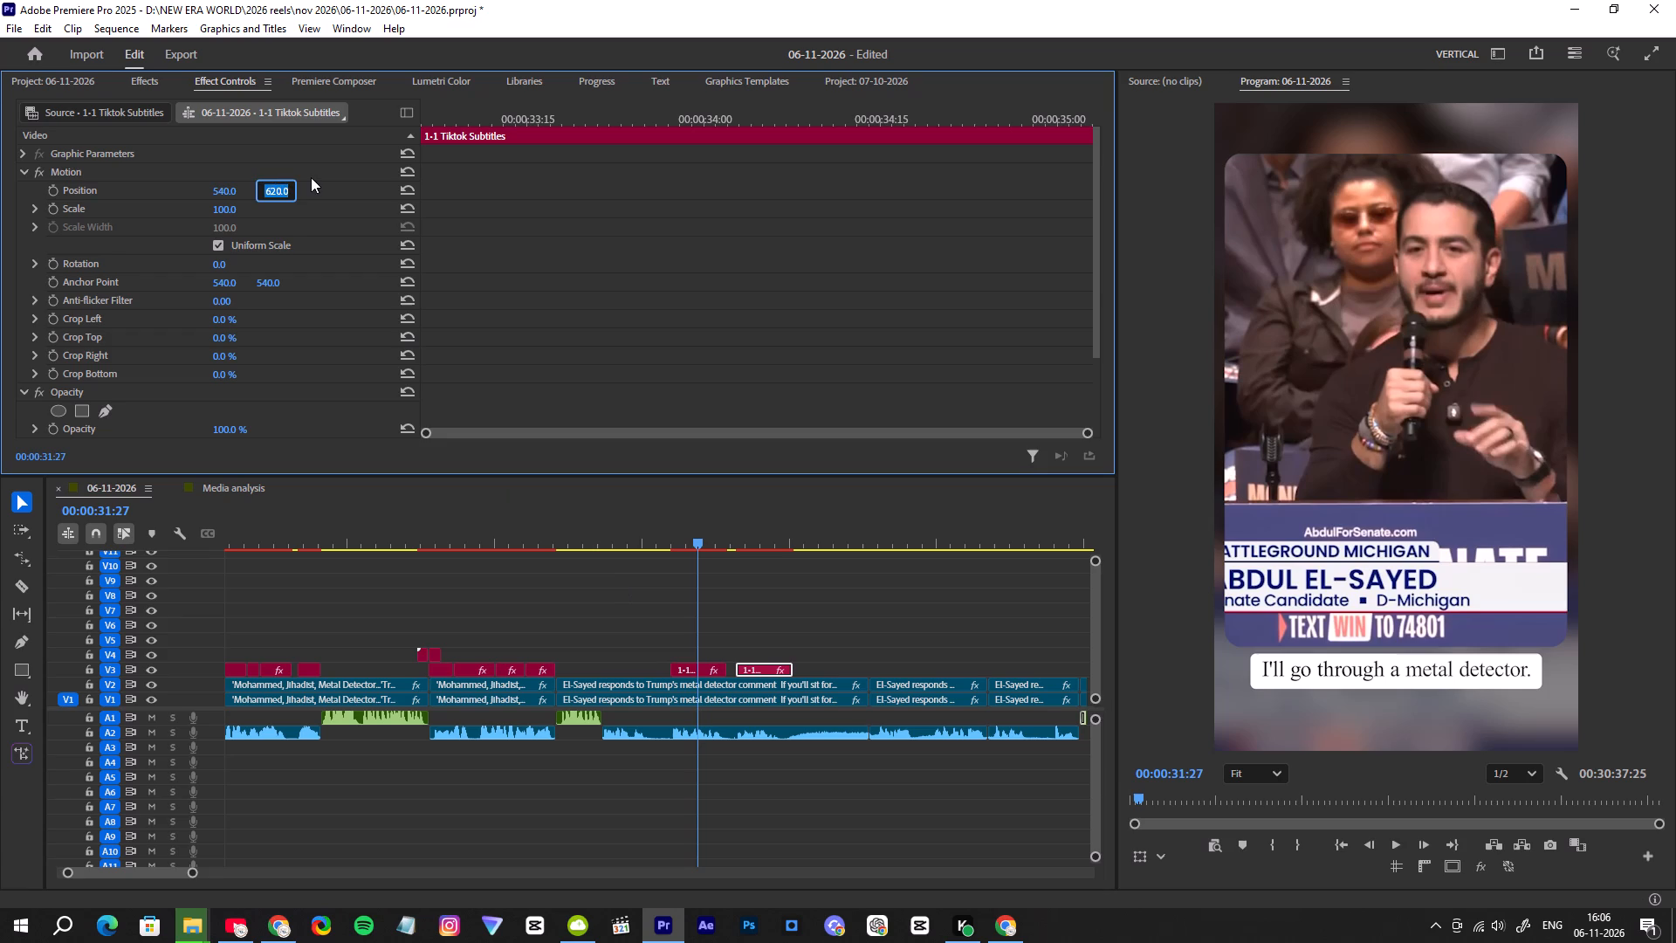
type("16")
key("8")
key("4")
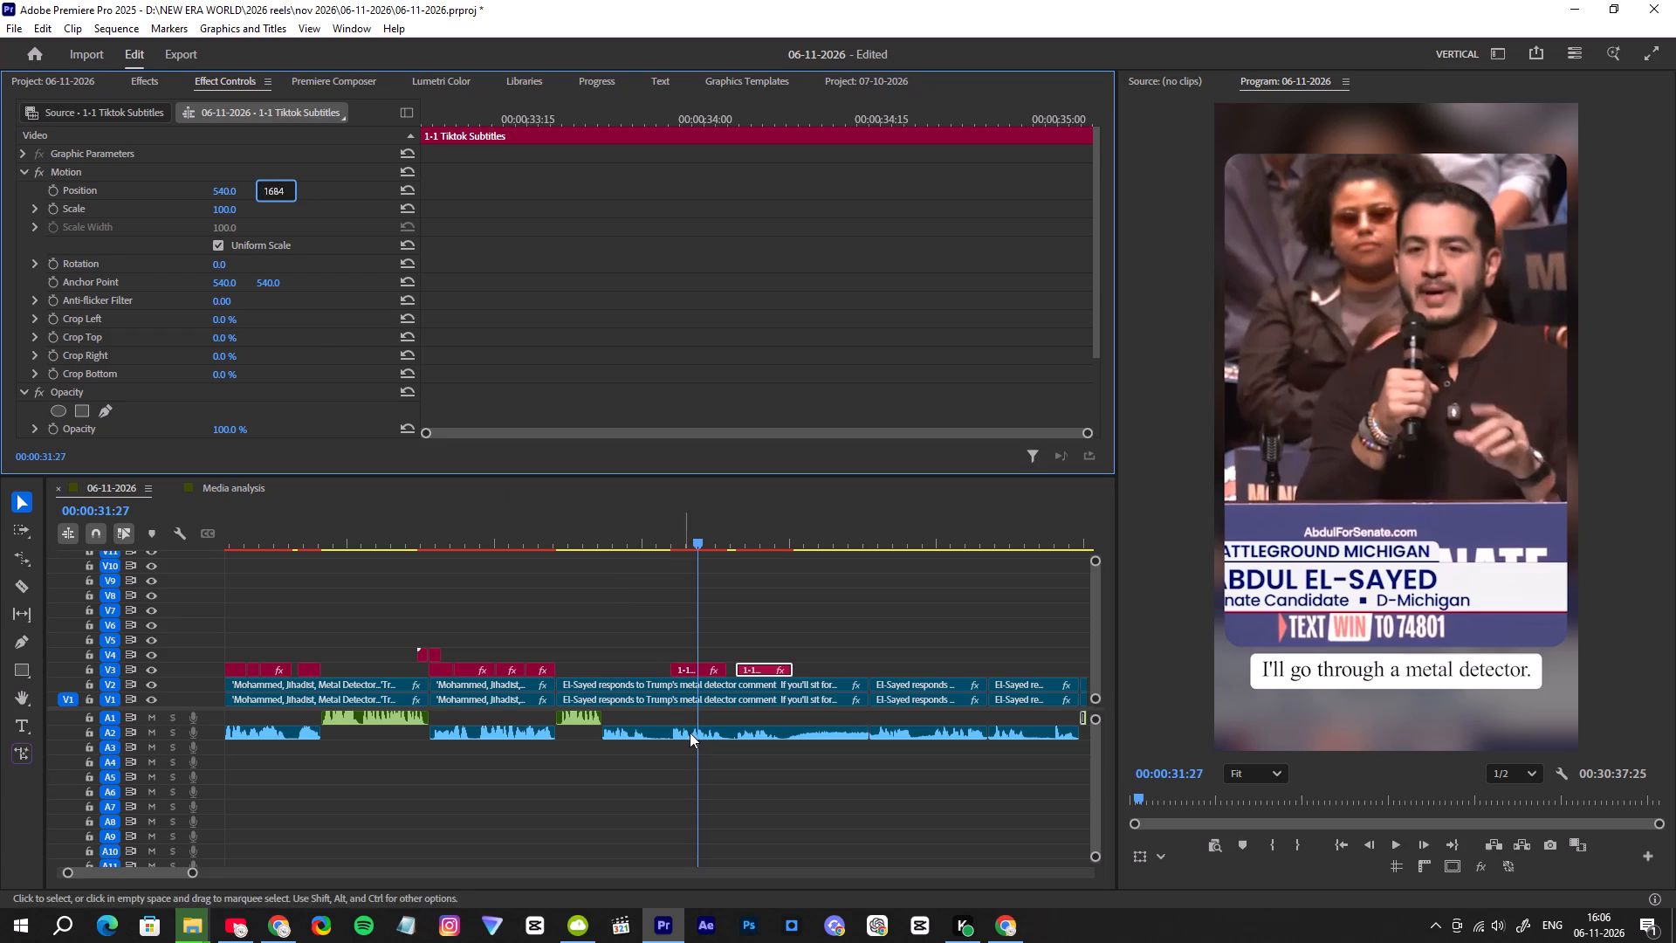
left_click(751, 815)
Play on to the second El-Sayed clip on V2 and set its vertical position to 881.
key("space")
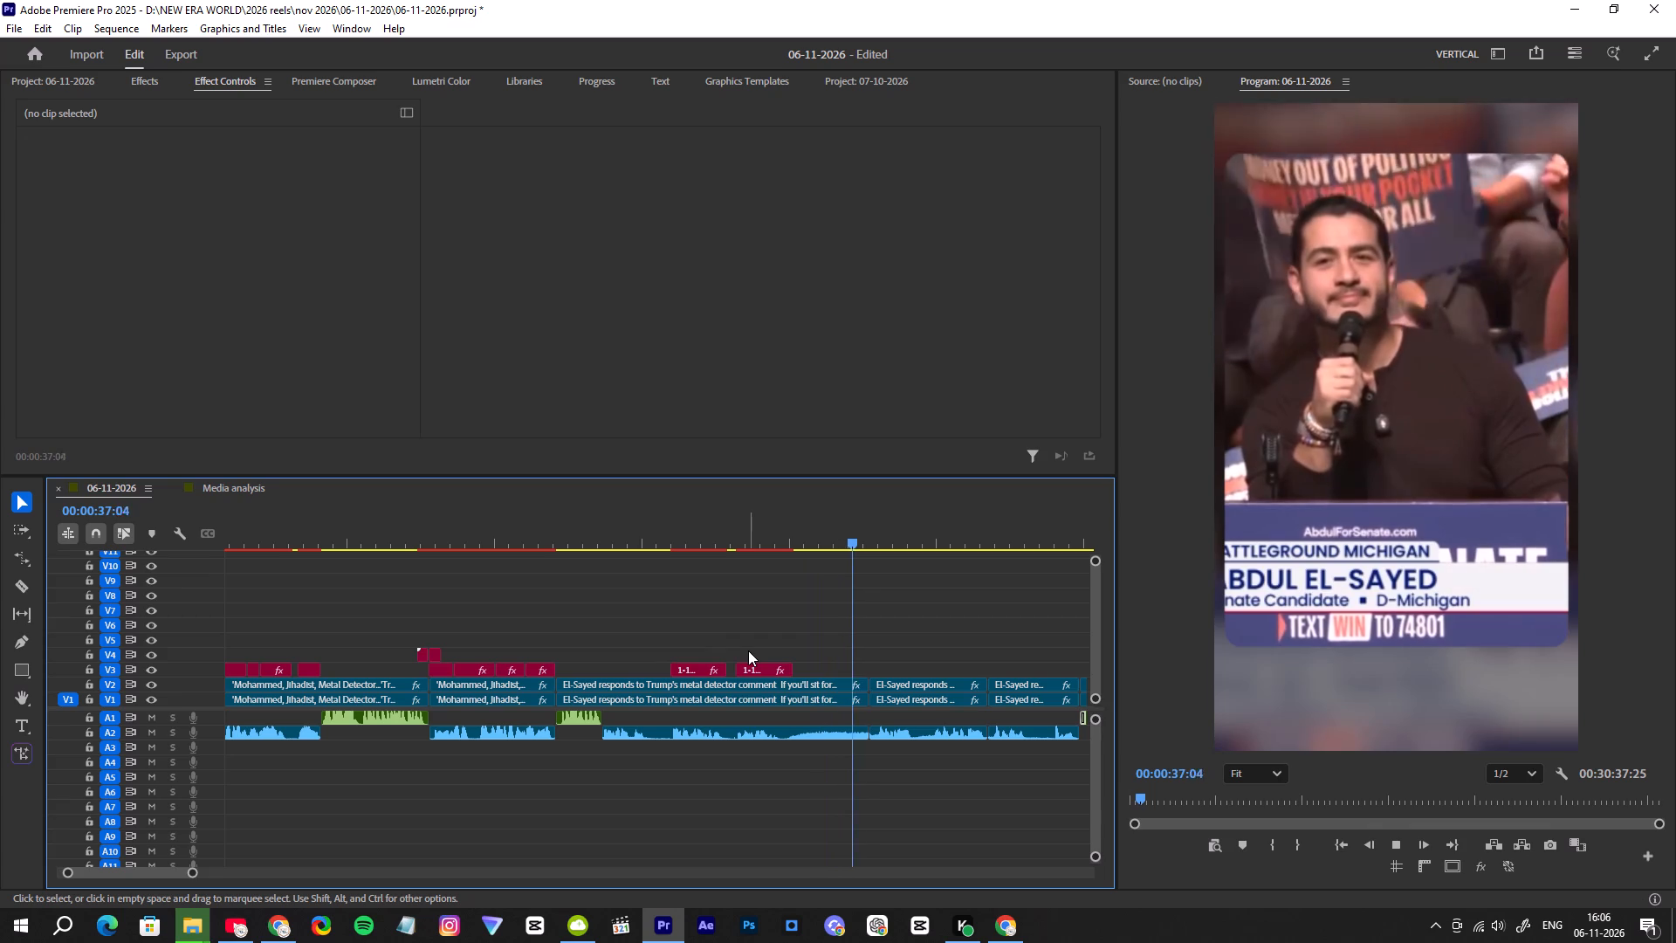
key("space")
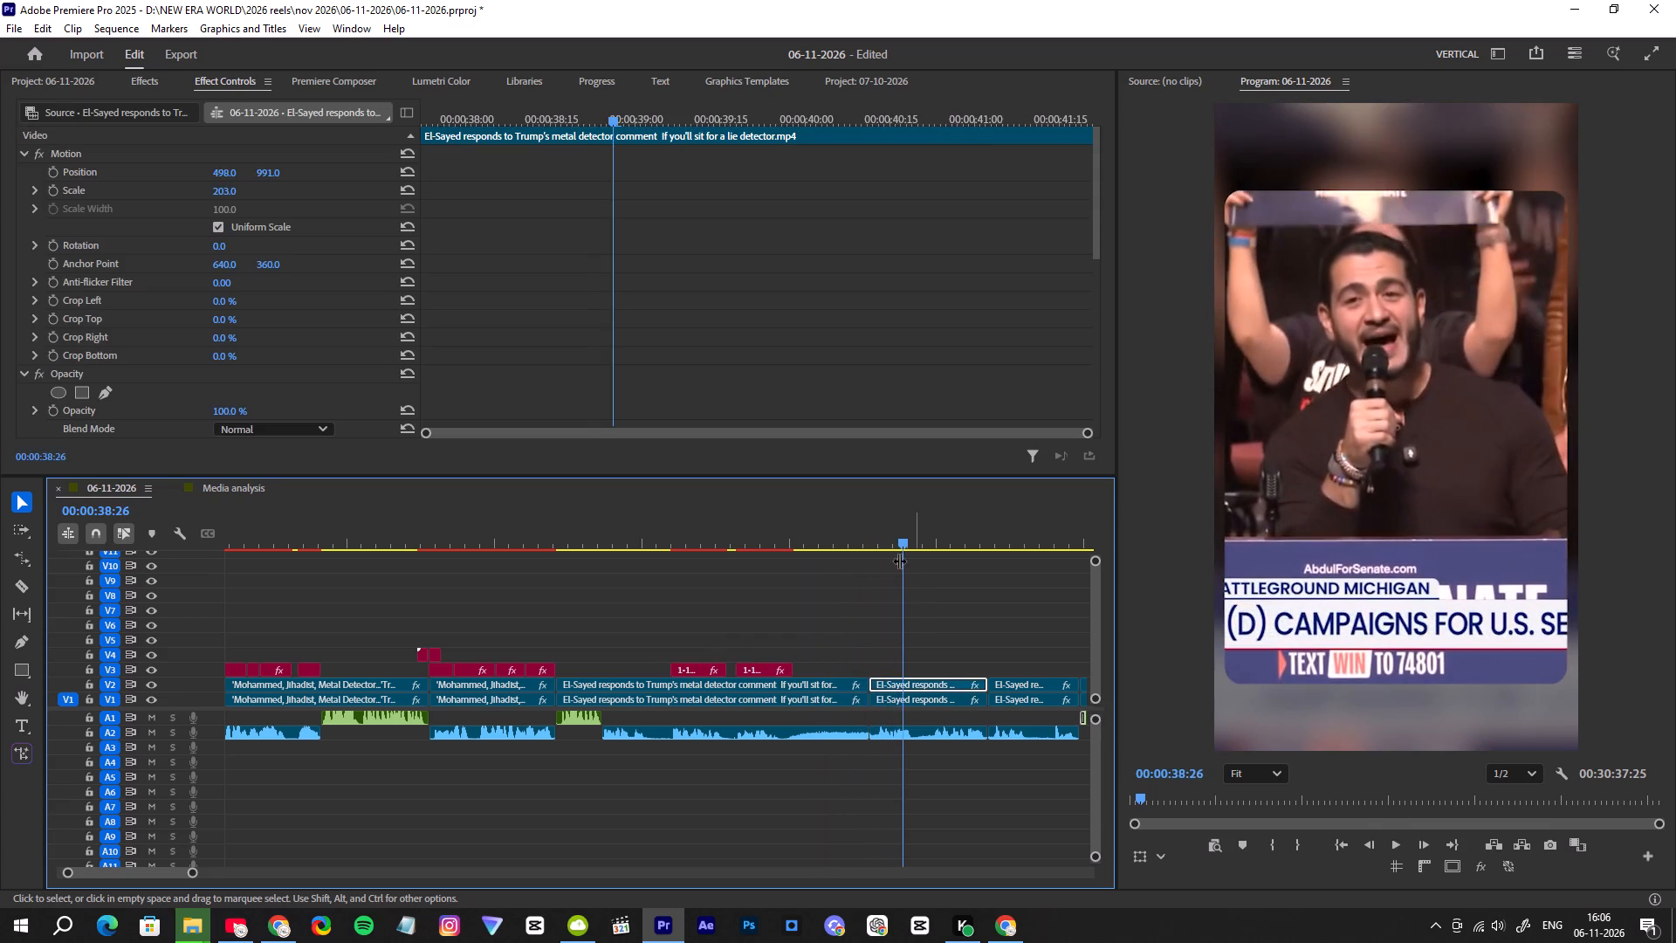
left_click_drag(830, 533, 823, 549)
left_click(901, 542)
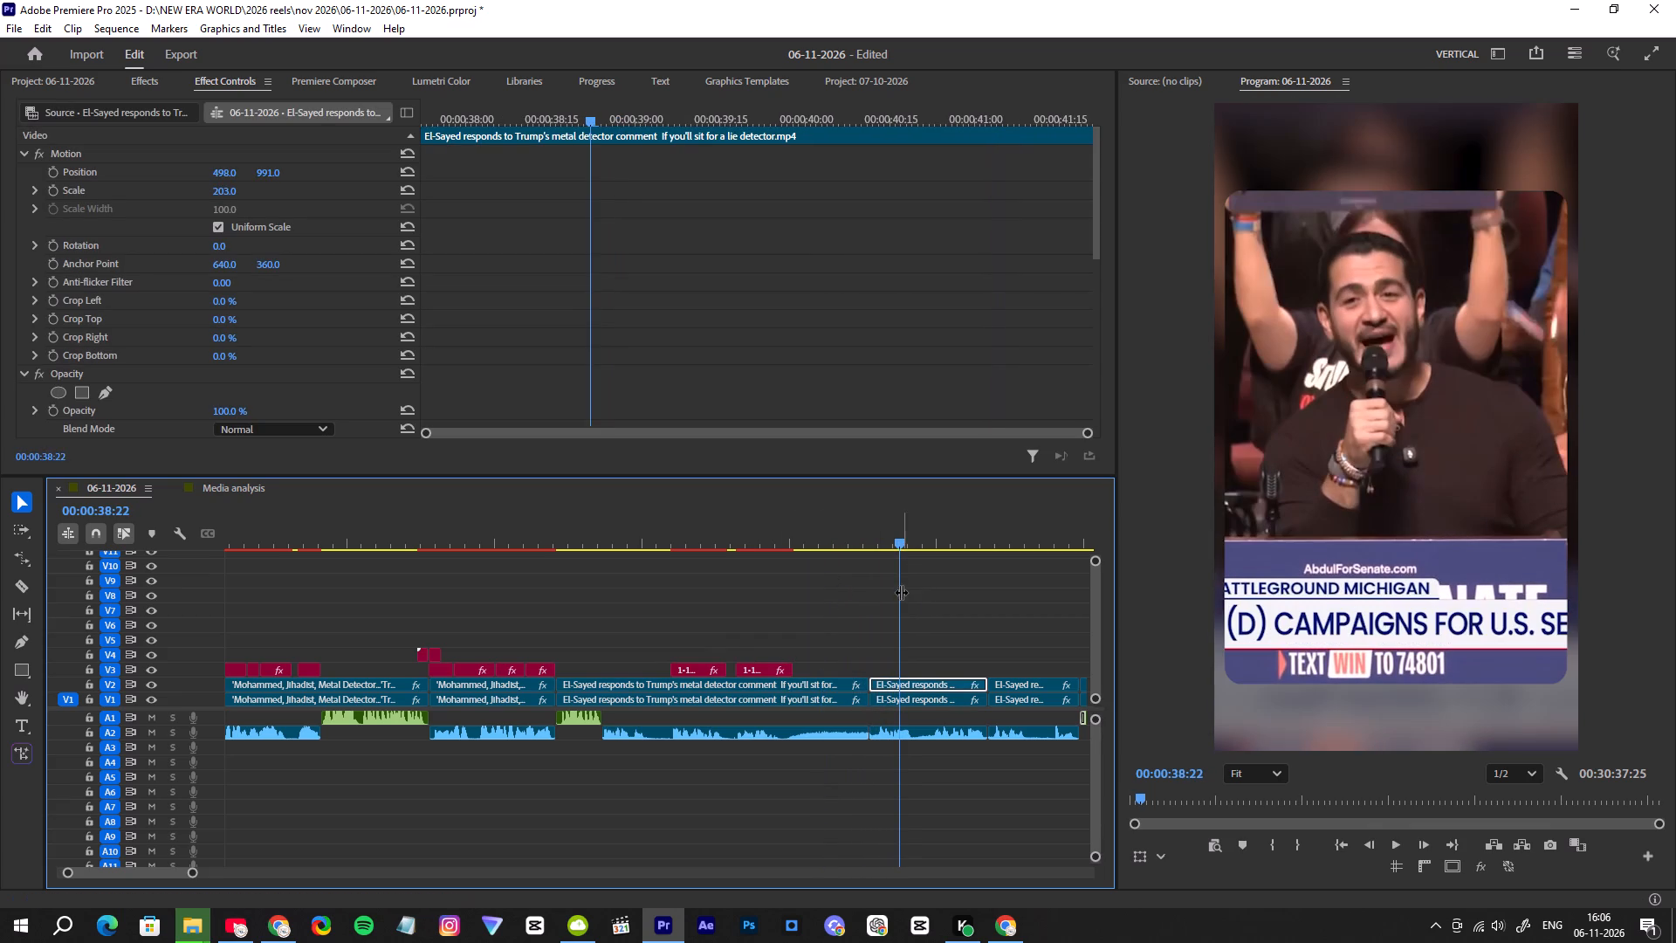
left_click(273, 169)
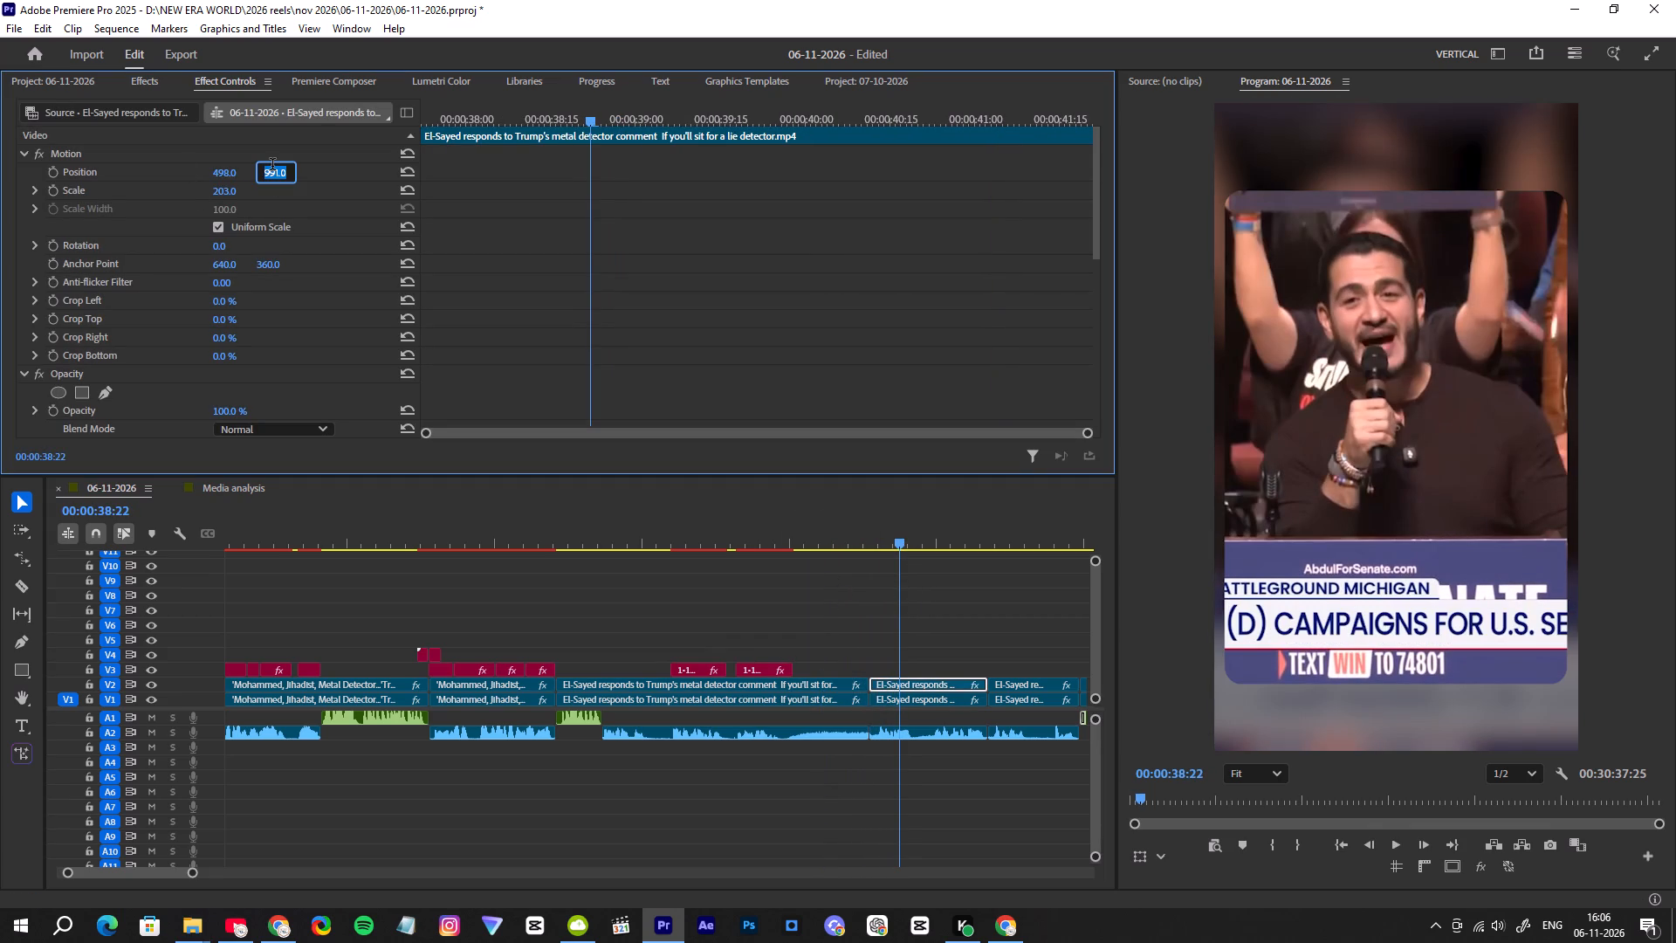
type("881")
left_click(885, 616)
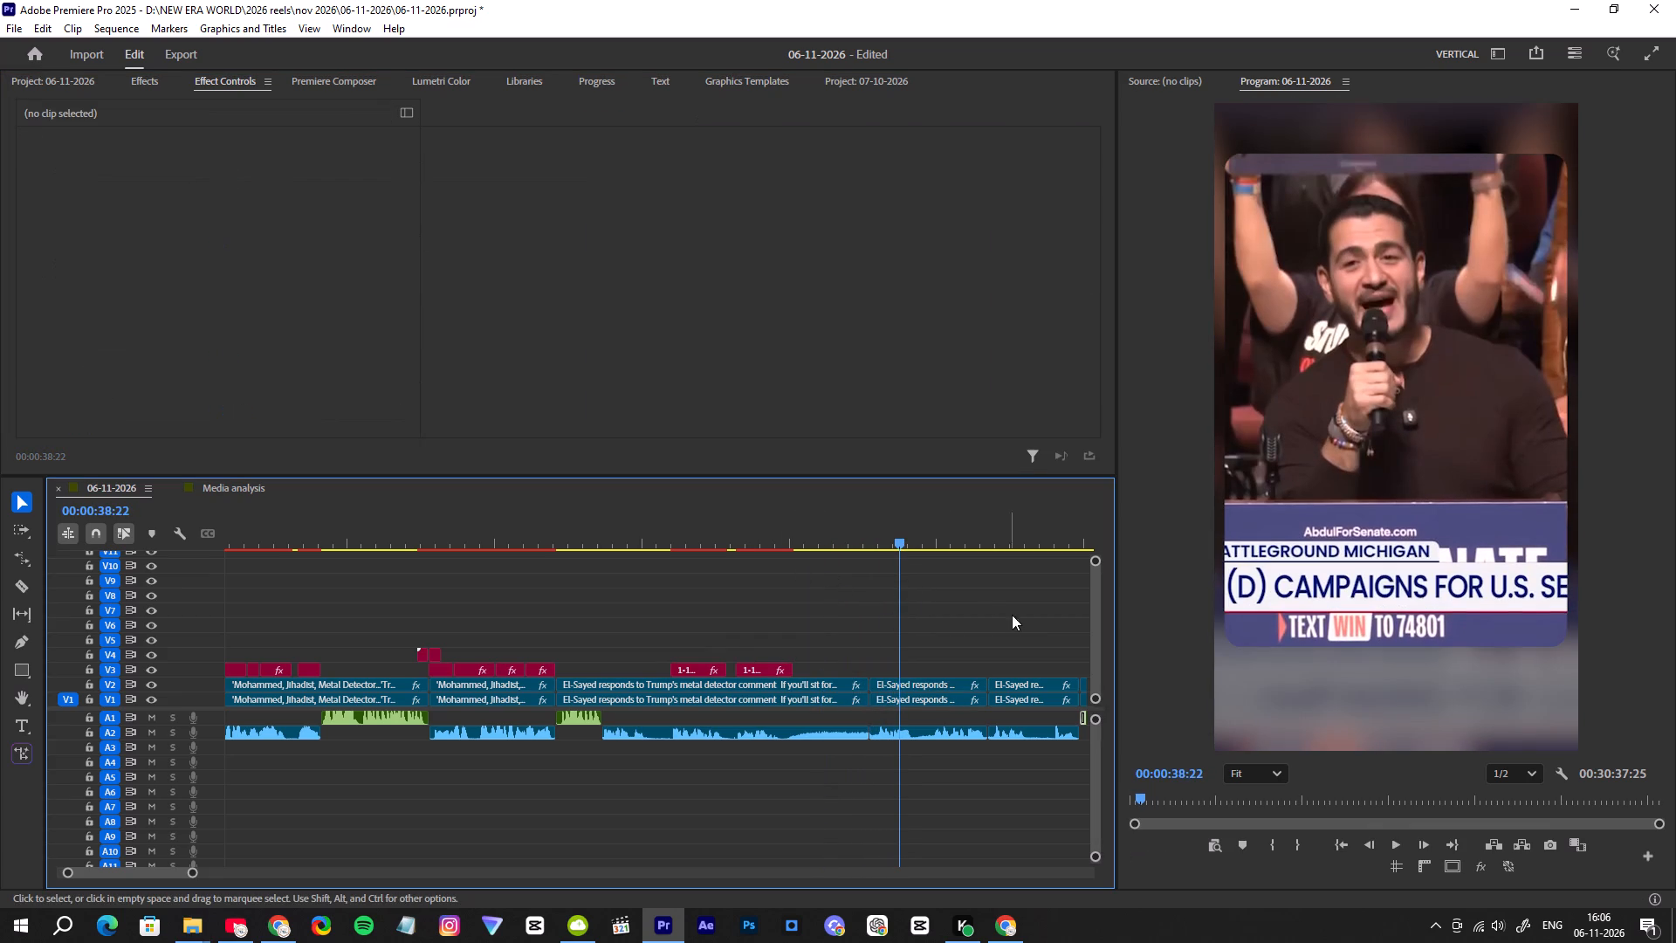
Set the vertical position of the third El-Sayed clip on V2 to 881.
left_click(1018, 533)
left_click(278, 170)
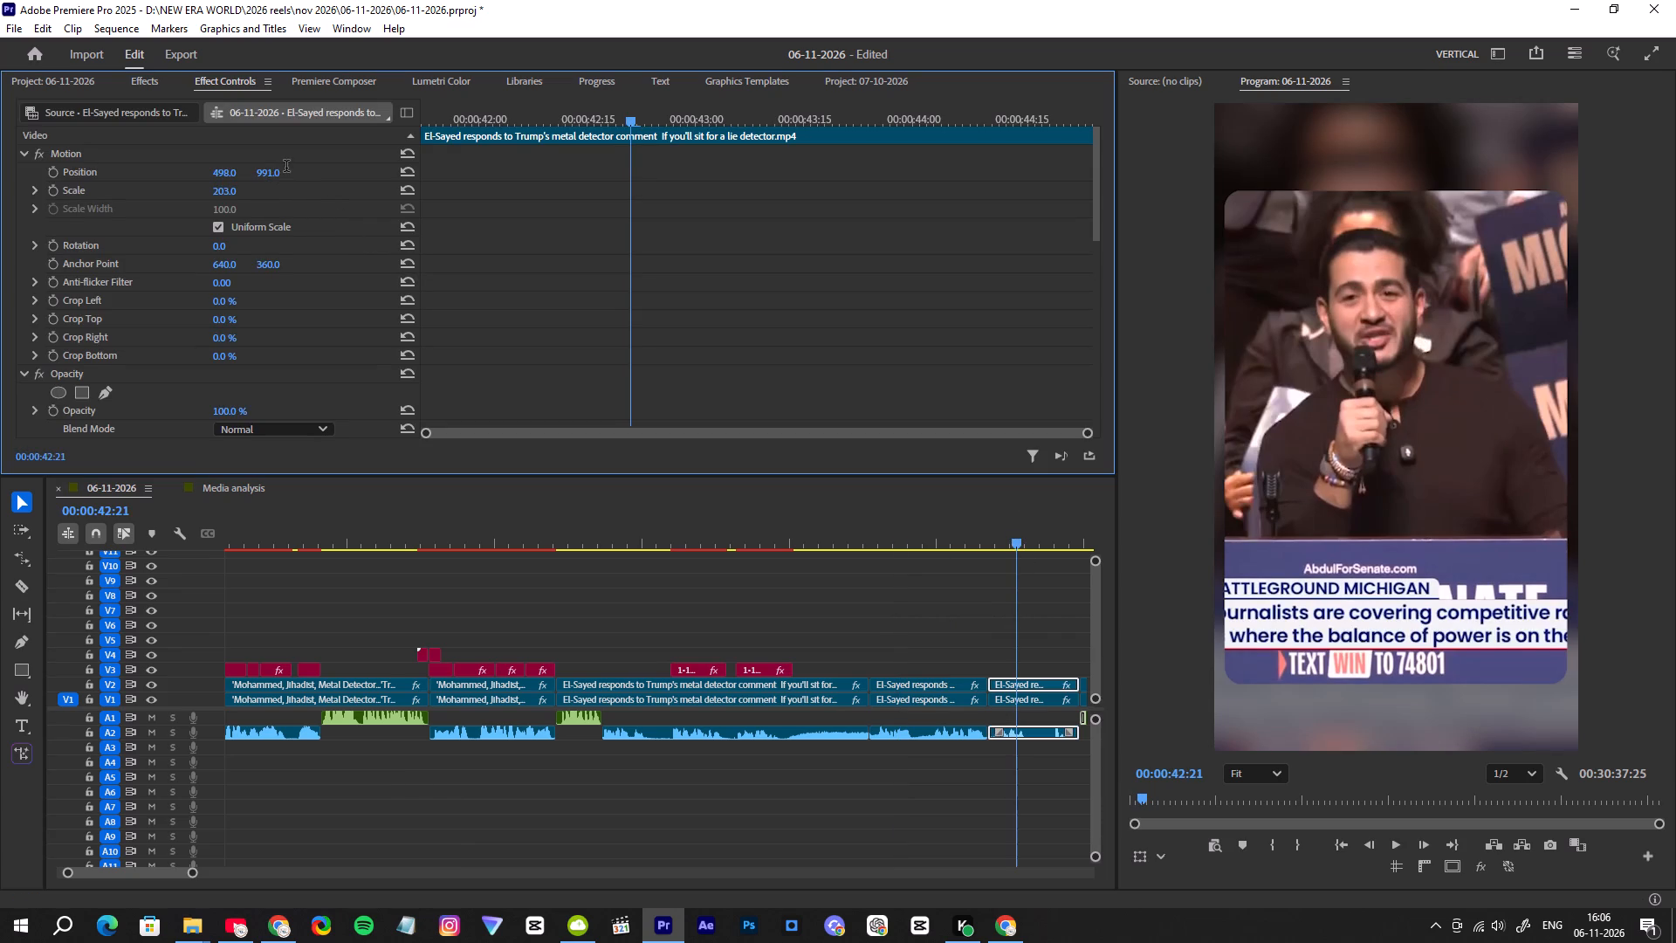
key("8")
type("81")
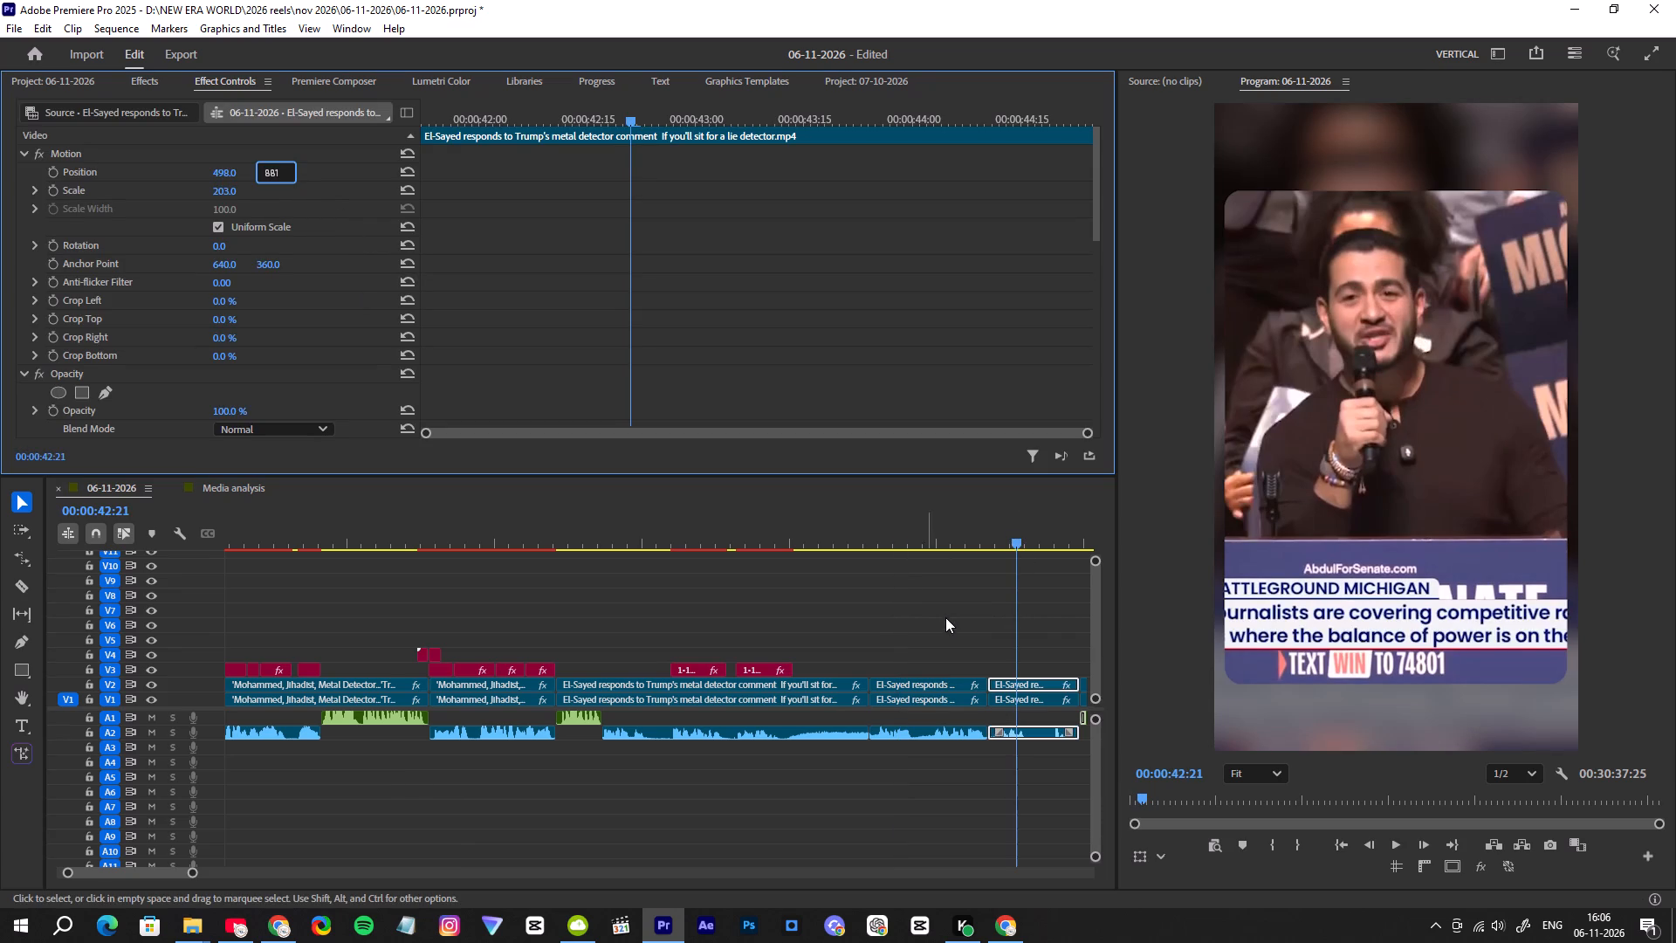
left_click(951, 621)
Scrub and play the start of the second El-Sayed clip to hear the line that needs a subtitle.
left_click_drag(985, 537, 842, 580)
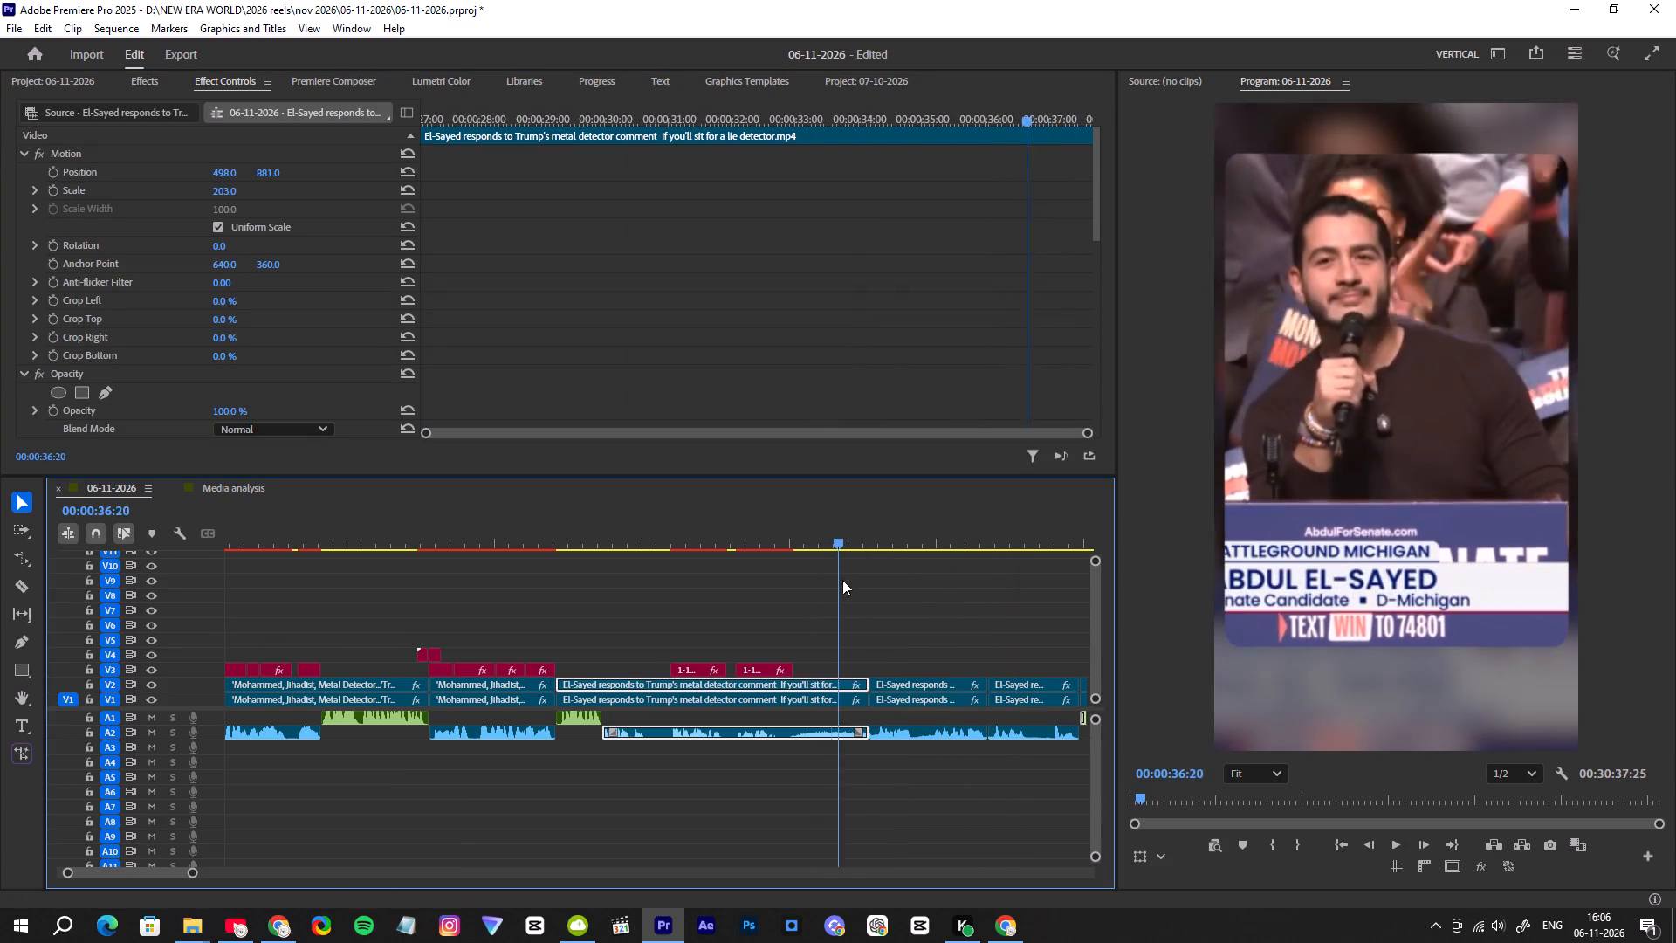
left_click_drag(842, 580, 926, 609)
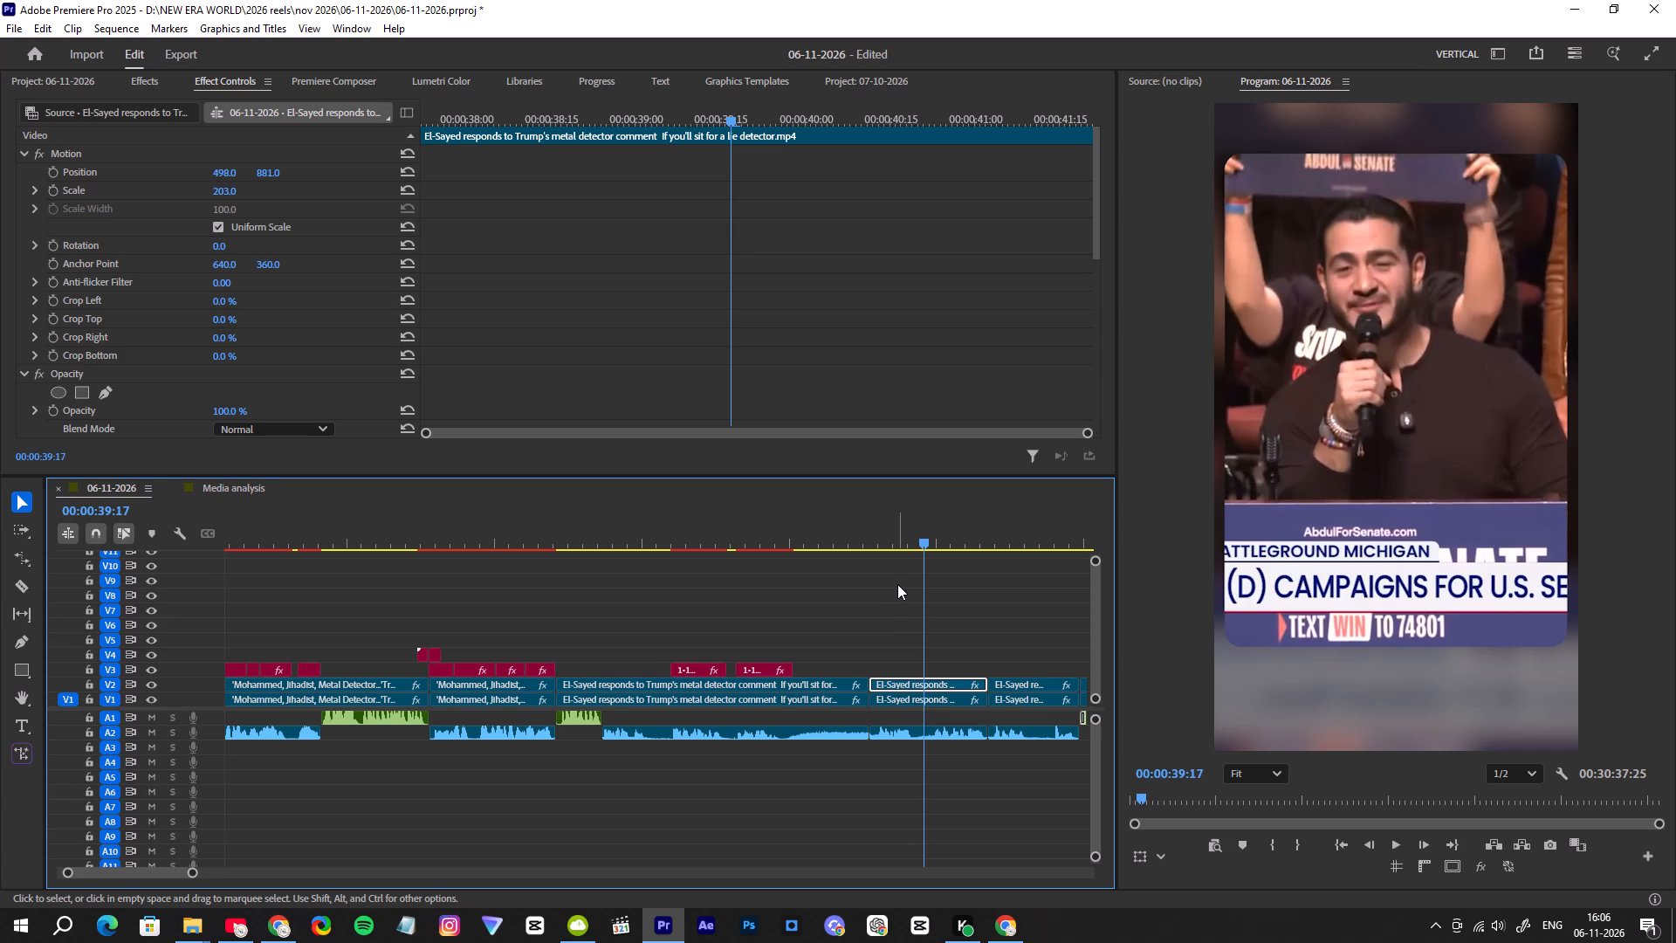
left_click(866, 520)
key("space")
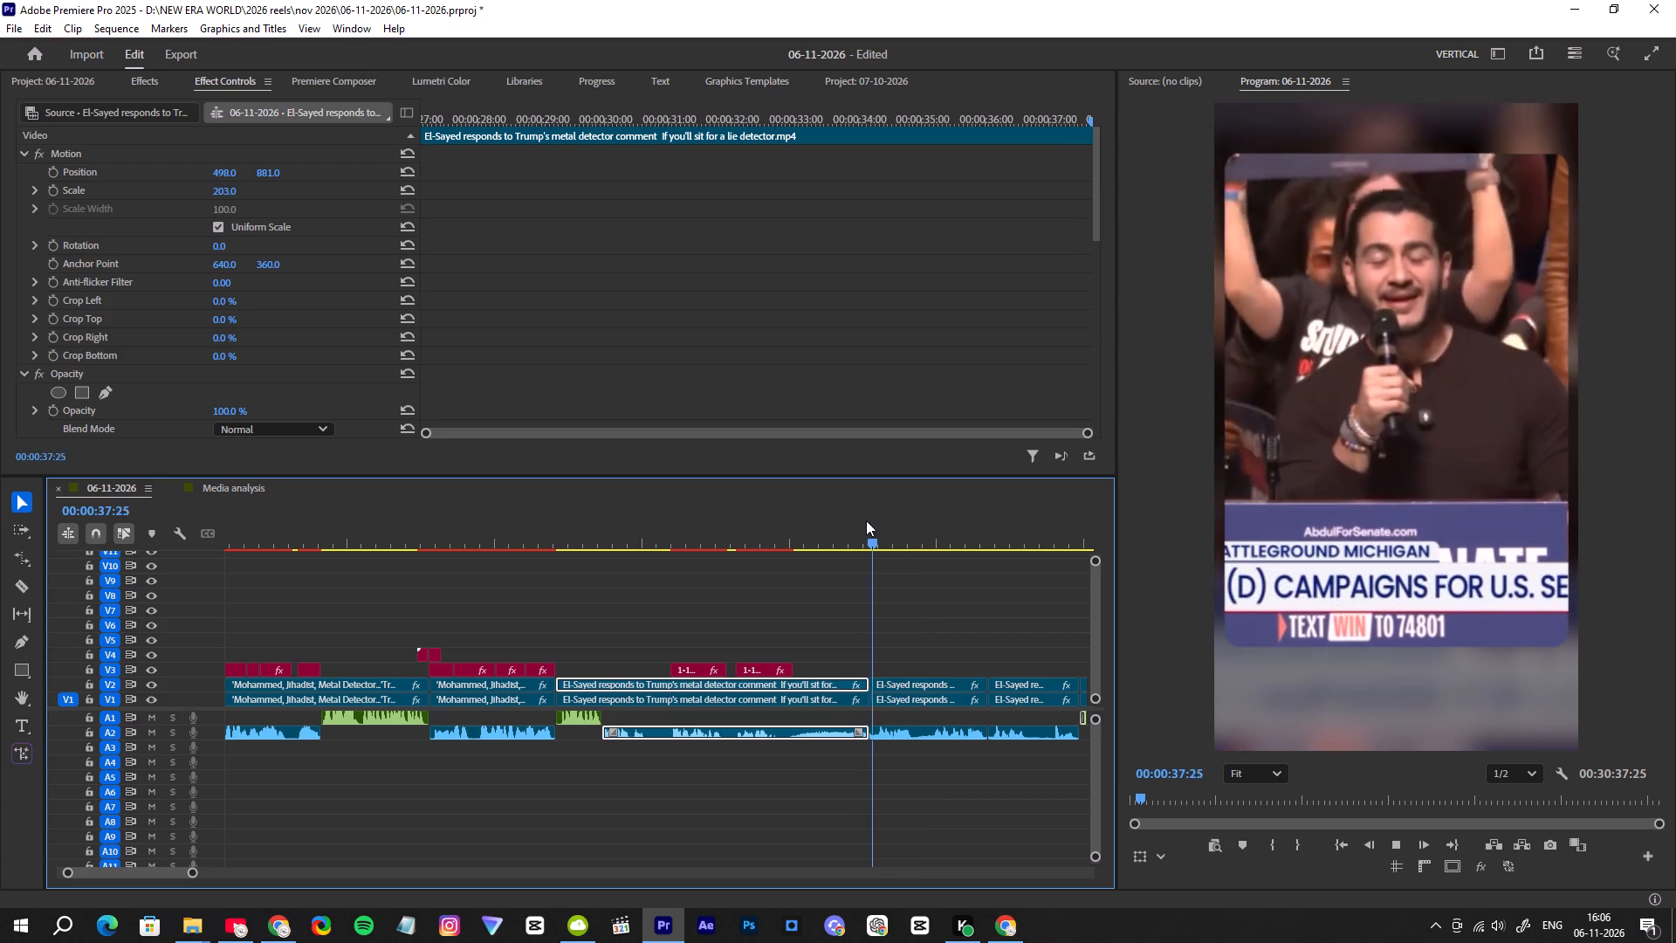
key("space")
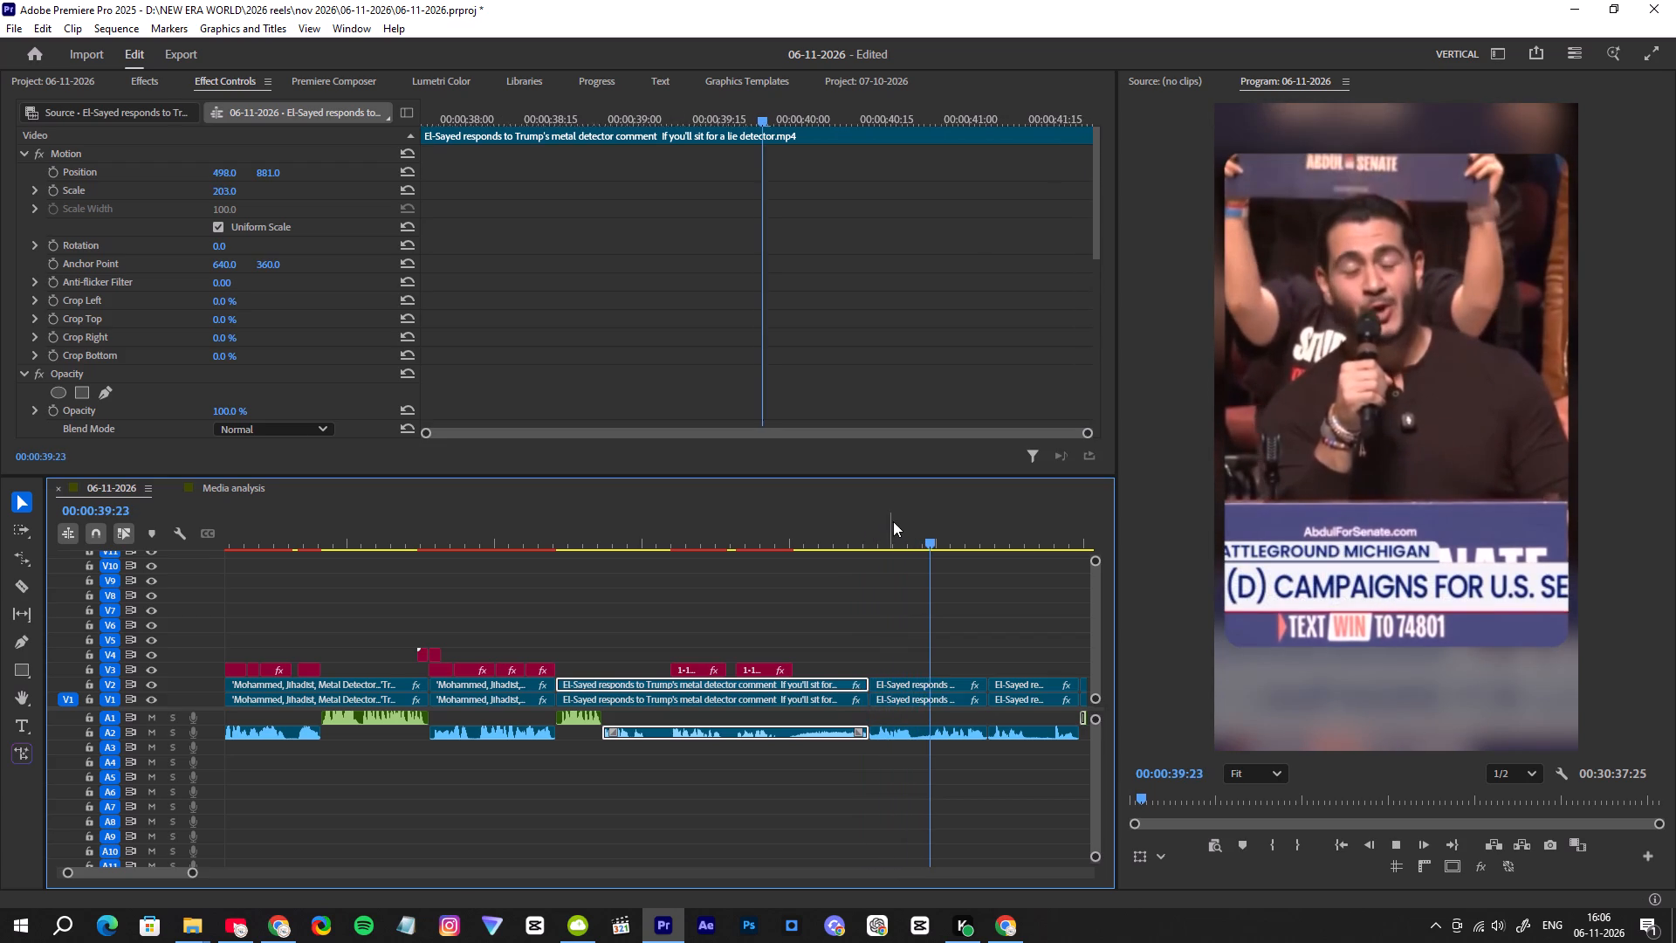
Switch to the C-SPAN El-Sayed video on YouTube, play its captions for the next line's wording, and return to Premiere Pro.
left_click(237, 927)
left_click(522, 265)
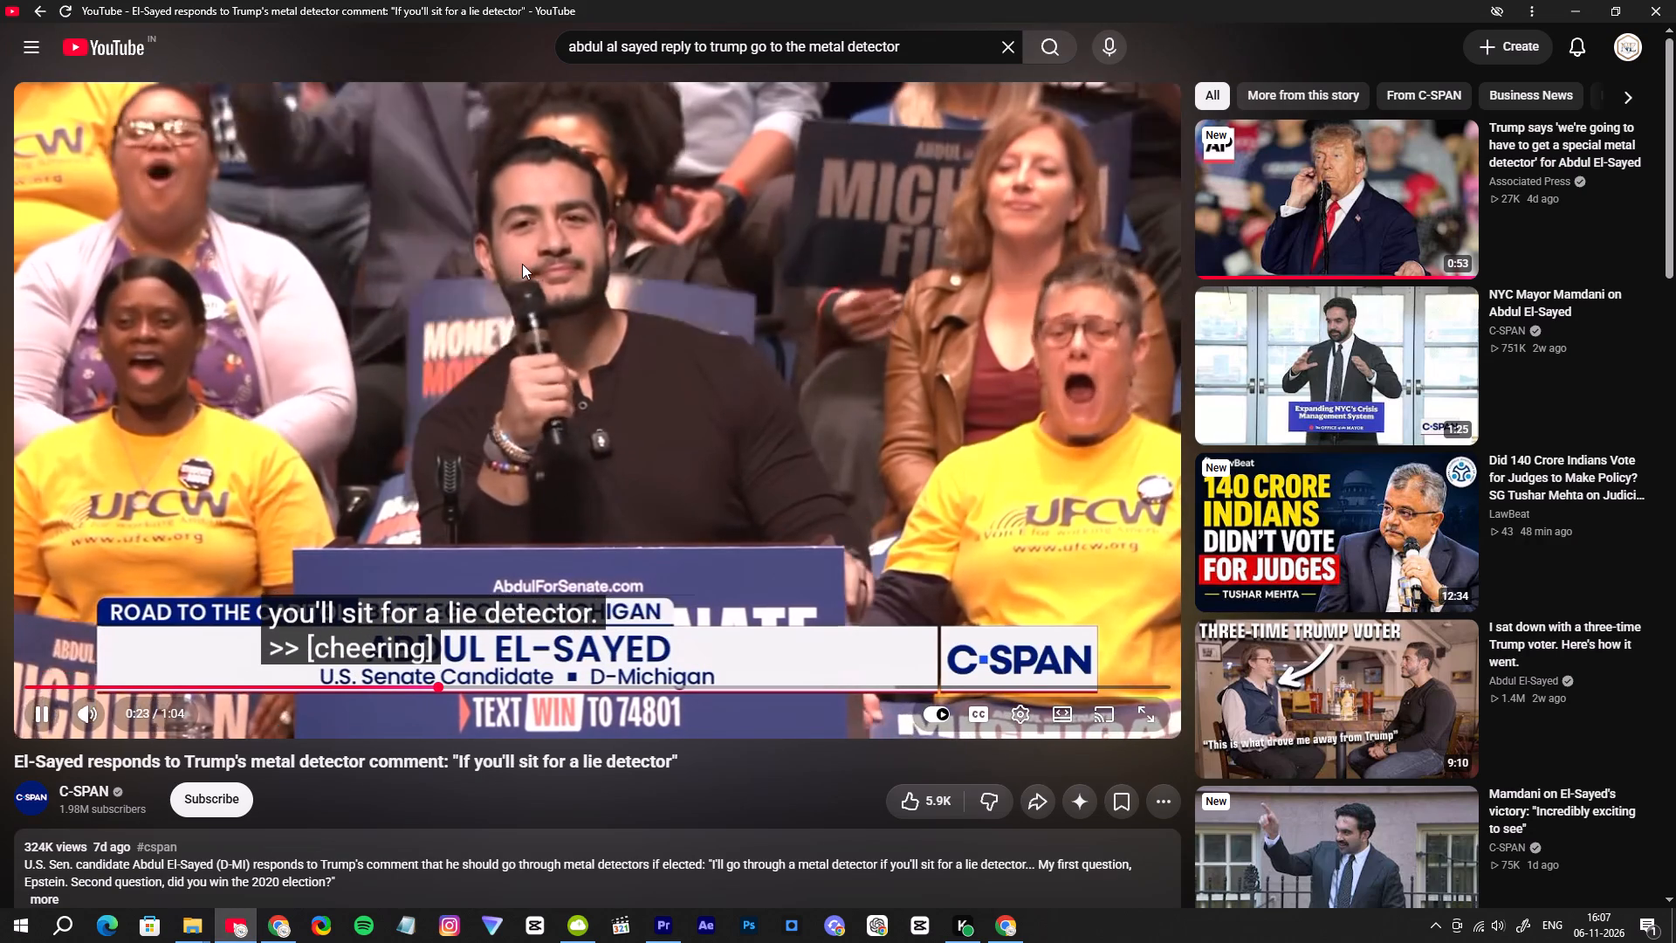
left_click(522, 264)
left_click(519, 257)
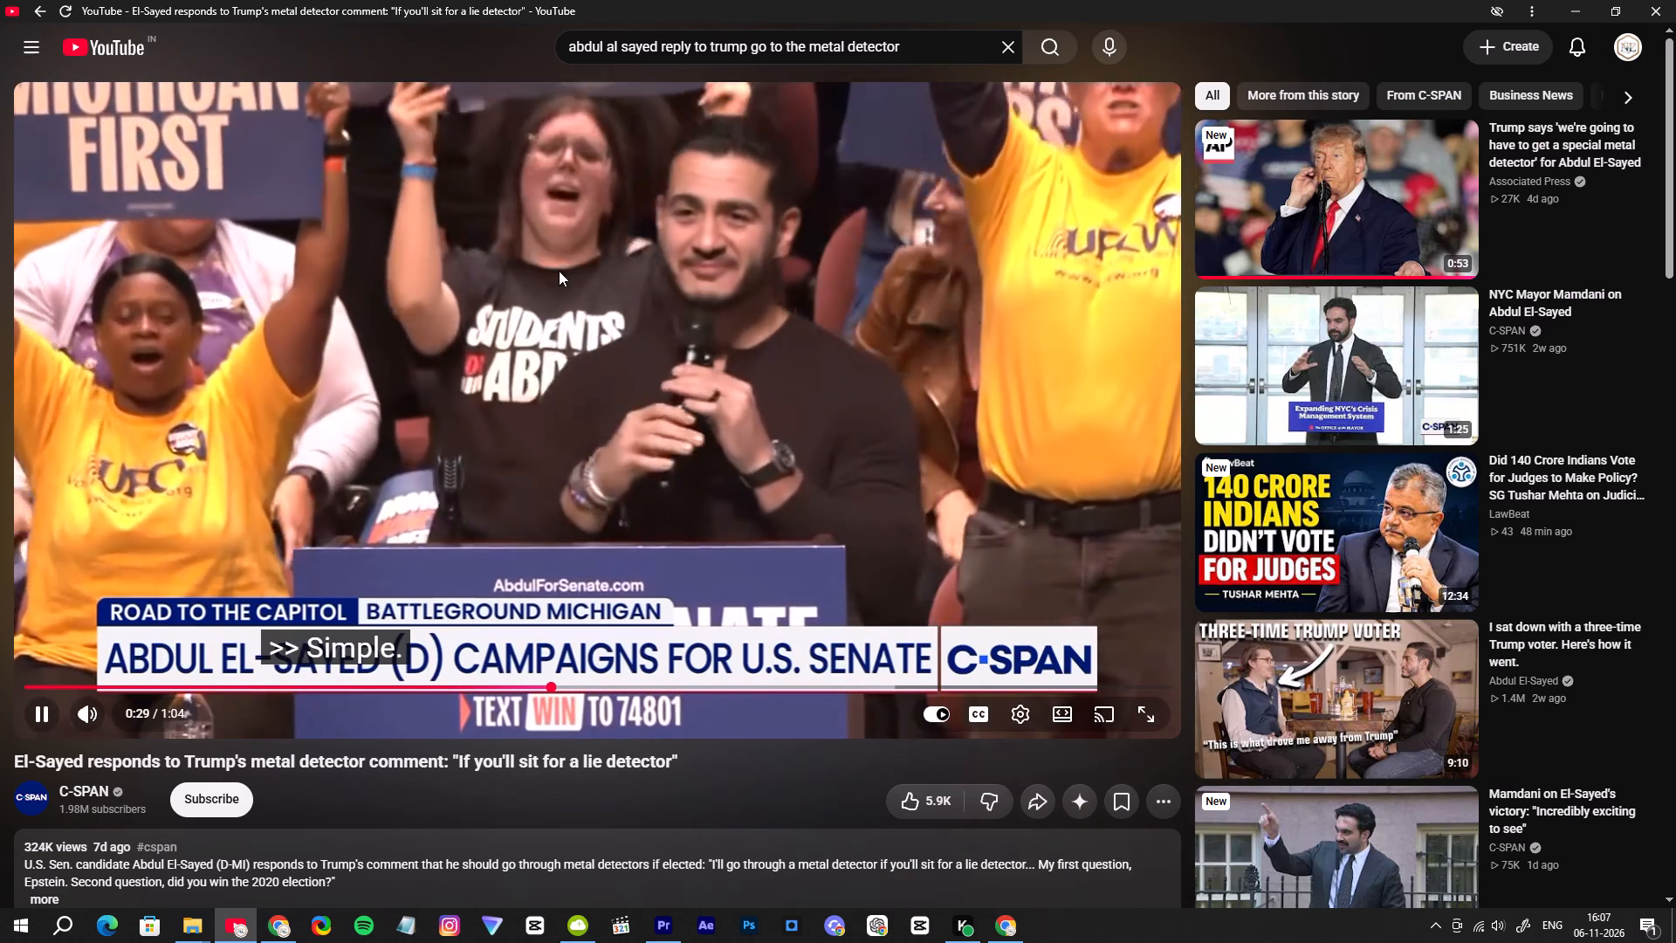
left_click(559, 271)
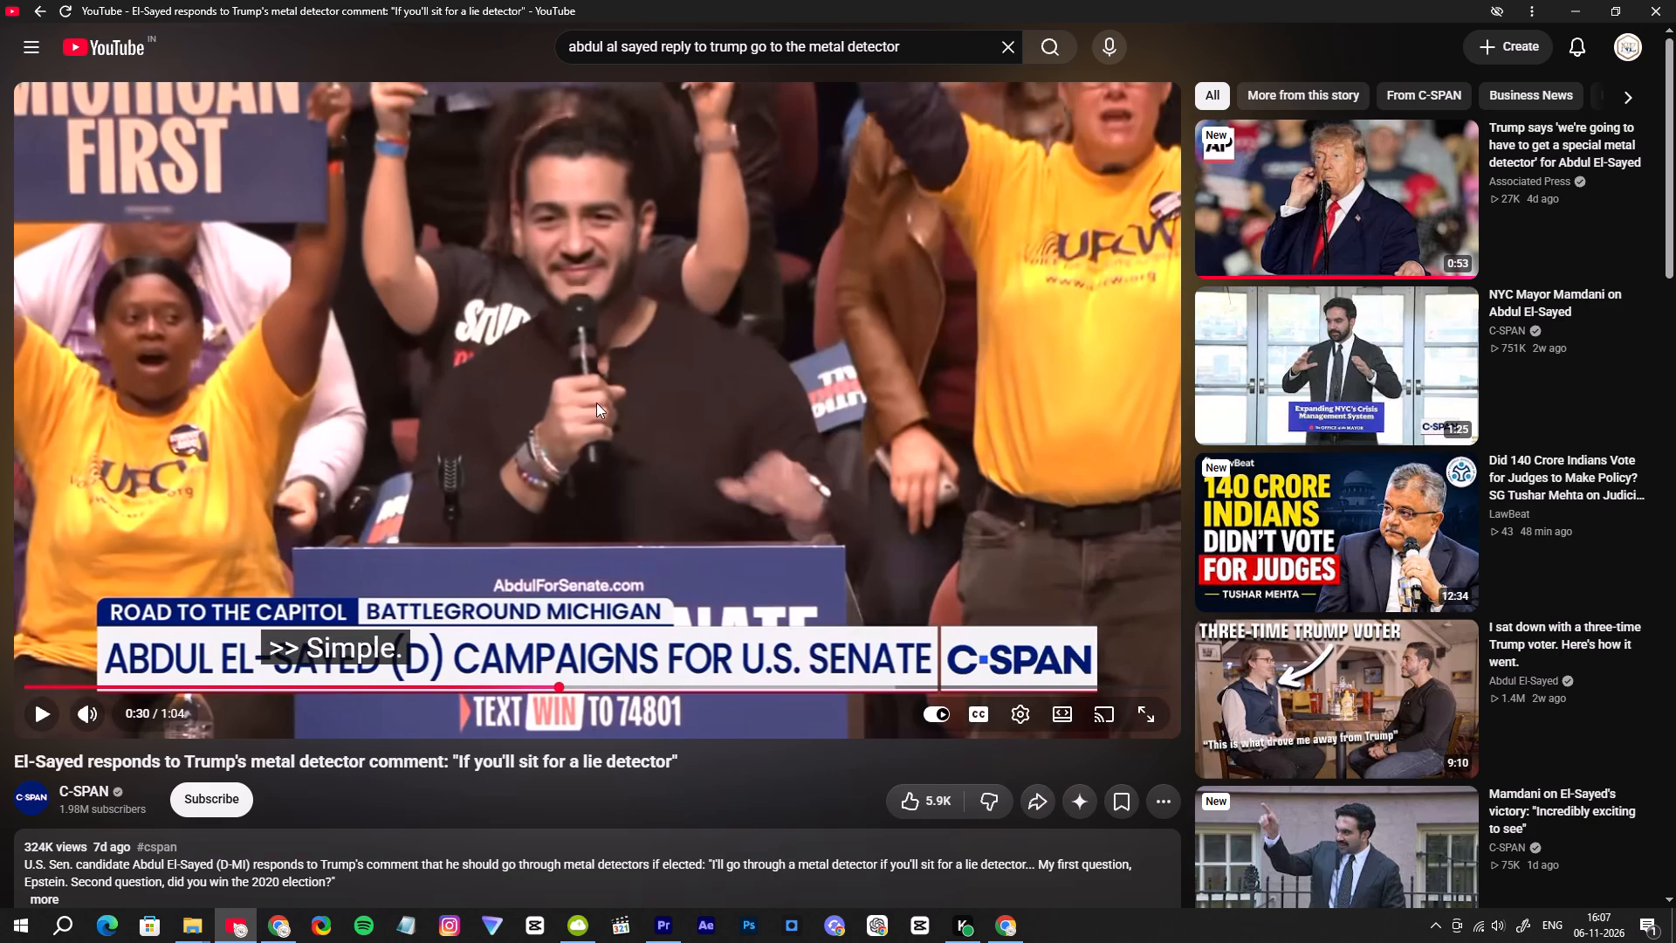
left_click(635, 284)
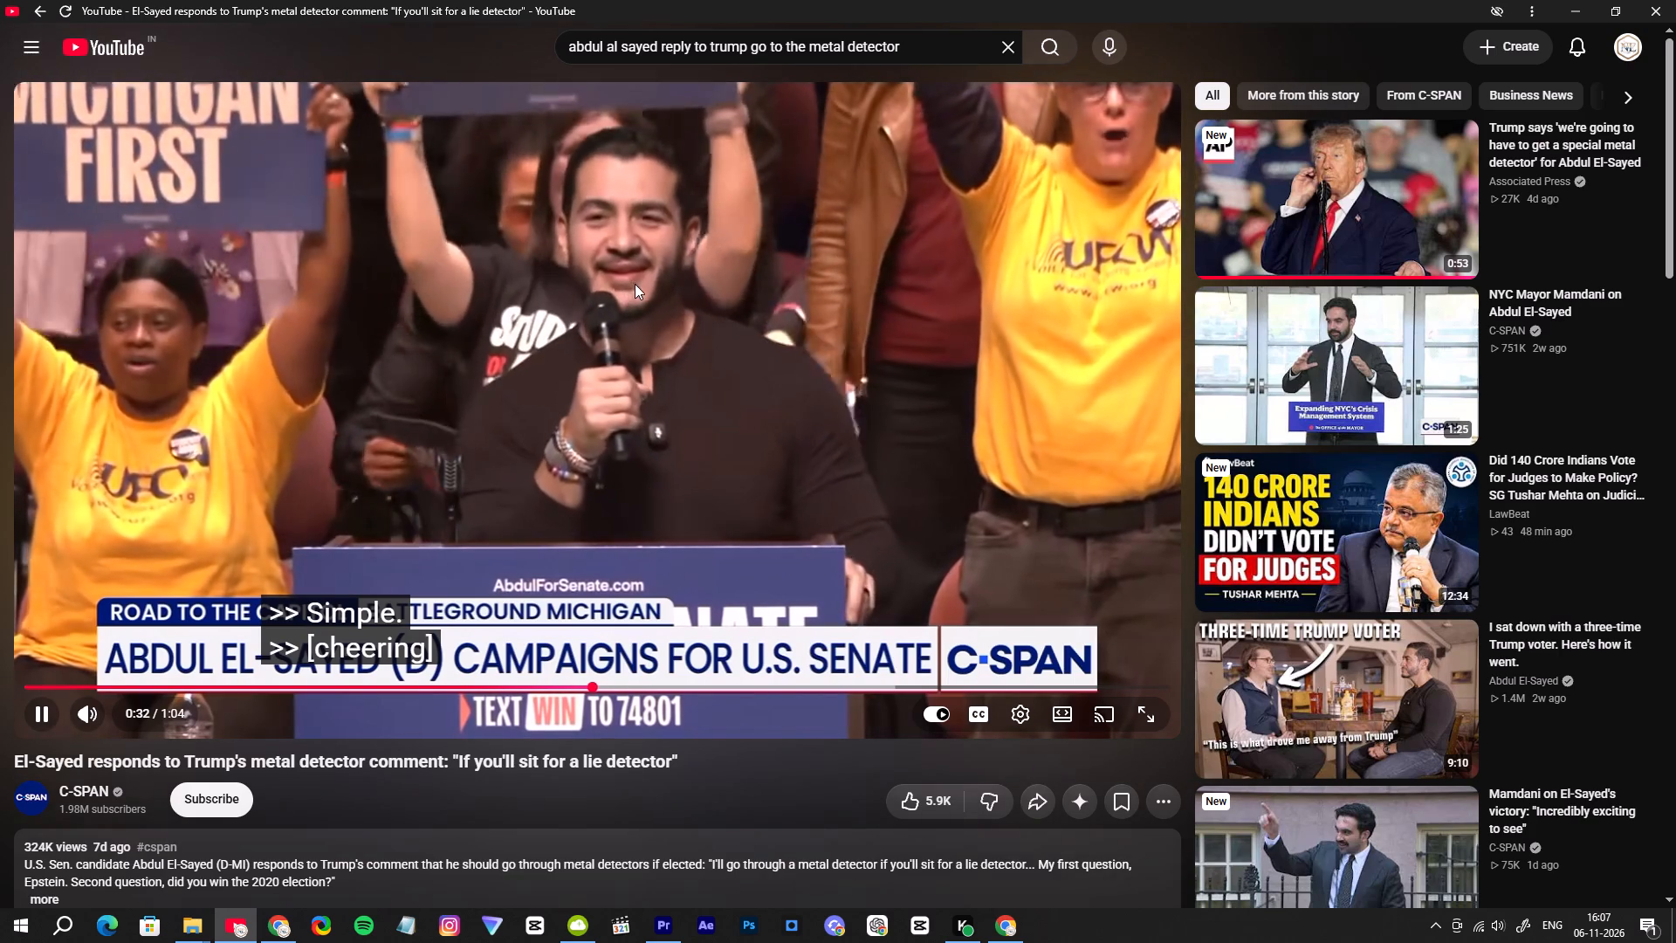
left_click(635, 284)
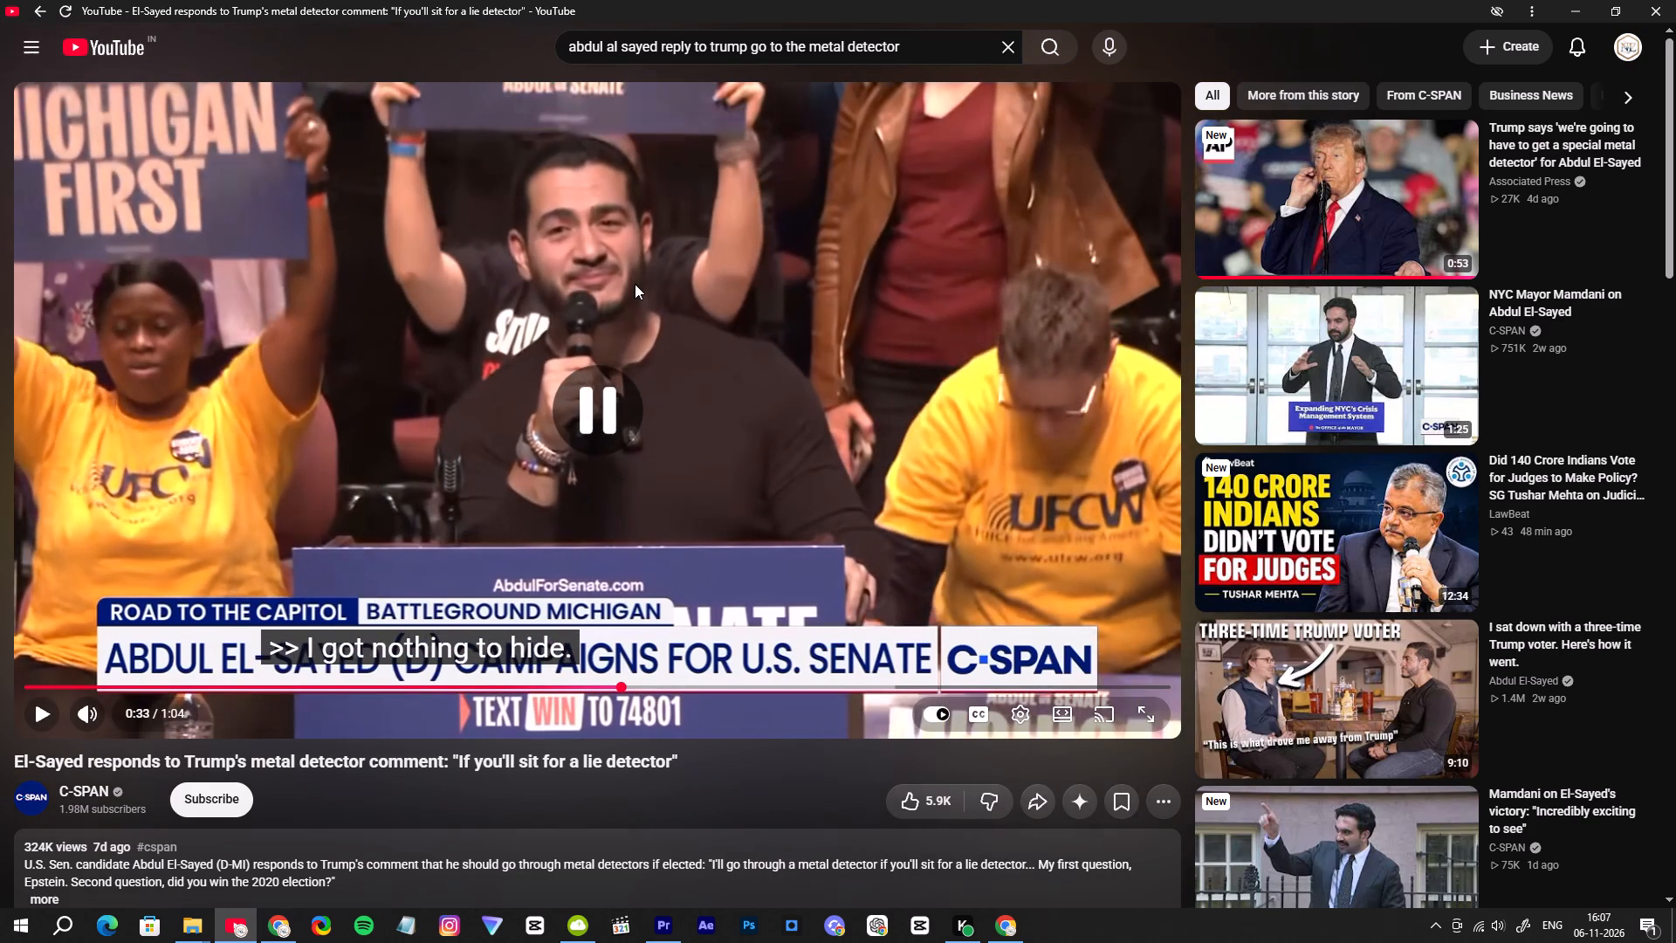
left_click(669, 939)
Duplicate the lie detector subtitle on V3 to the start of the second El-Sayed clip, at 00:00:37:23.
left_click(866, 531)
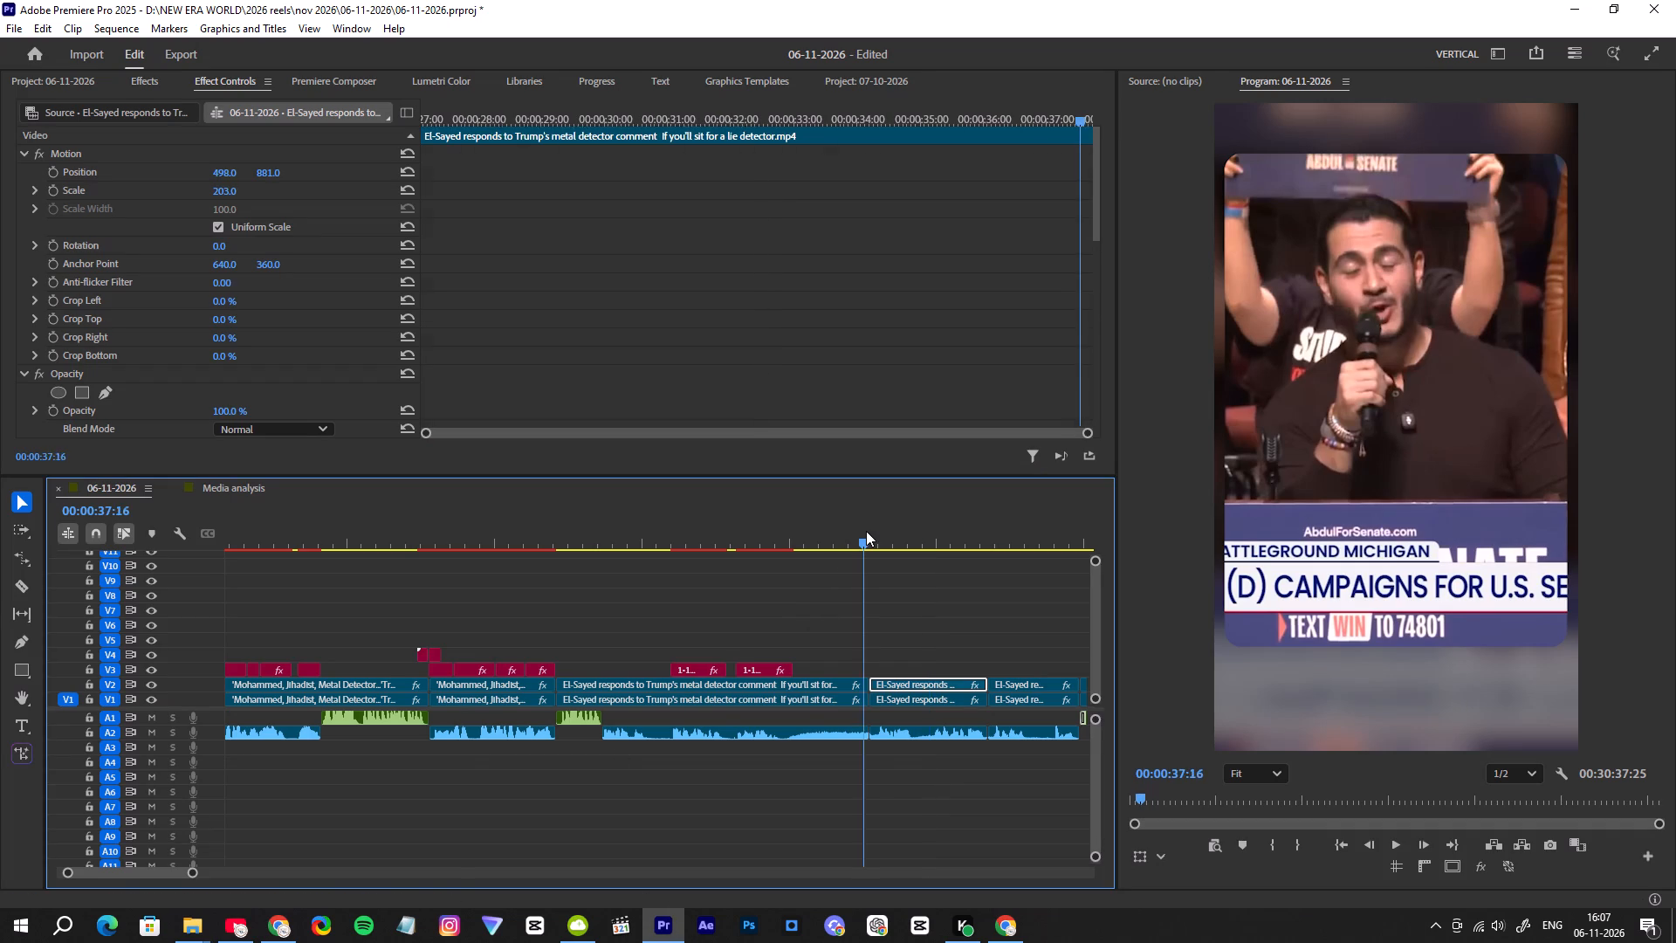
key("space")
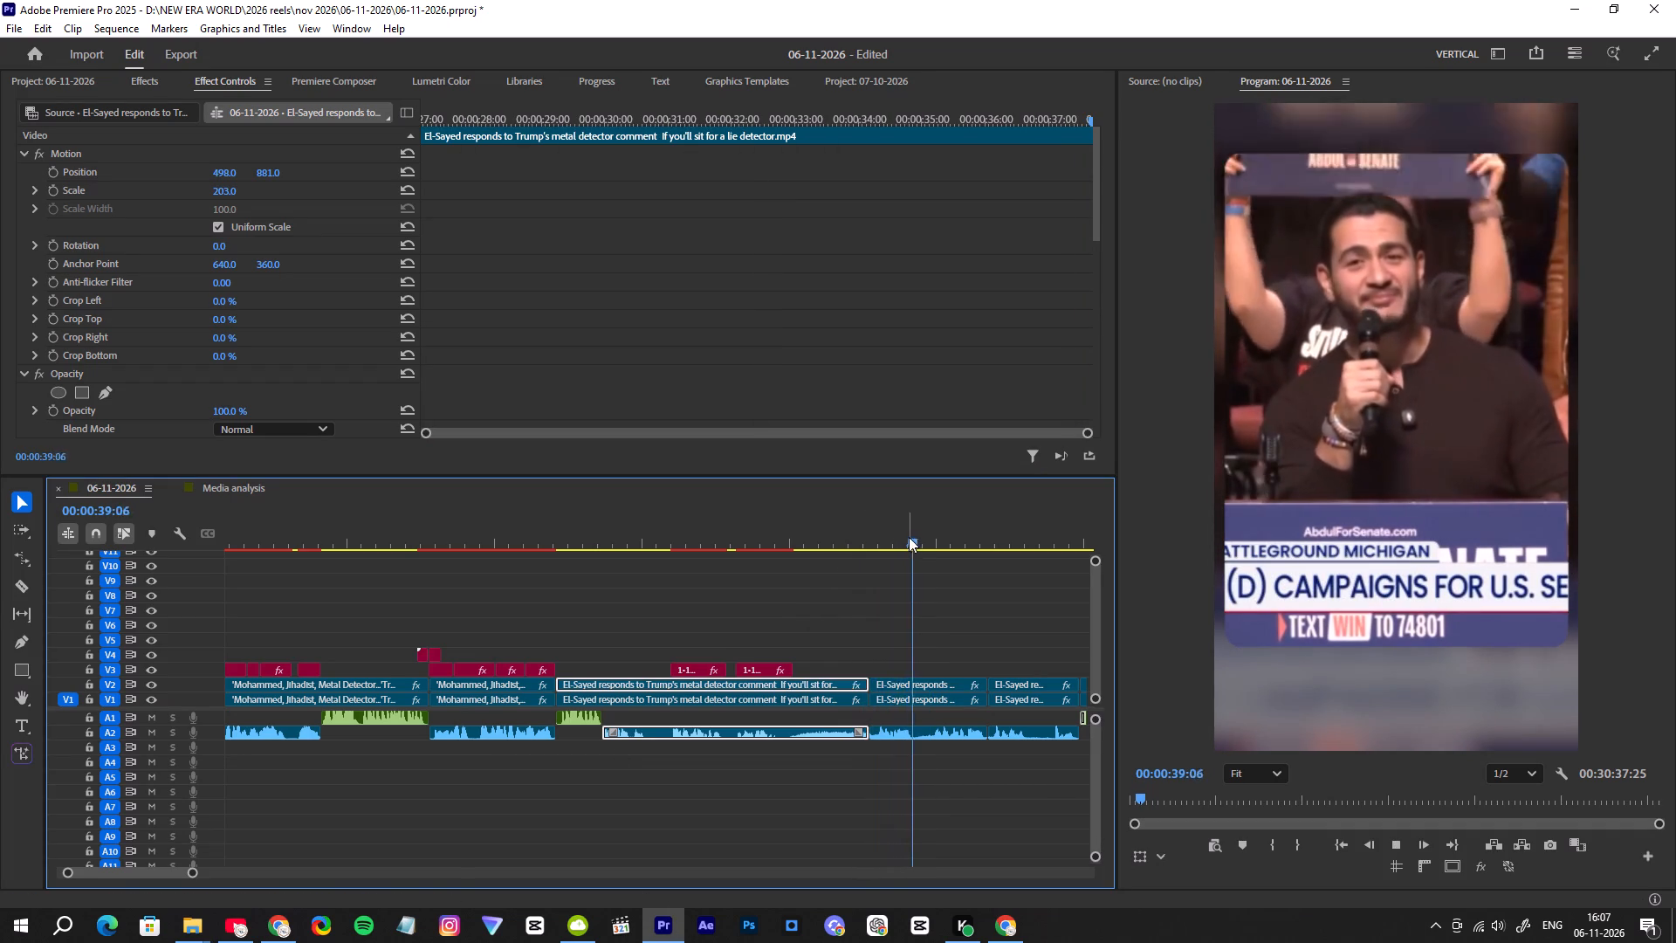
left_click_drag(909, 539, 873, 562)
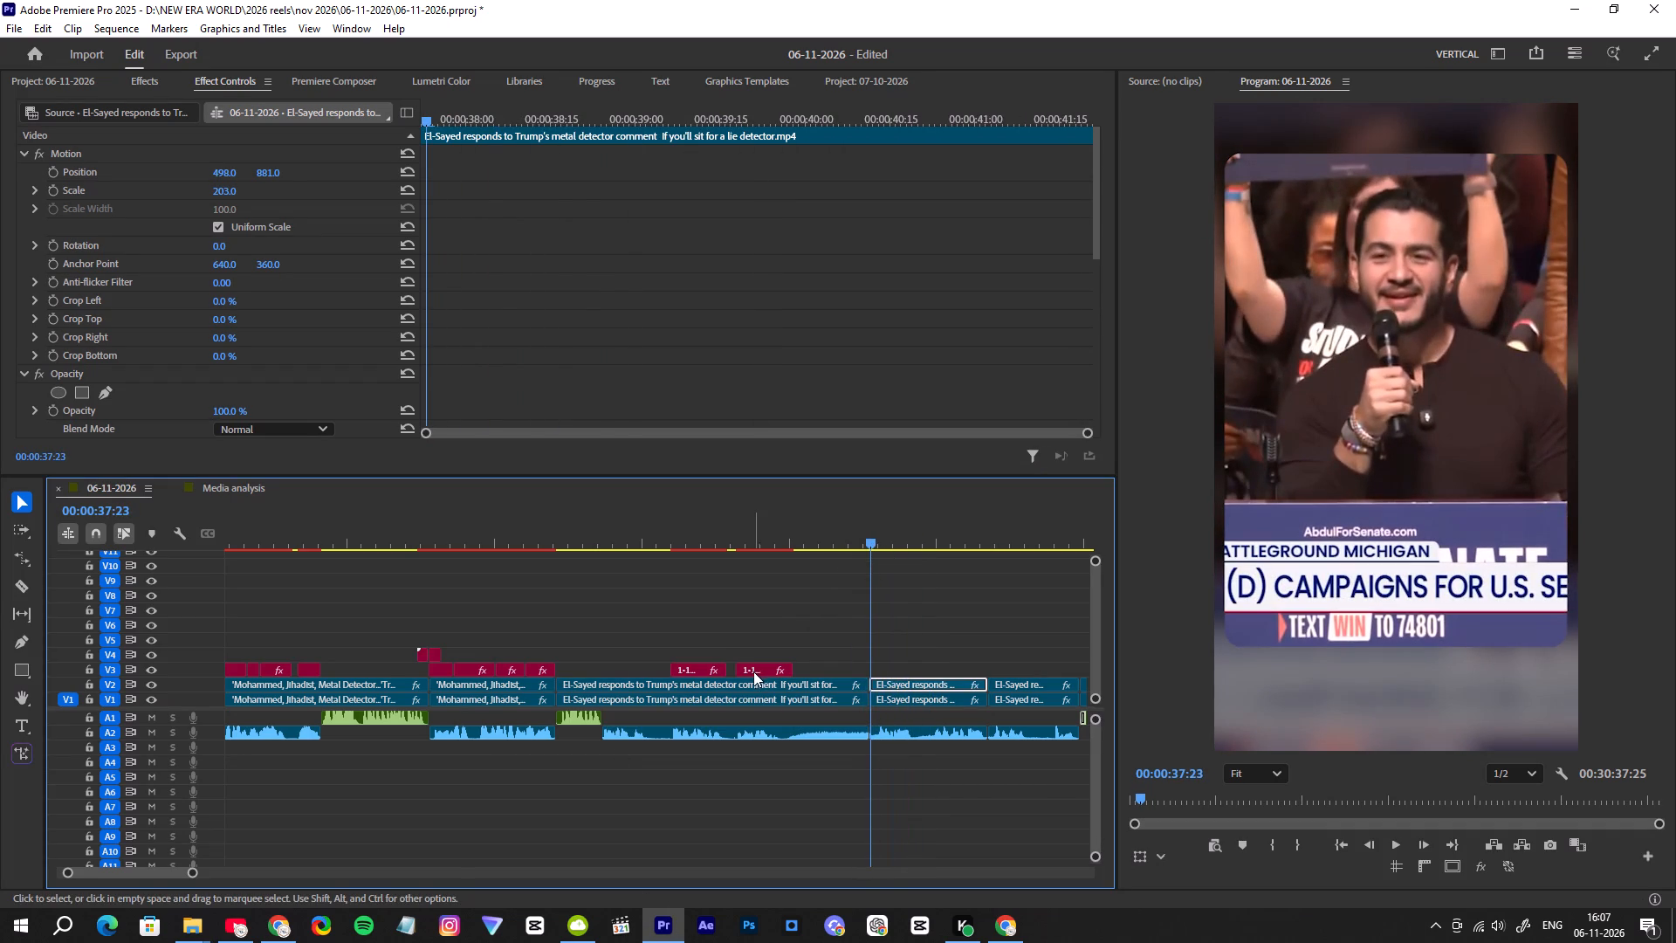
left_click(752, 667)
left_click_drag(752, 667, 885, 675, "alt")
left_click(889, 671)
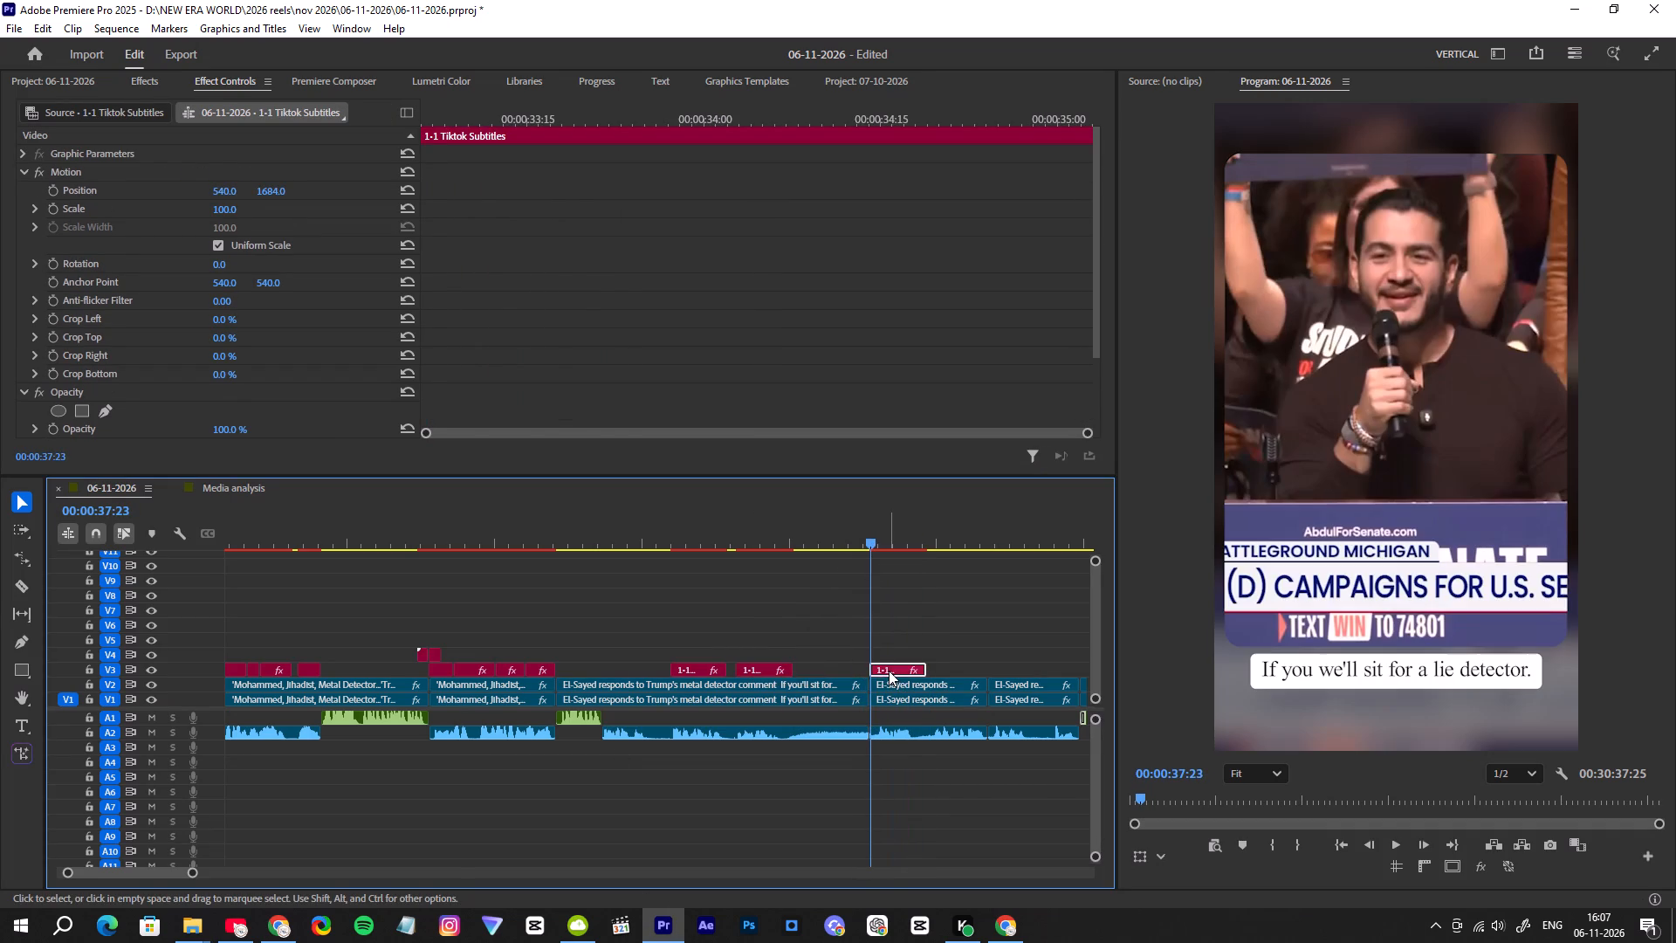
Replace the duplicated subtitle's wording with "I got nothing to hide.".
left_click(308, 76)
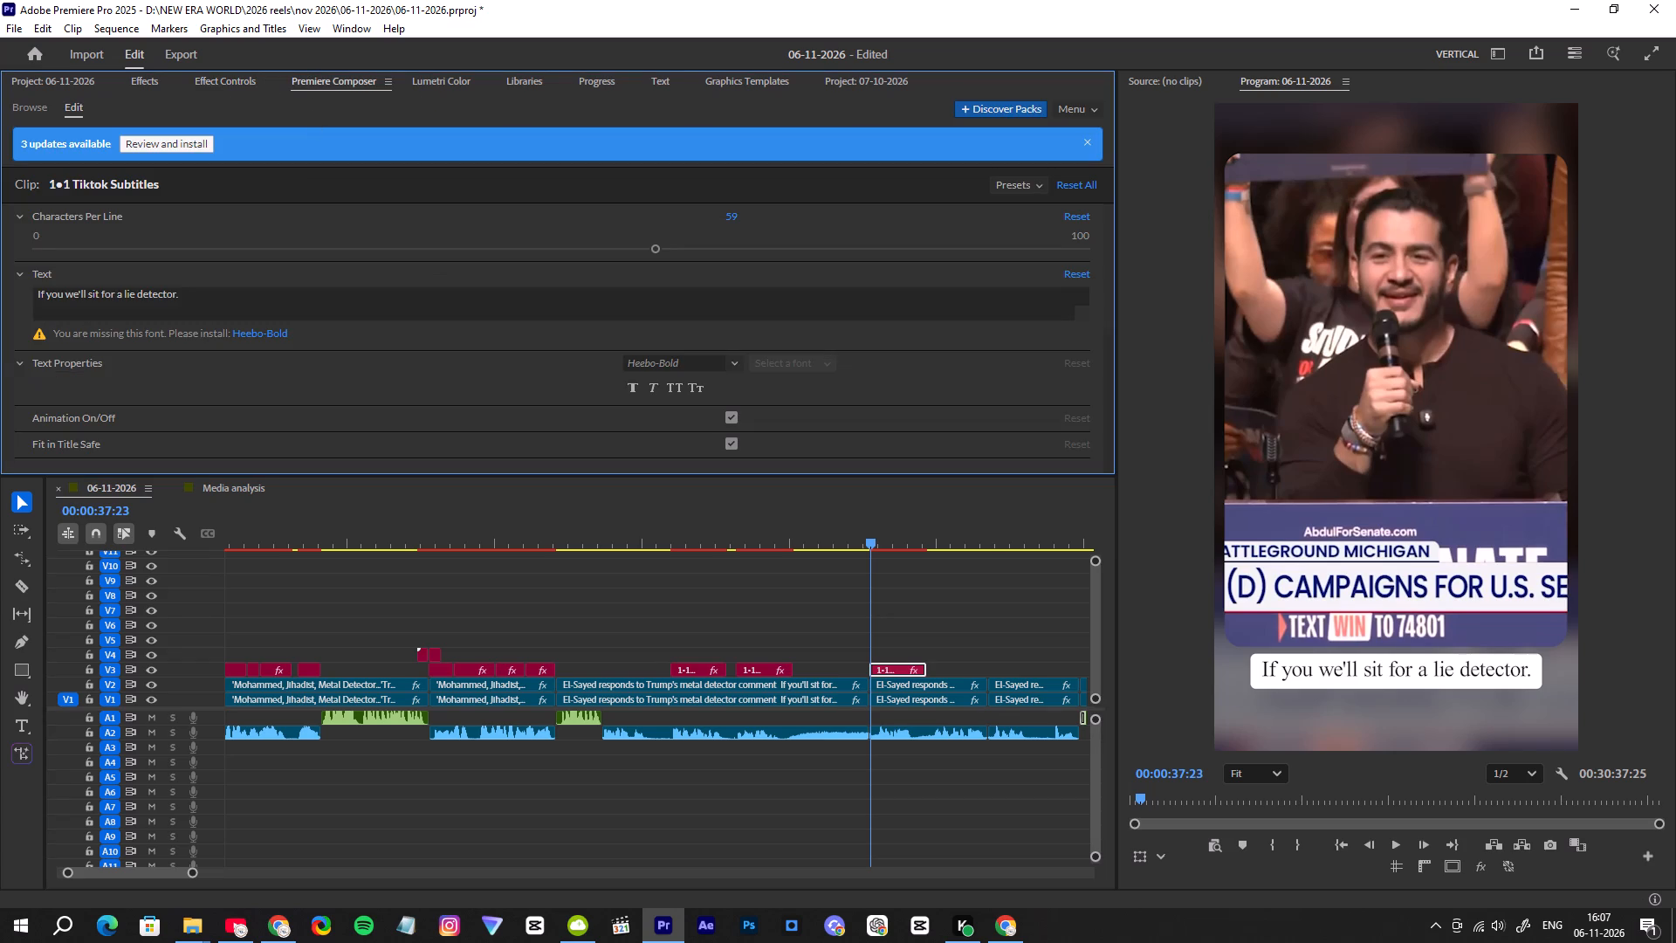
left_click_drag(216, 307, 19, 337)
type("I")
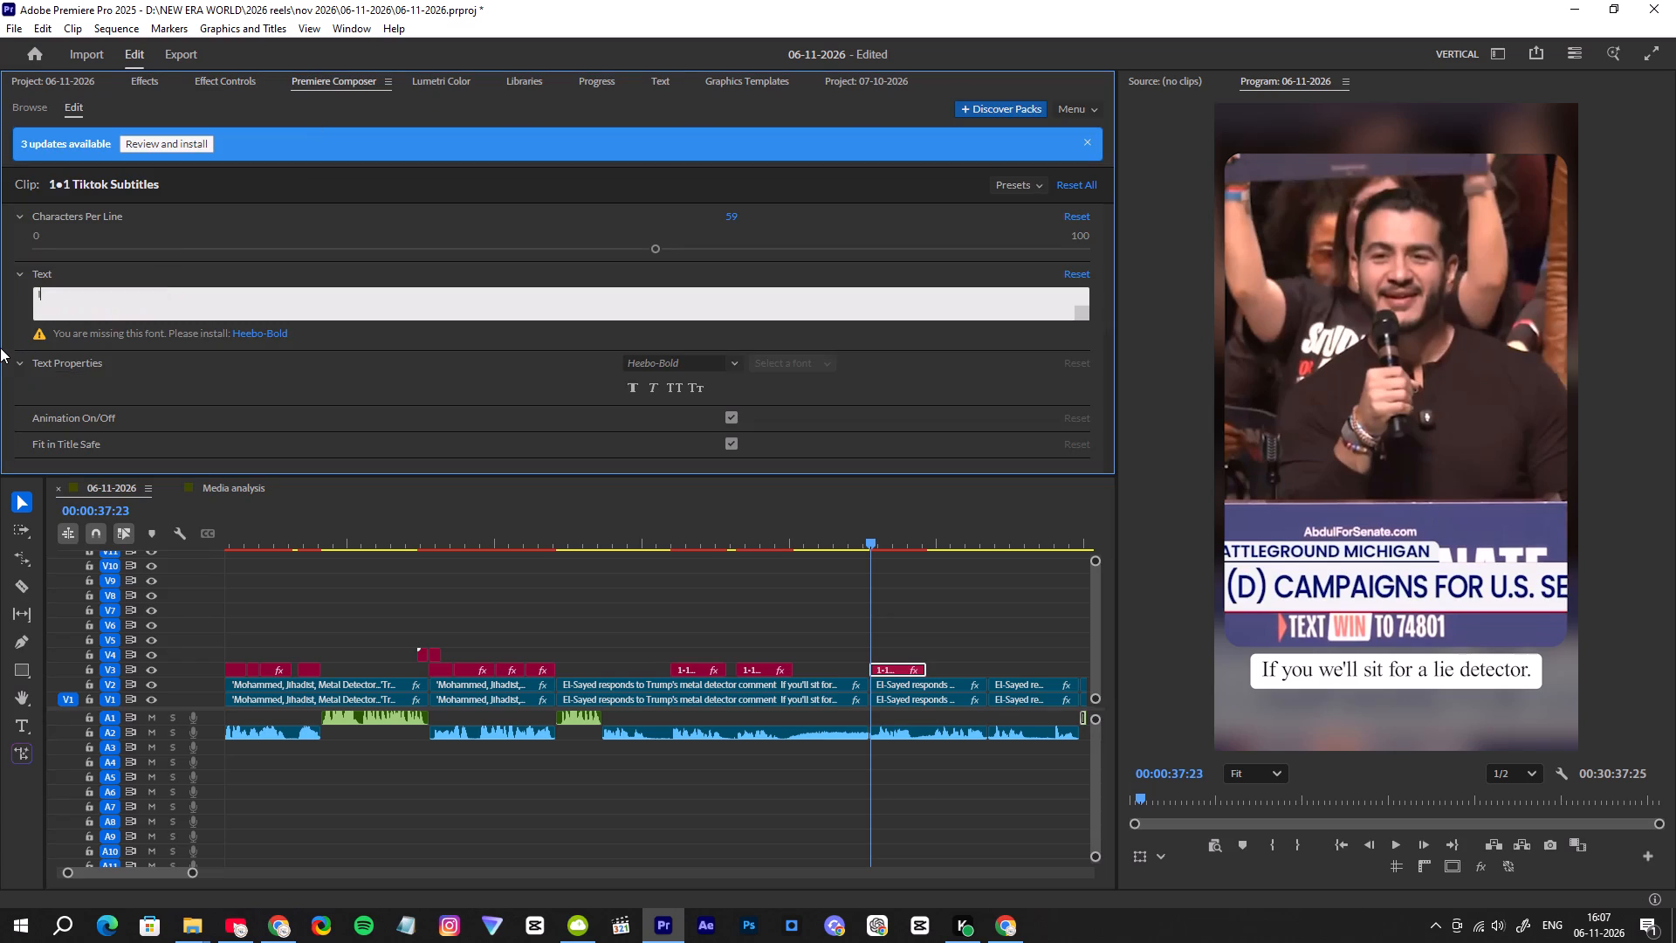
key("space")
type("got")
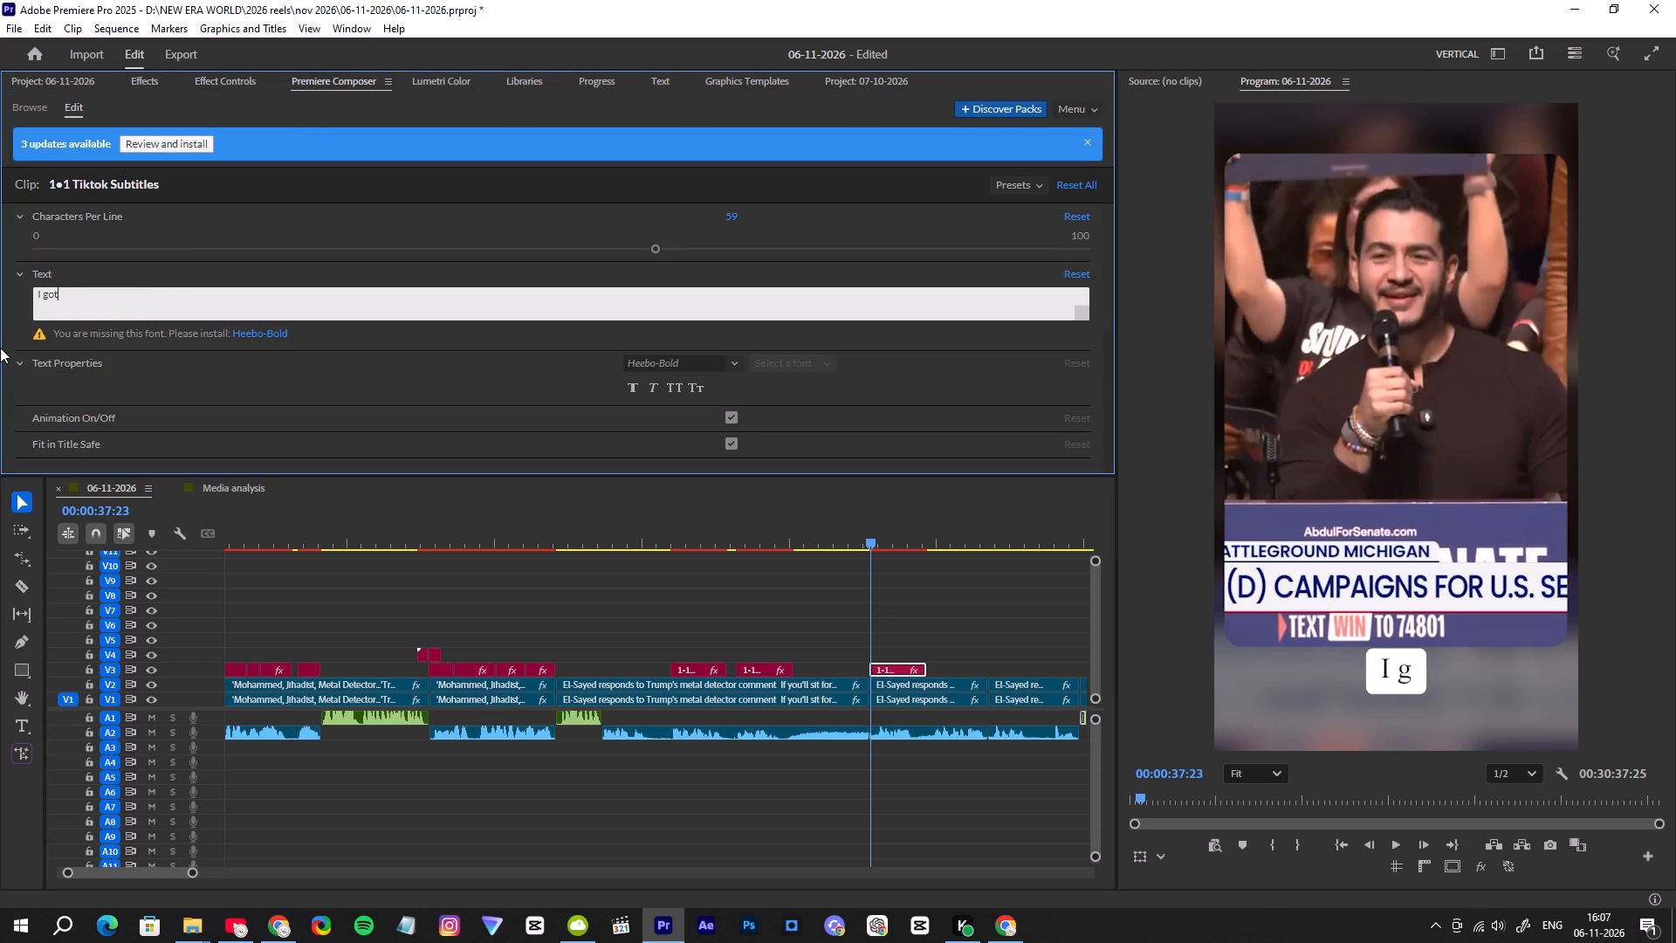
key("space")
type("nothing to hide")
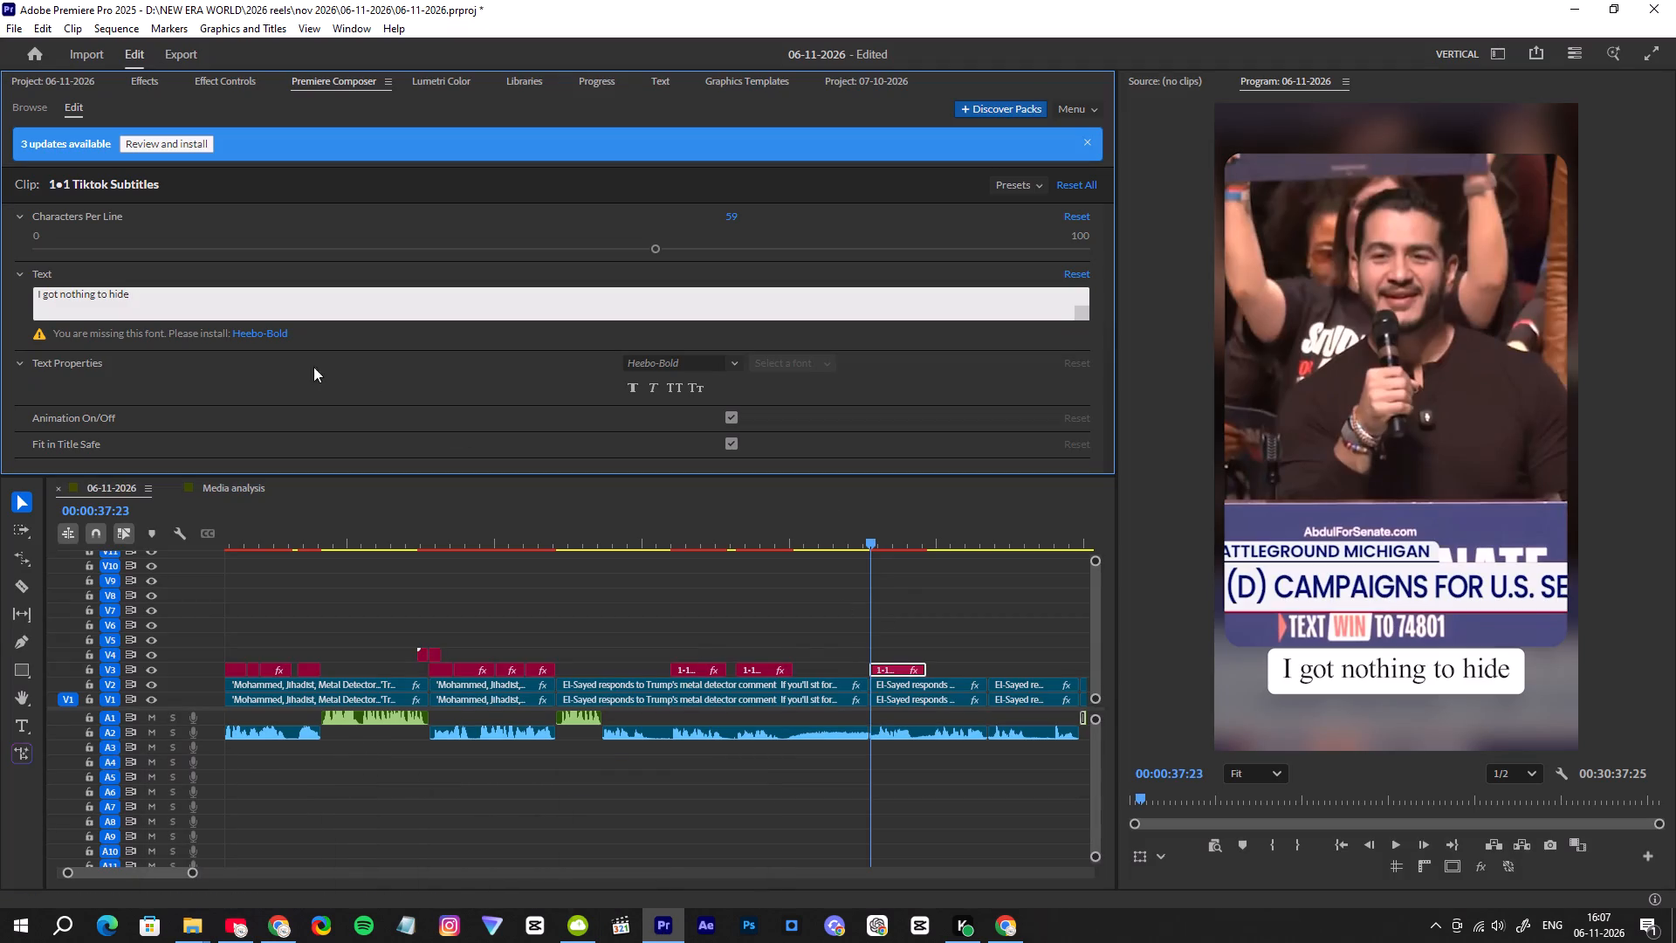
key("period")
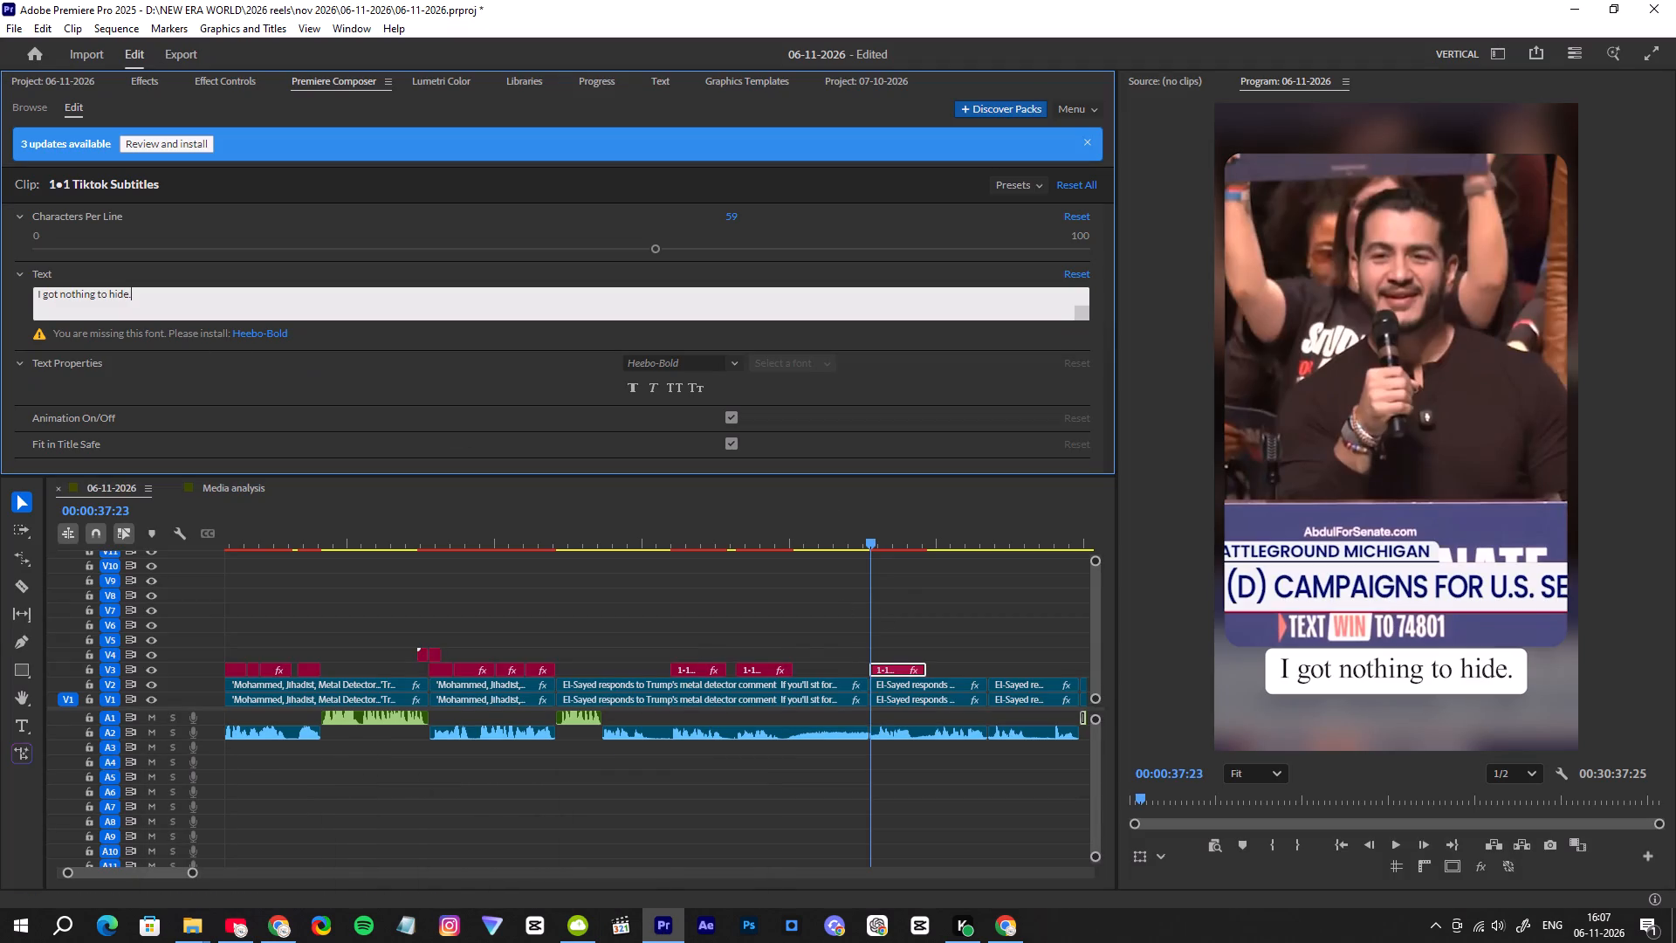
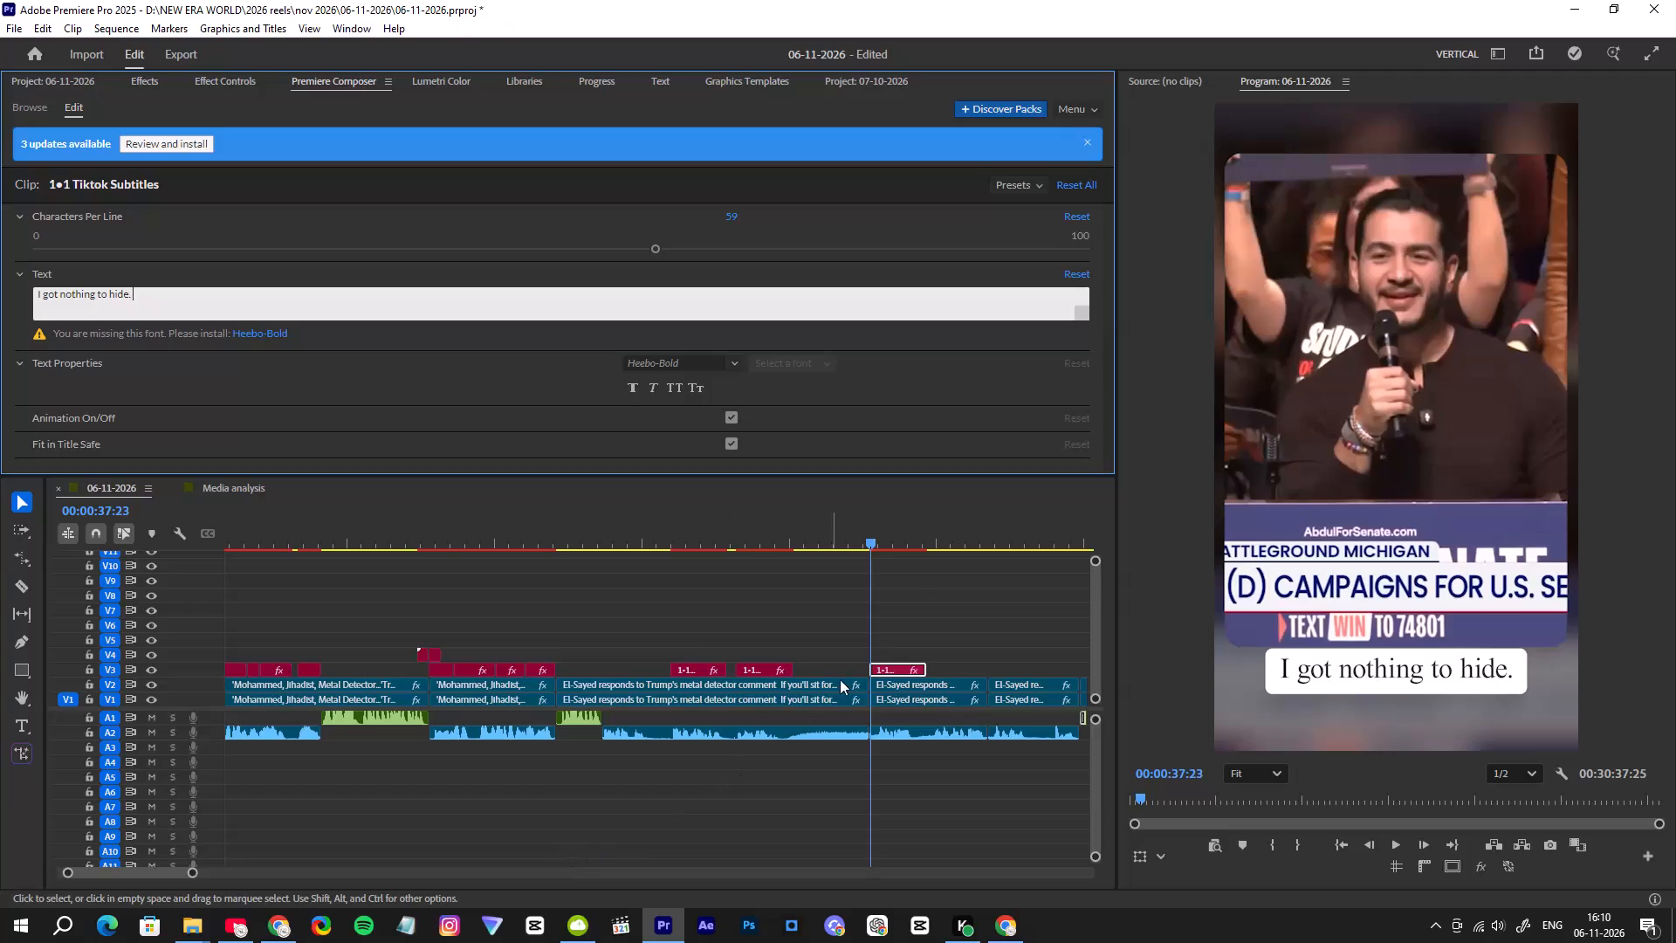
Play the second El-Sayed clip past the first subtitle and scrub back to about 00:00:40:01 to find the next line.
left_click(883, 538)
key("space")
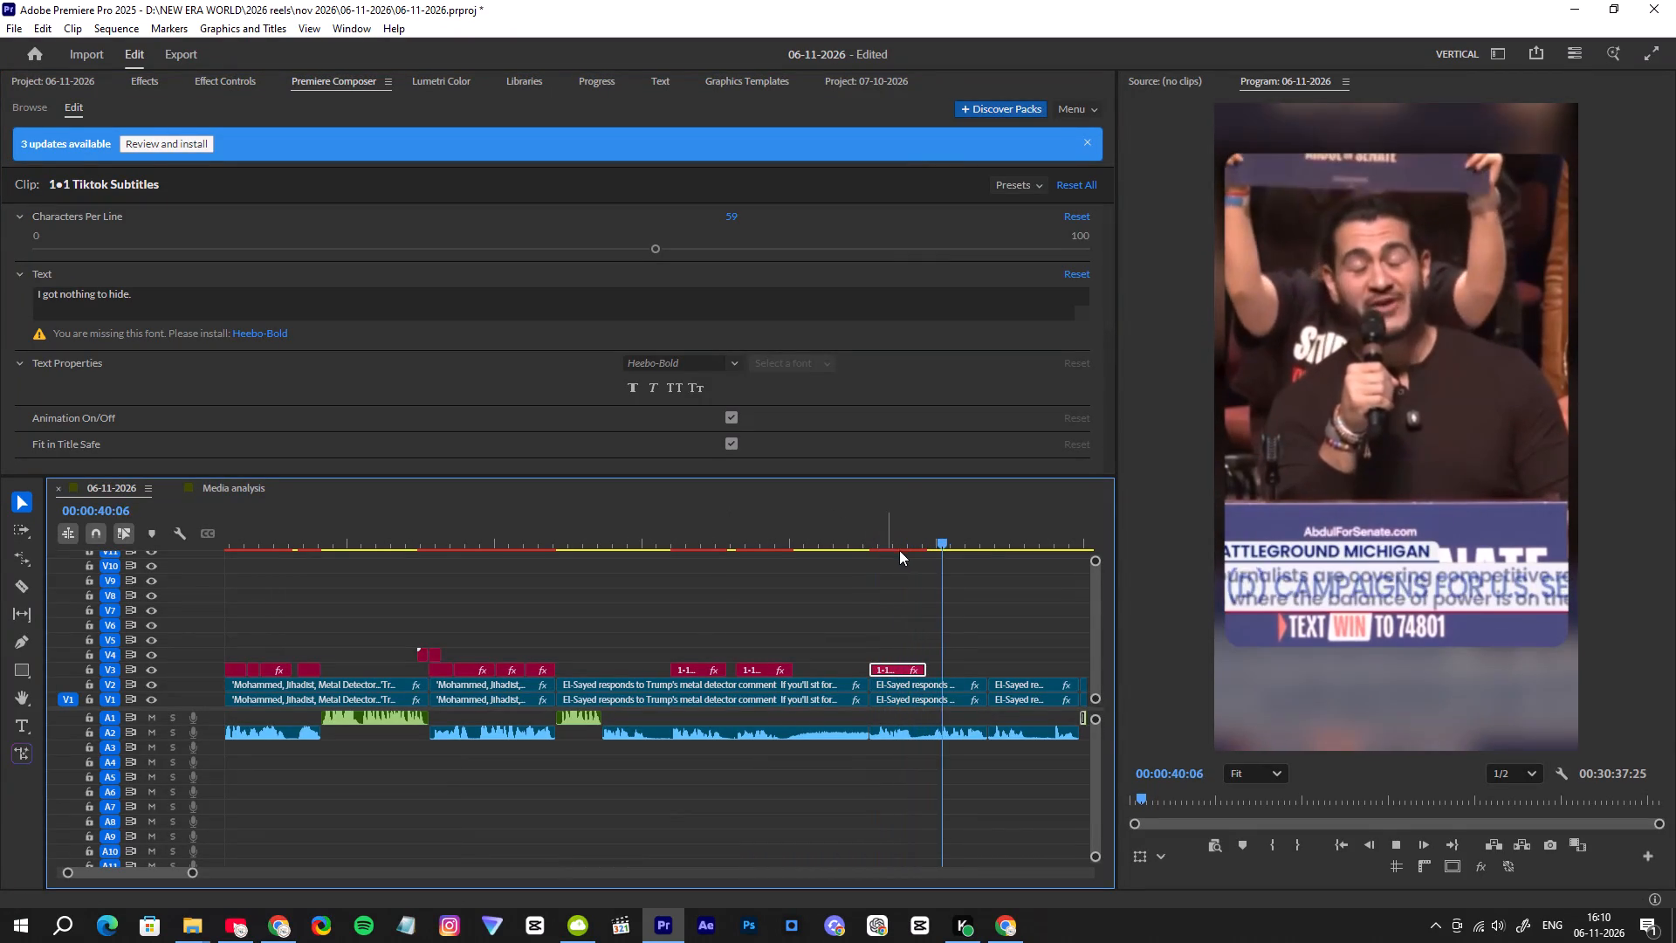
key("space")
left_click_drag(990, 539, 942, 570)
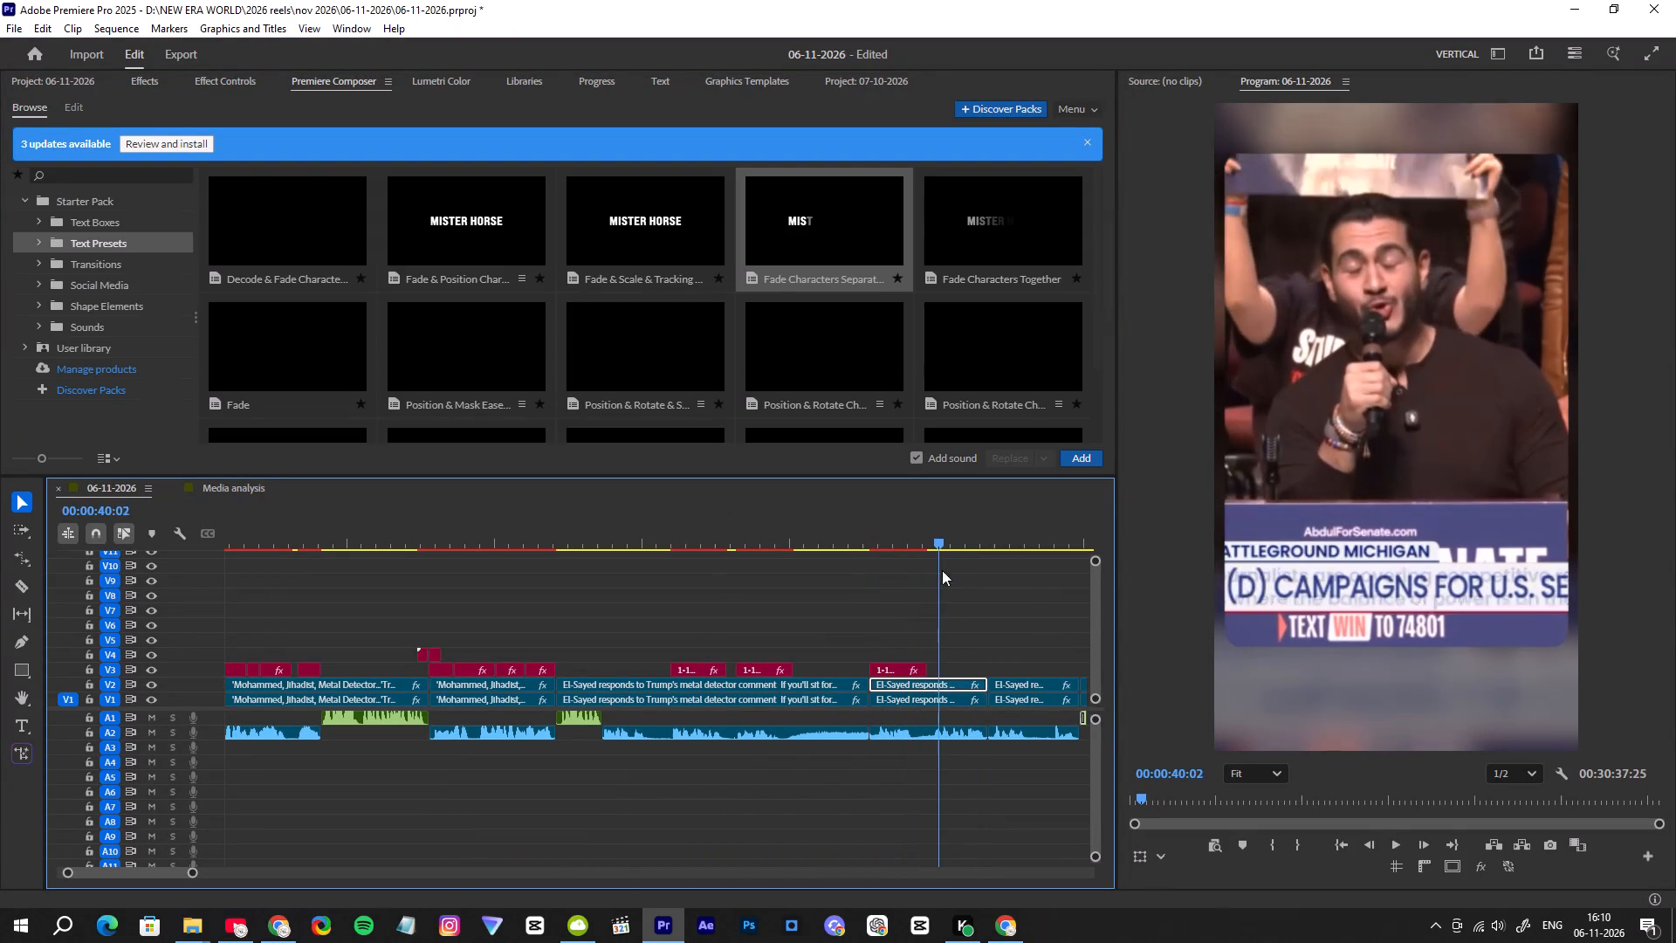
left_click_drag(942, 570, 941, 571)
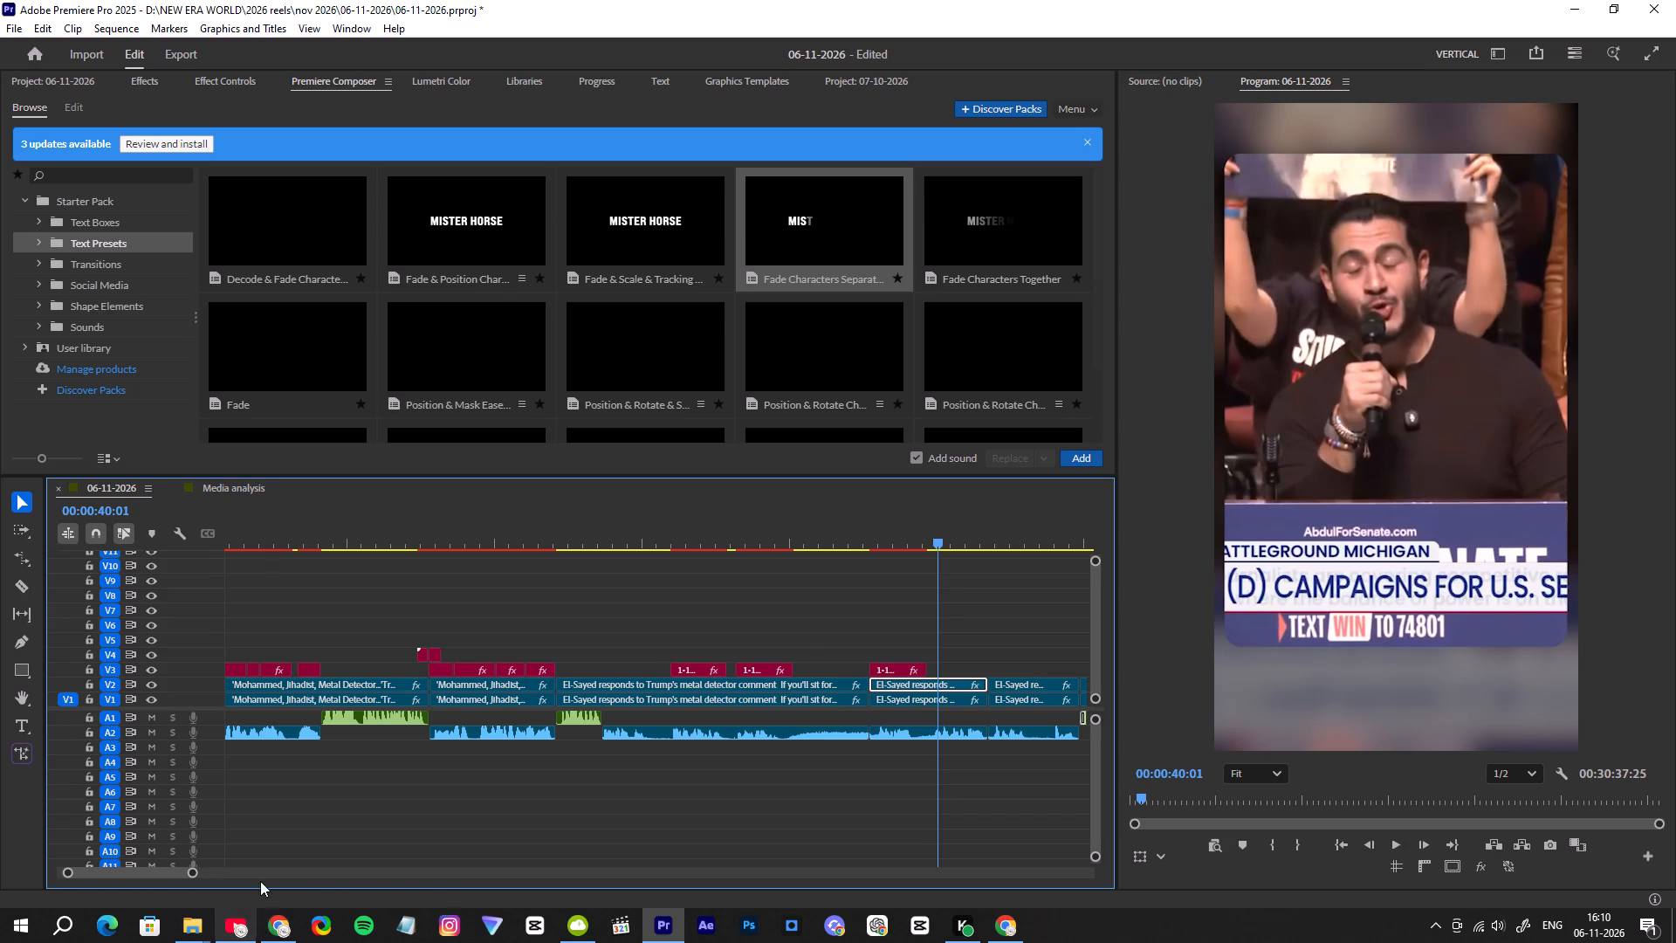
Switch to the C-SPAN El-Sayed video on YouTube, play its captions for the next line's wording, and return to Premiere Pro.
left_click(236, 933)
left_click(534, 393)
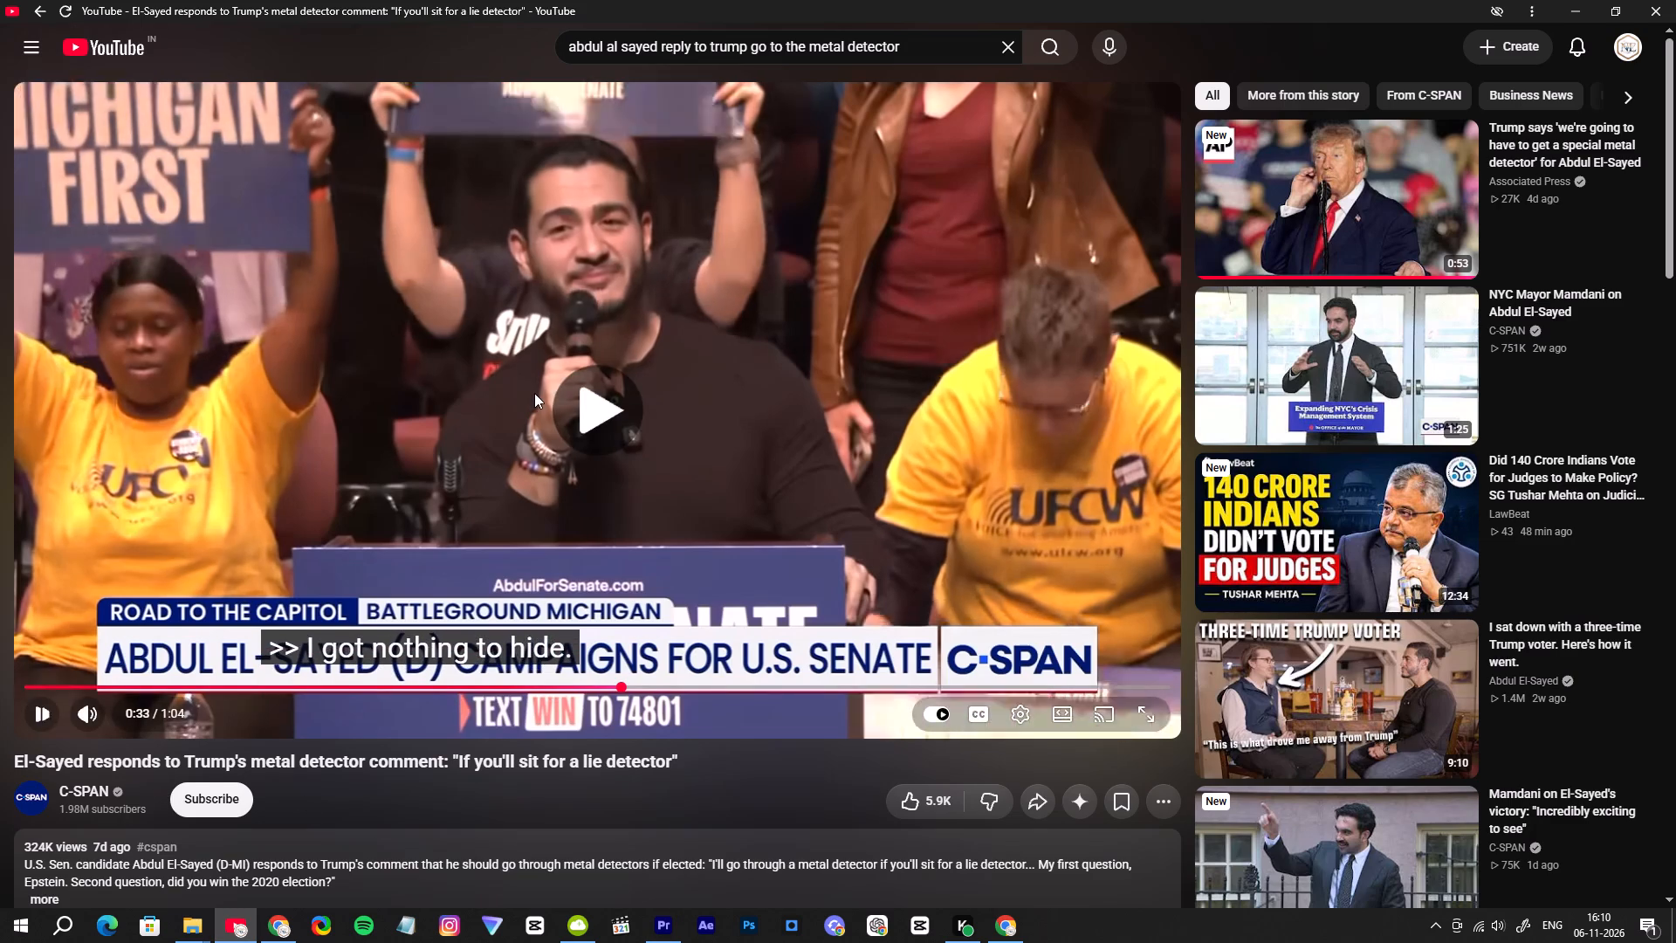
left_click(534, 393)
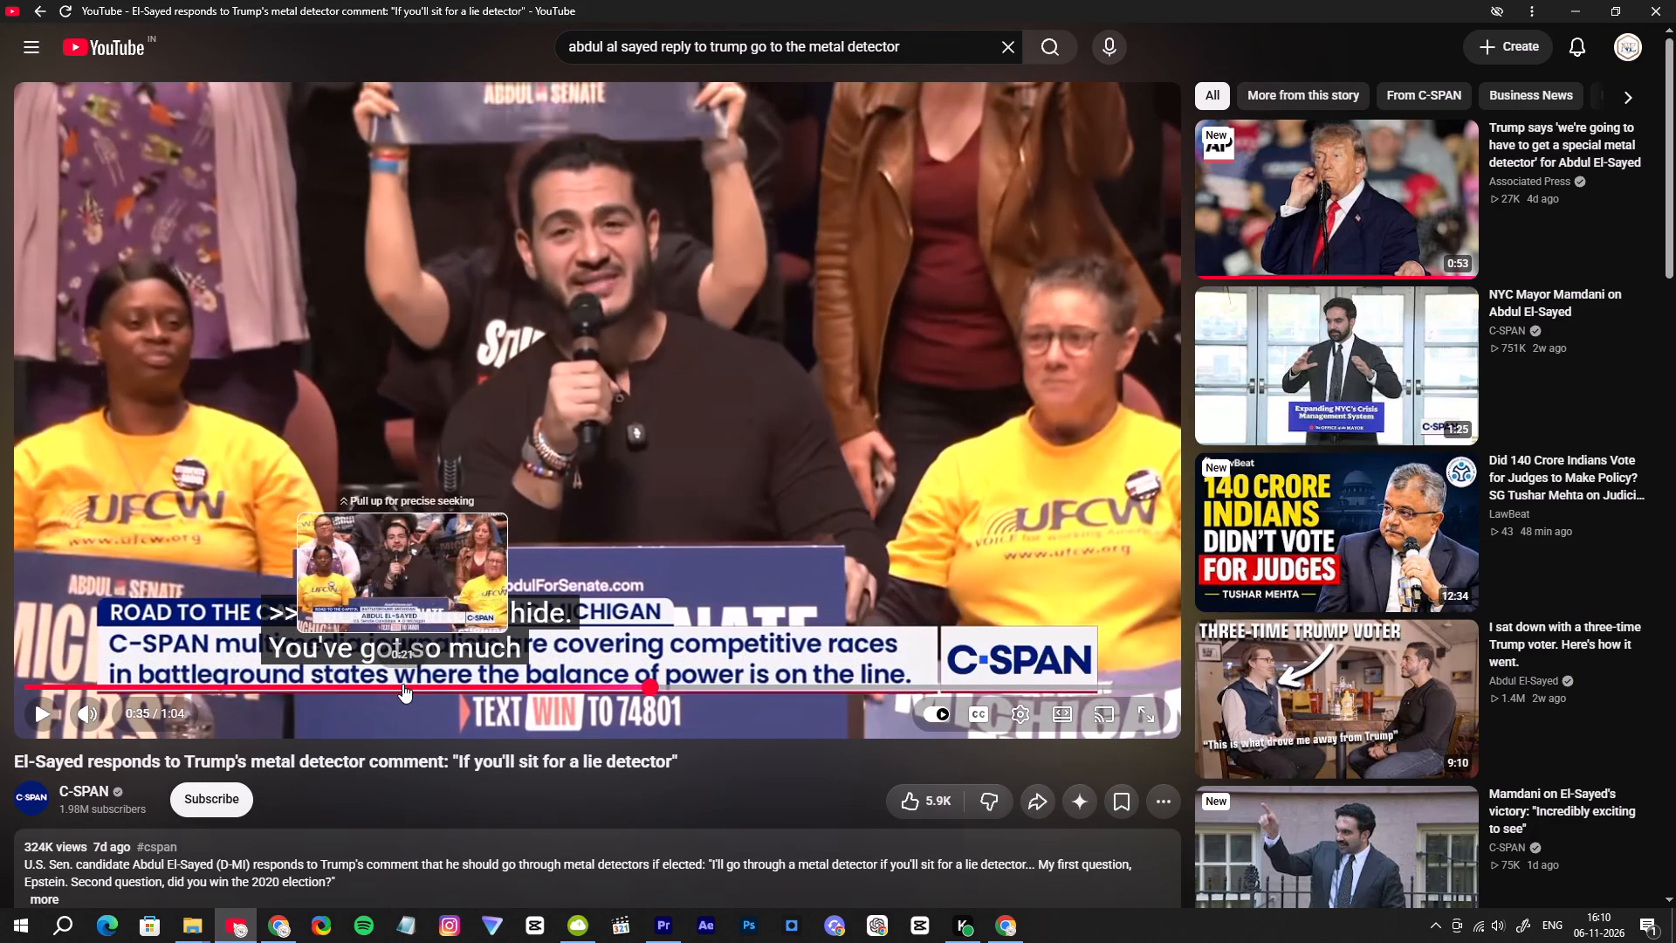
left_click(623, 485)
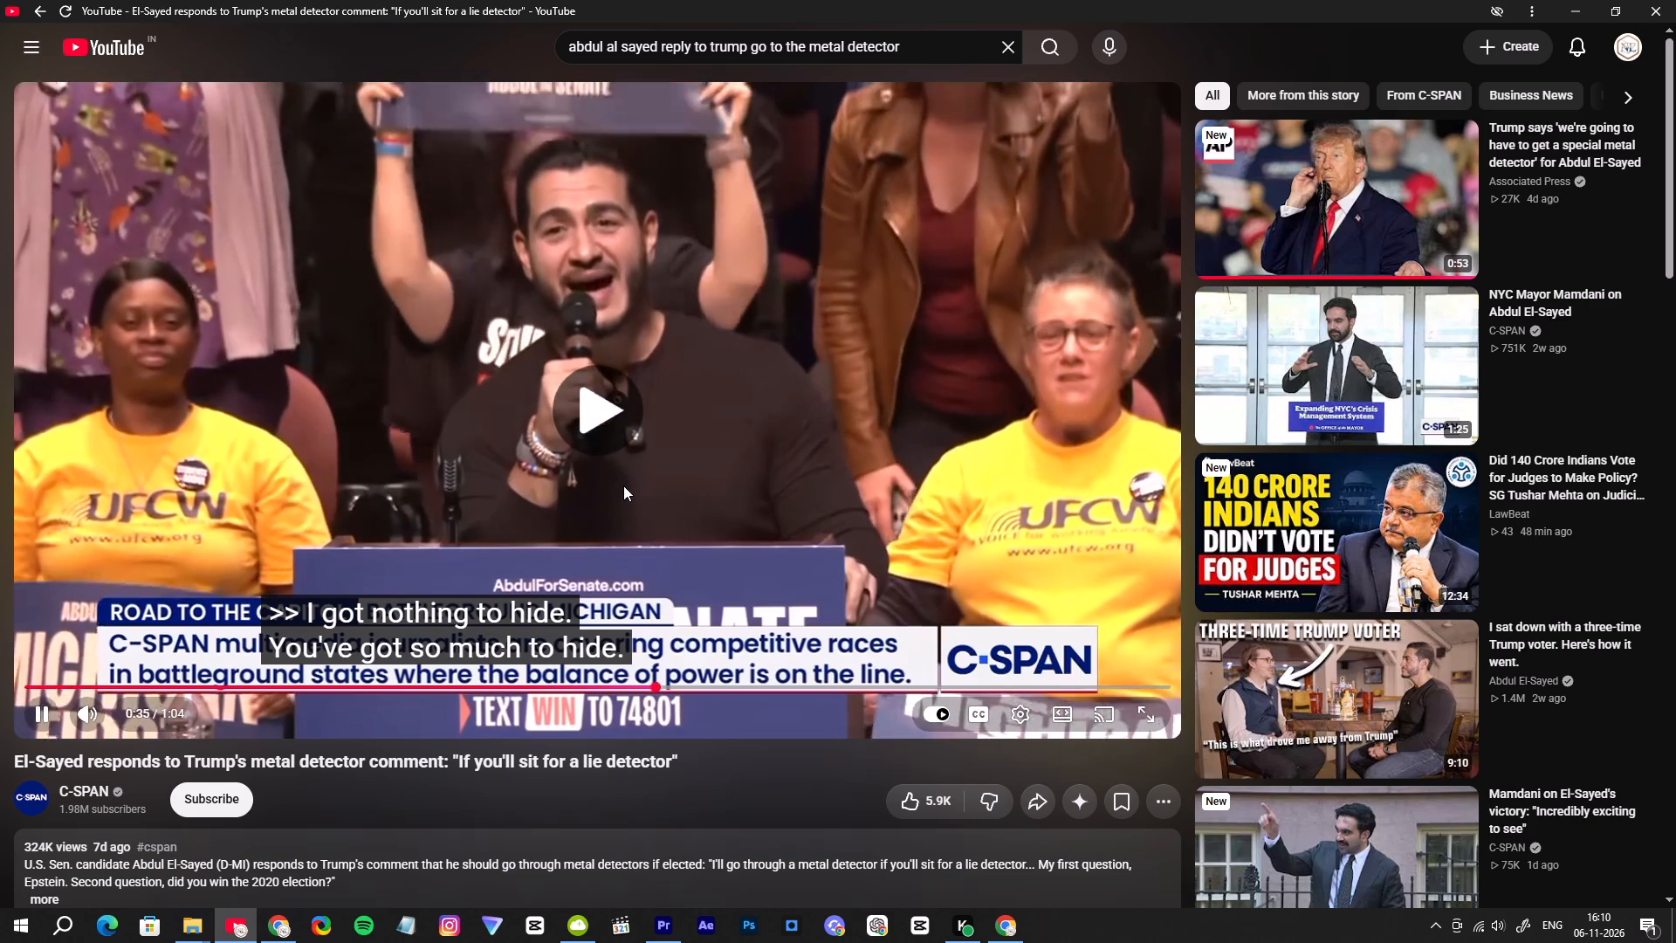
left_click(623, 485)
left_click(665, 927)
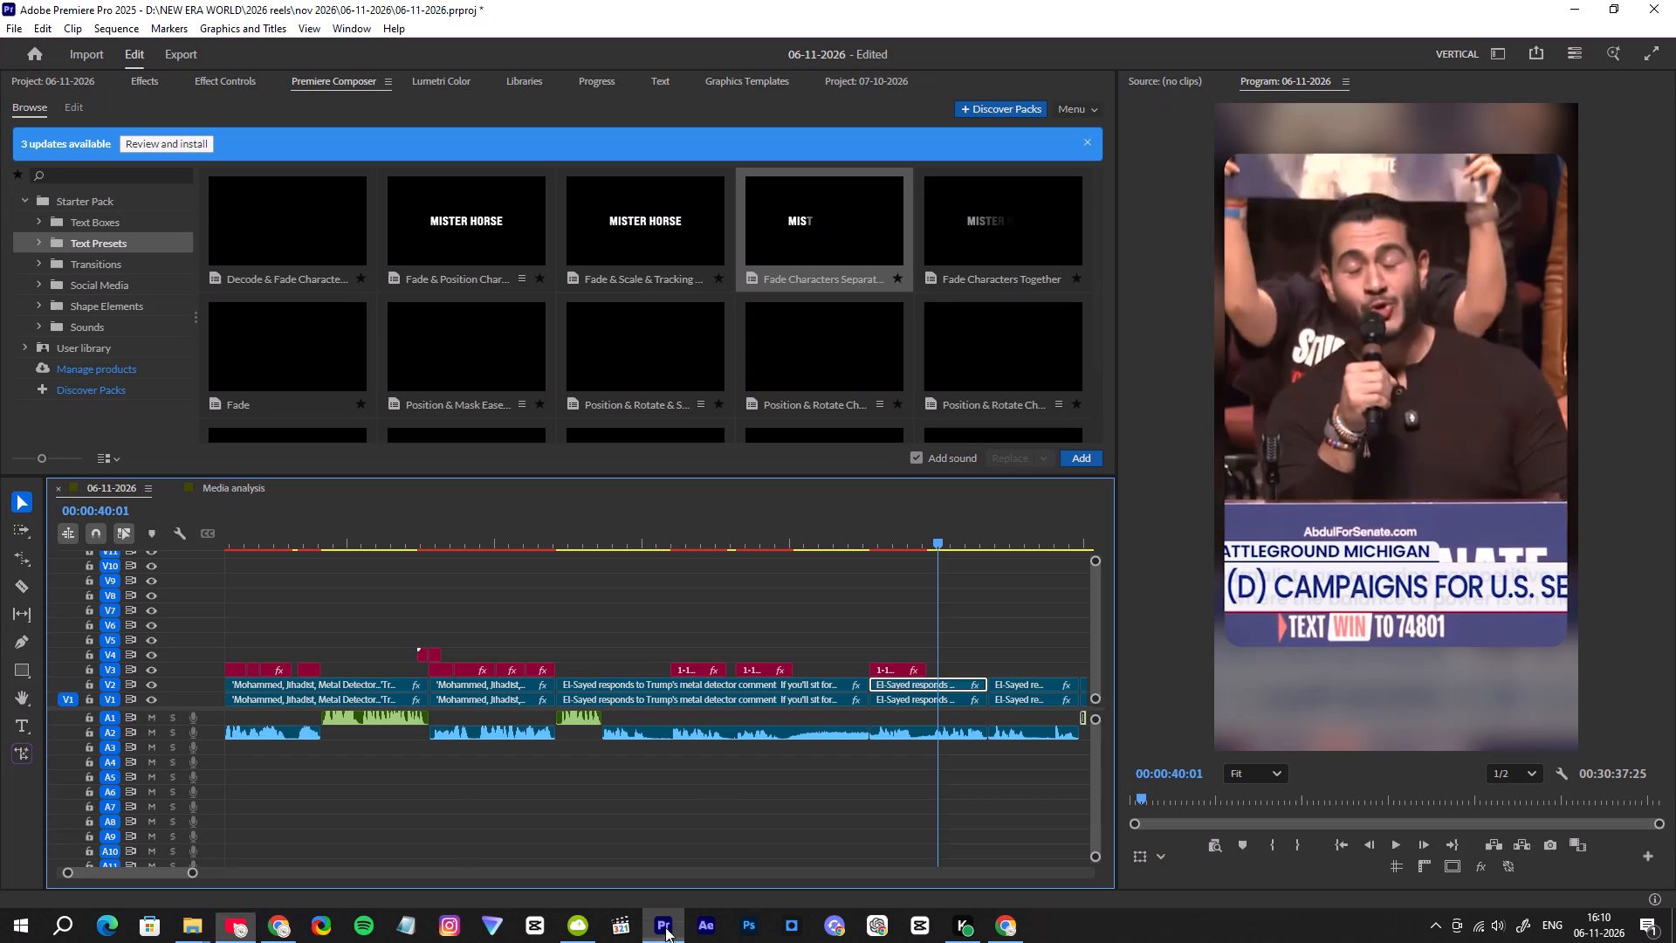
Trim the "I got nothing to hide." subtitle's end slightly, duplicate it on V3 for the next line, and extend the copy to the clip's end.
left_click(924, 674)
left_click(893, 668)
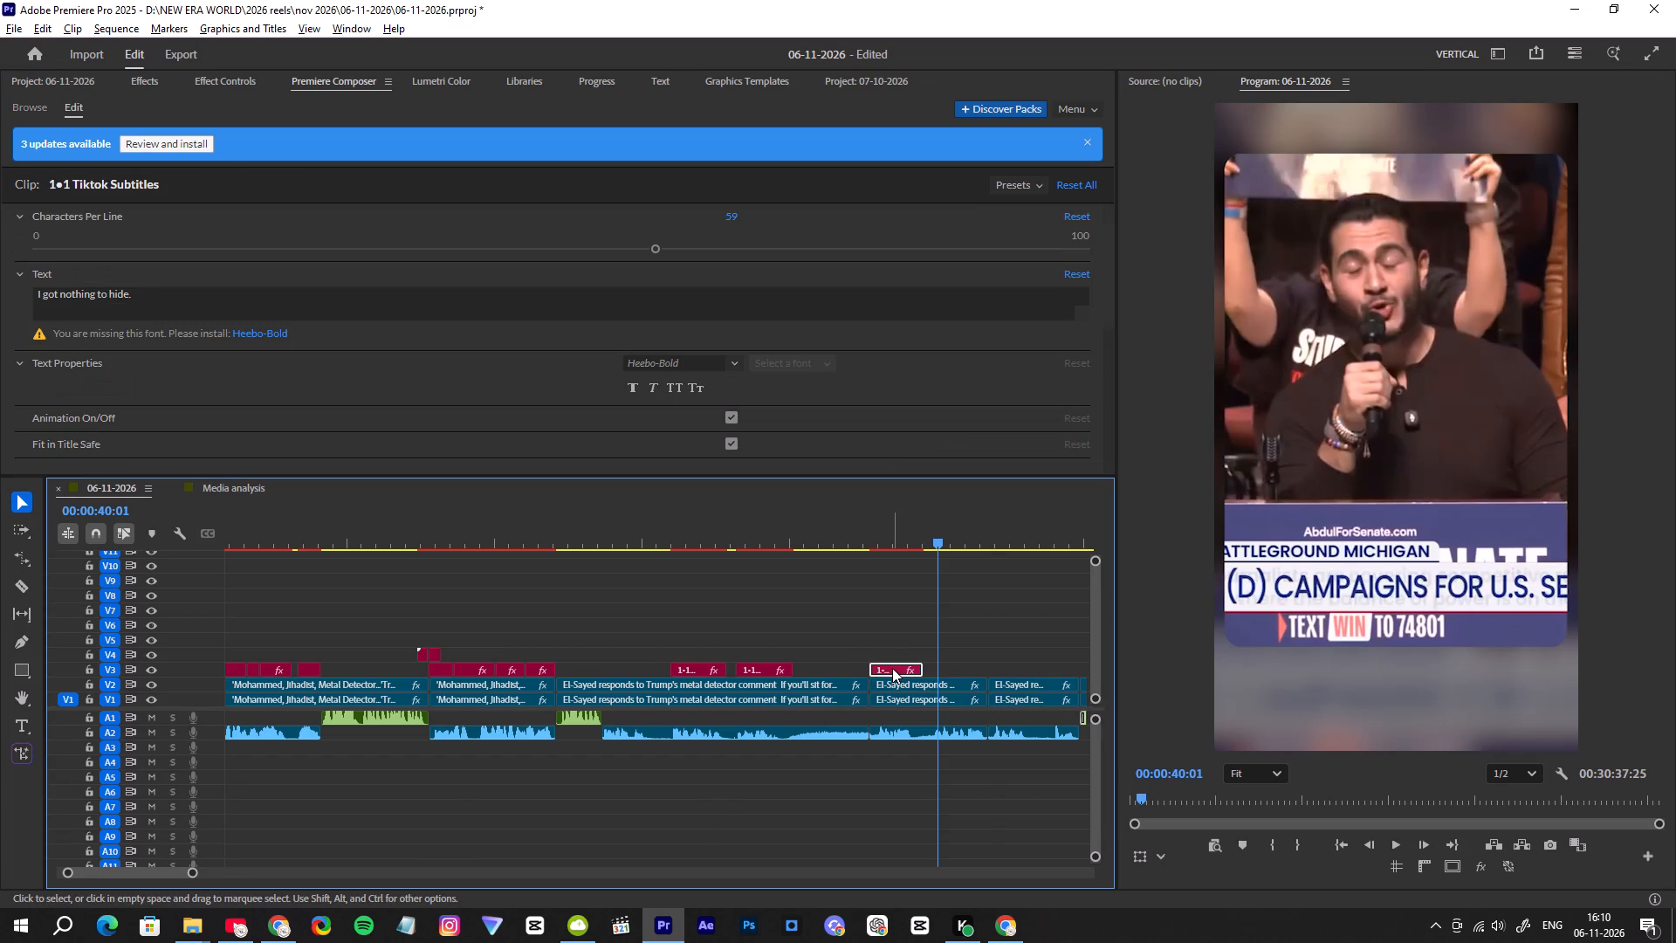
left_click_drag(892, 668, 950, 666, "alt")
left_click(921, 537)
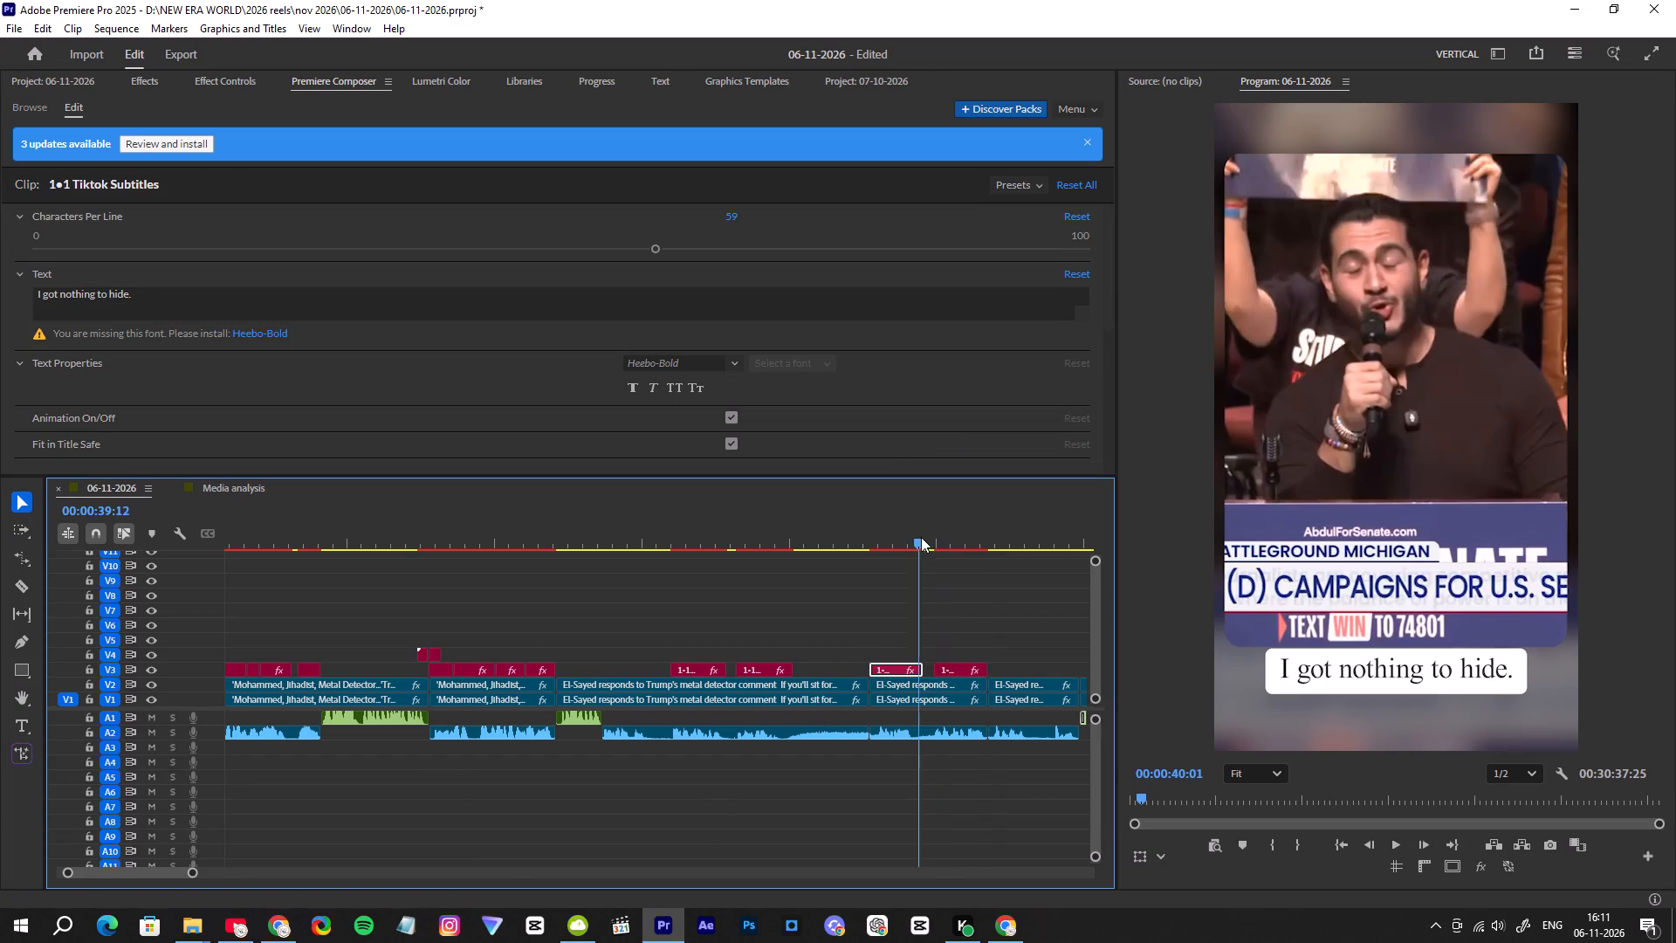
left_click_drag(197, 872, 169, 874)
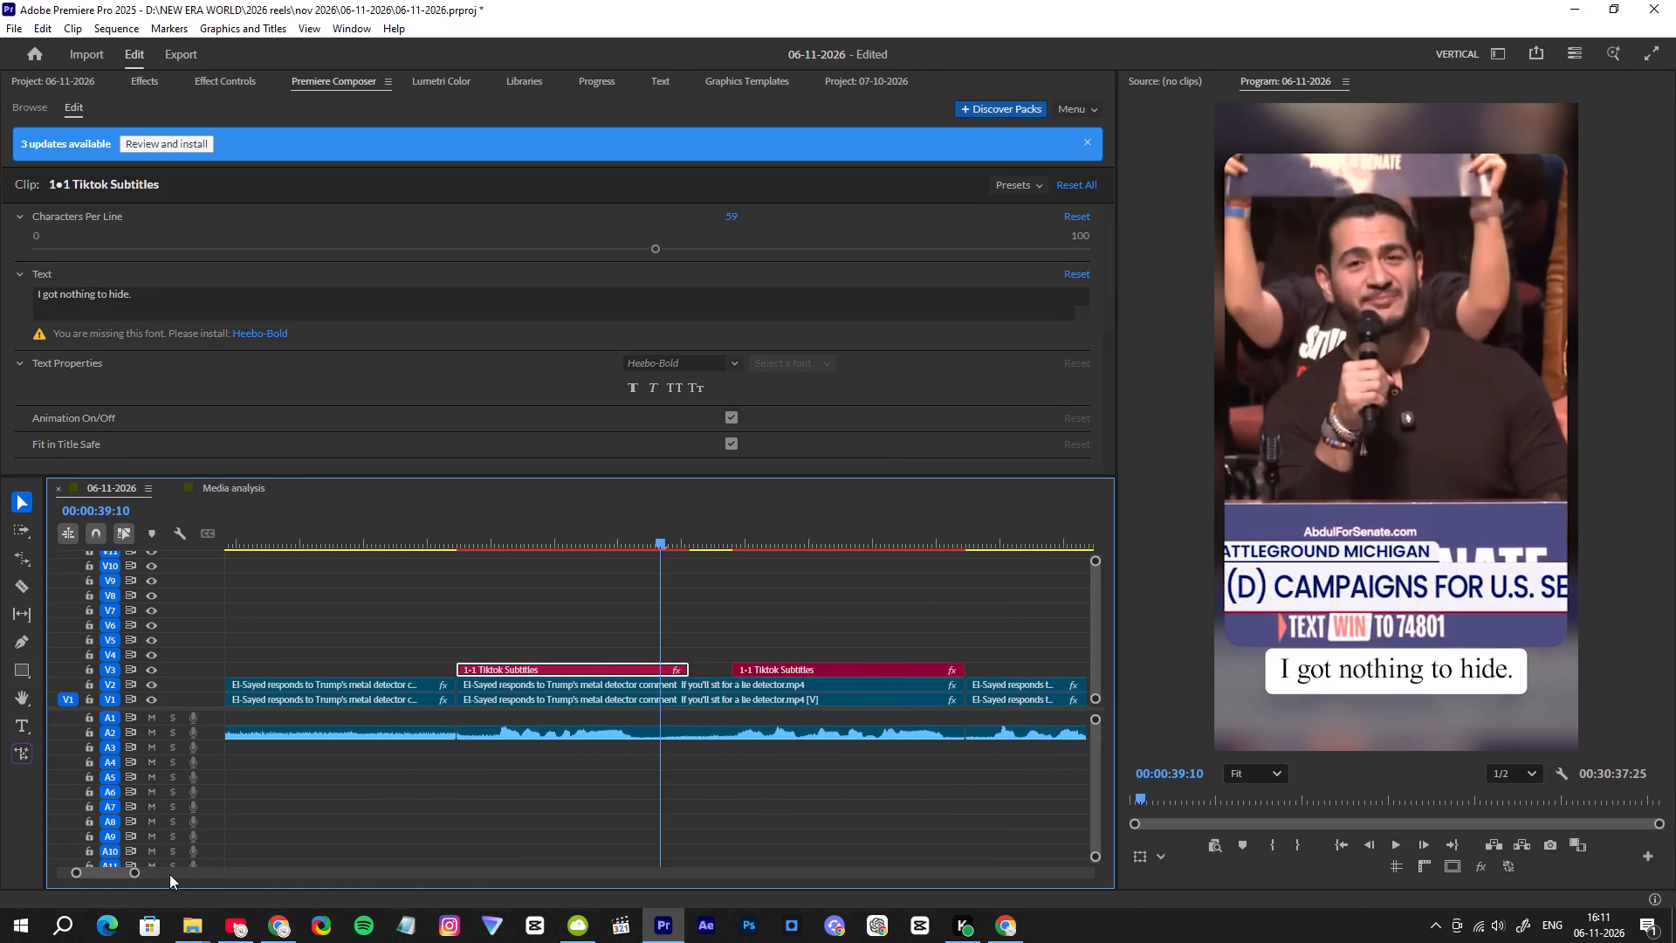
left_click_drag(169, 874, 164, 875)
left_click_drag(756, 668, 732, 674)
left_click_drag(942, 673, 967, 675)
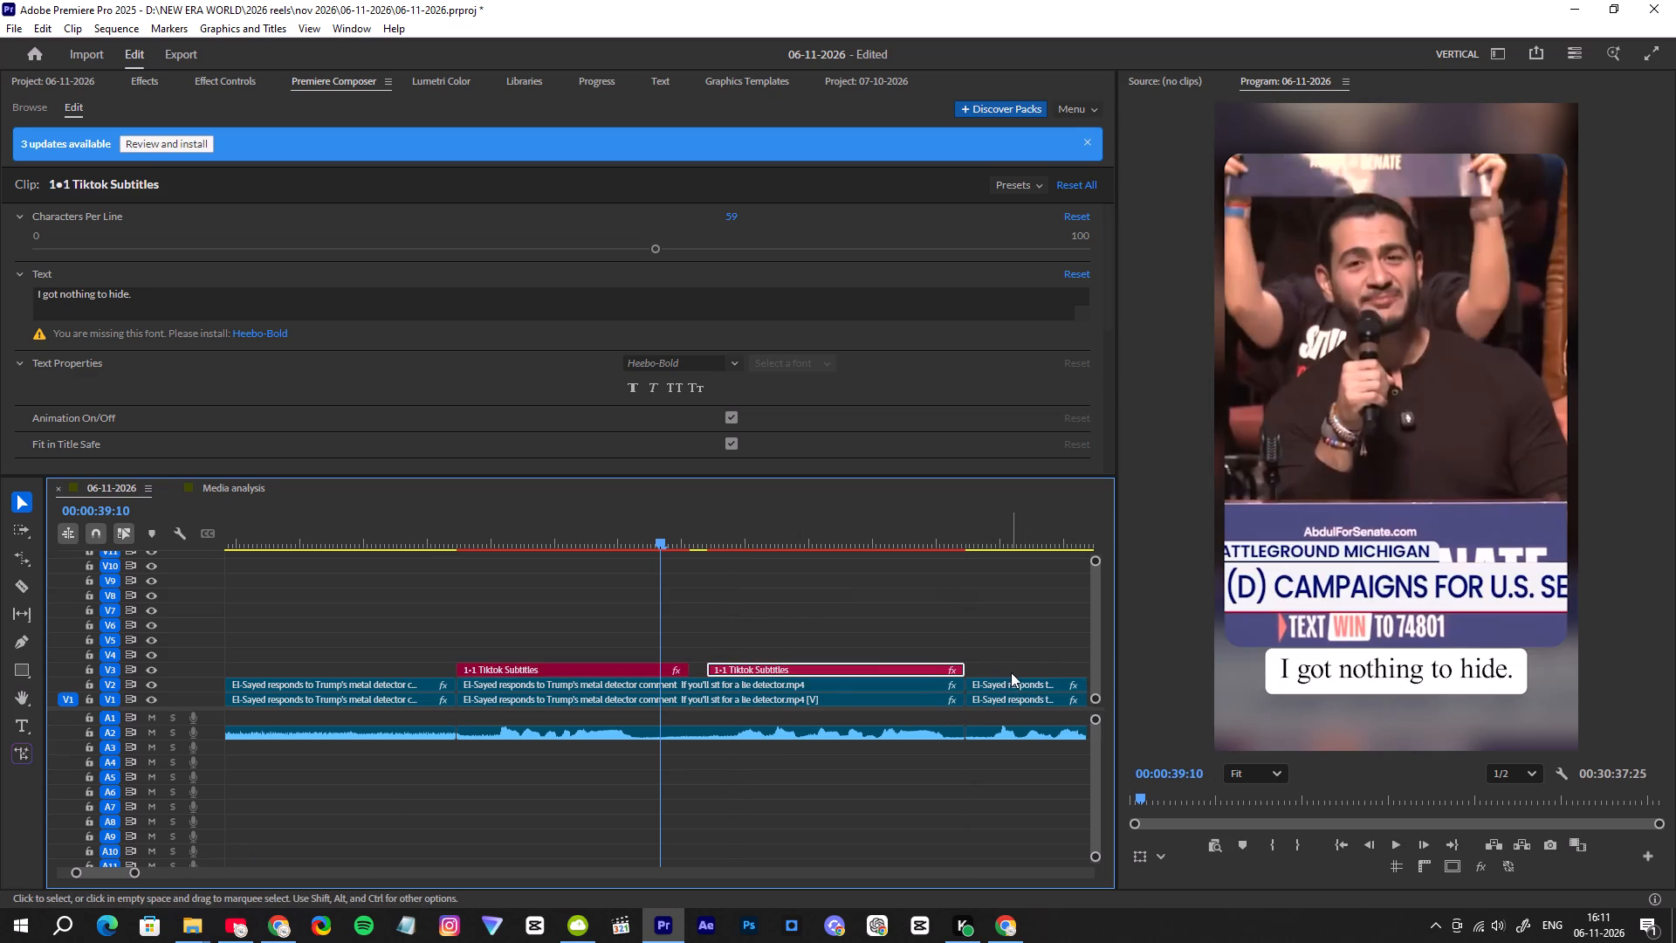
Replace the duplicated subtitle's wording with "You've got so much to hide.".
key("space")
key("space")
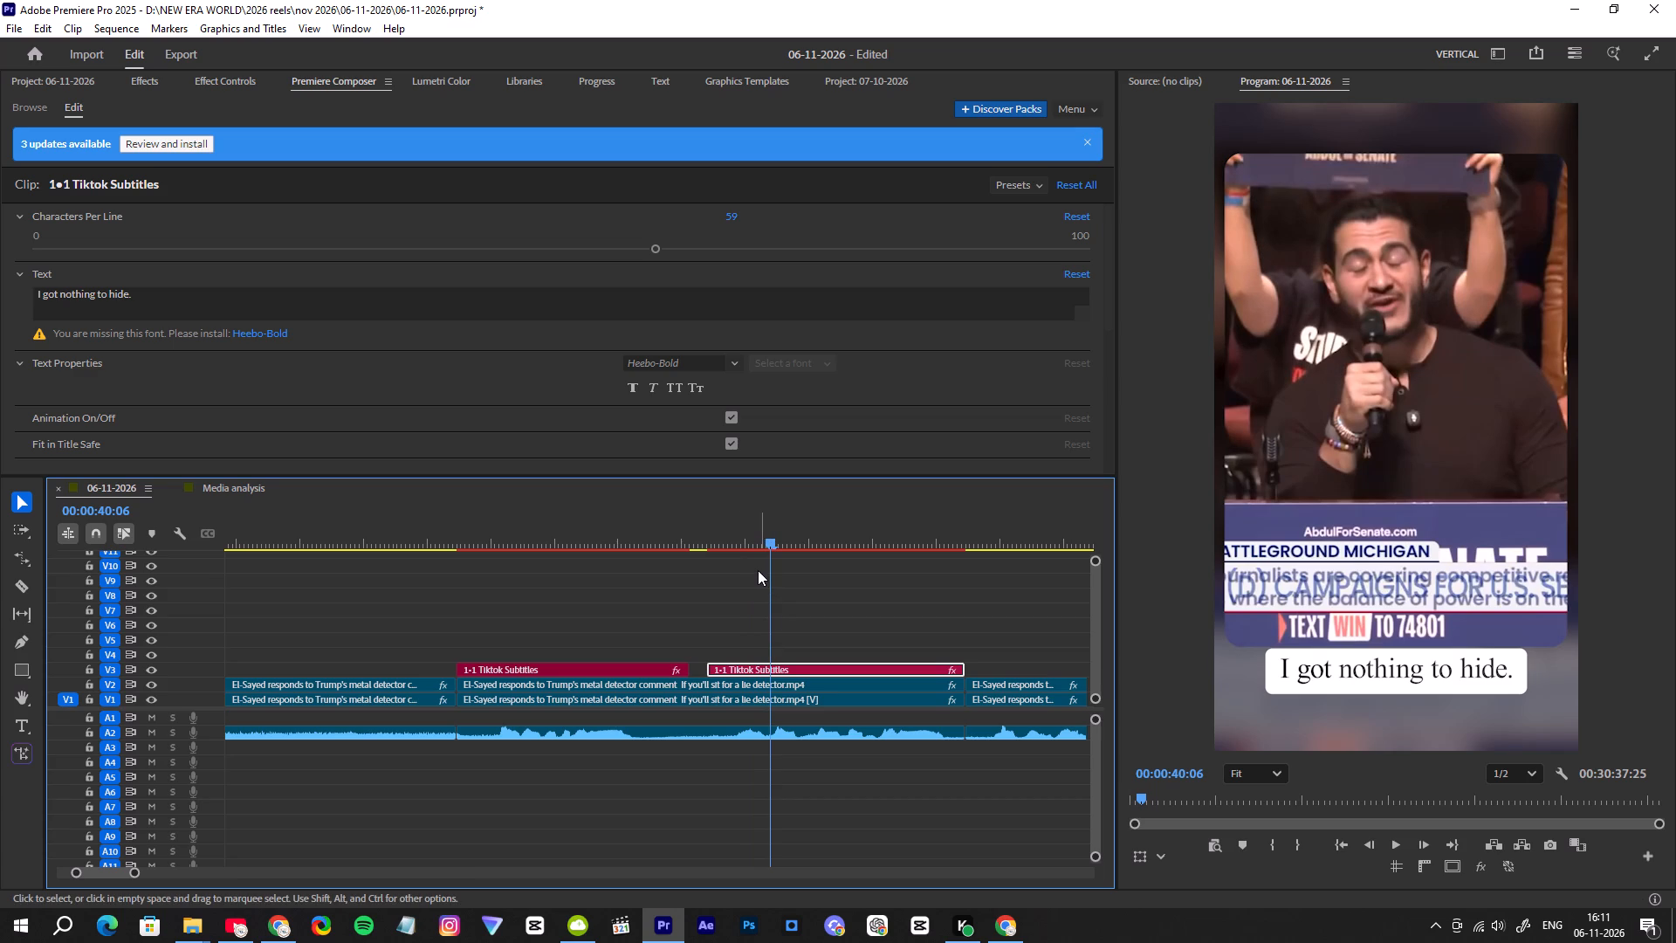
left_click_drag(151, 288, 5, 288)
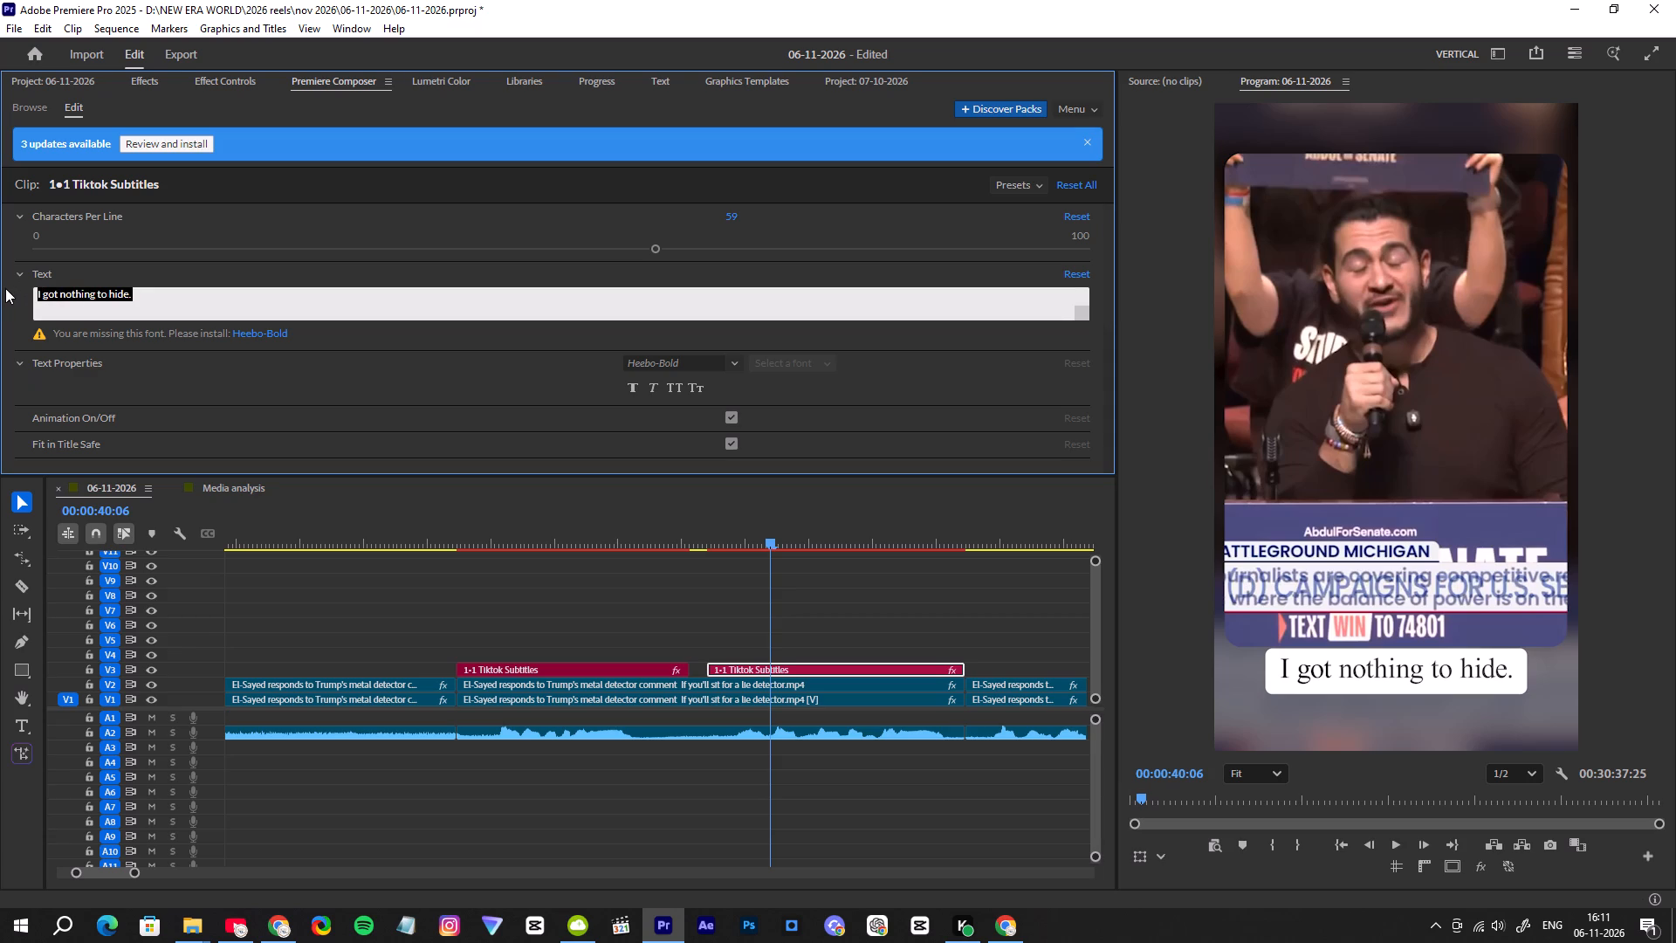
key("shift+y")
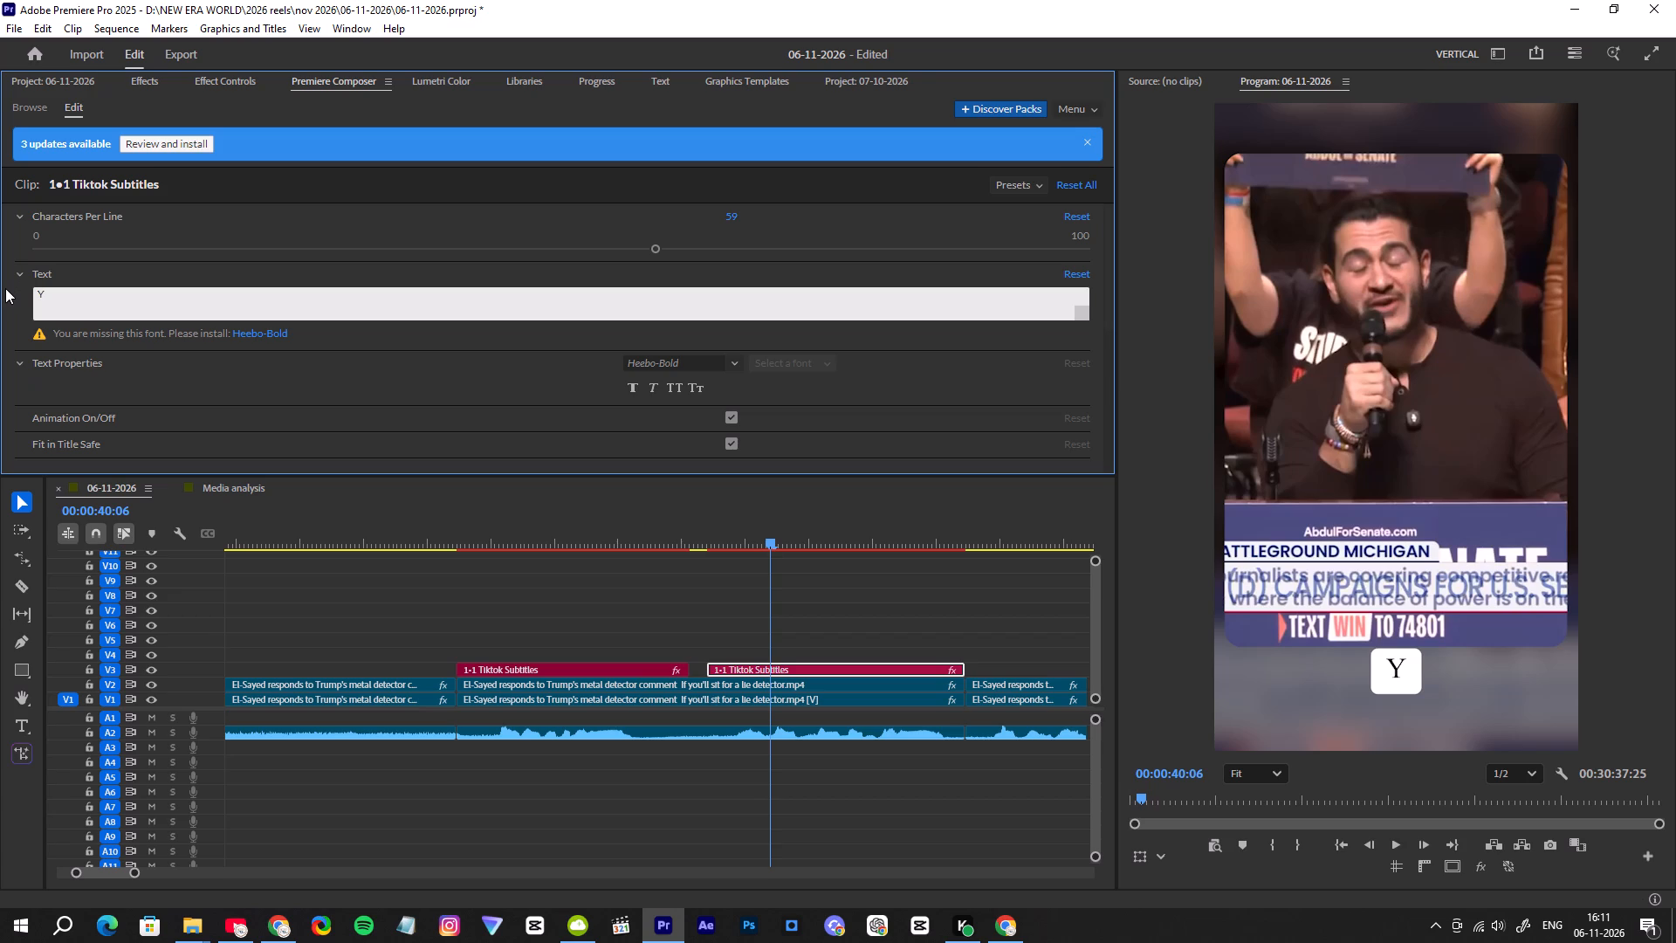
type("yo")
key("BackSpace")
key("BackSpace")
type("ou")
type(",ve")
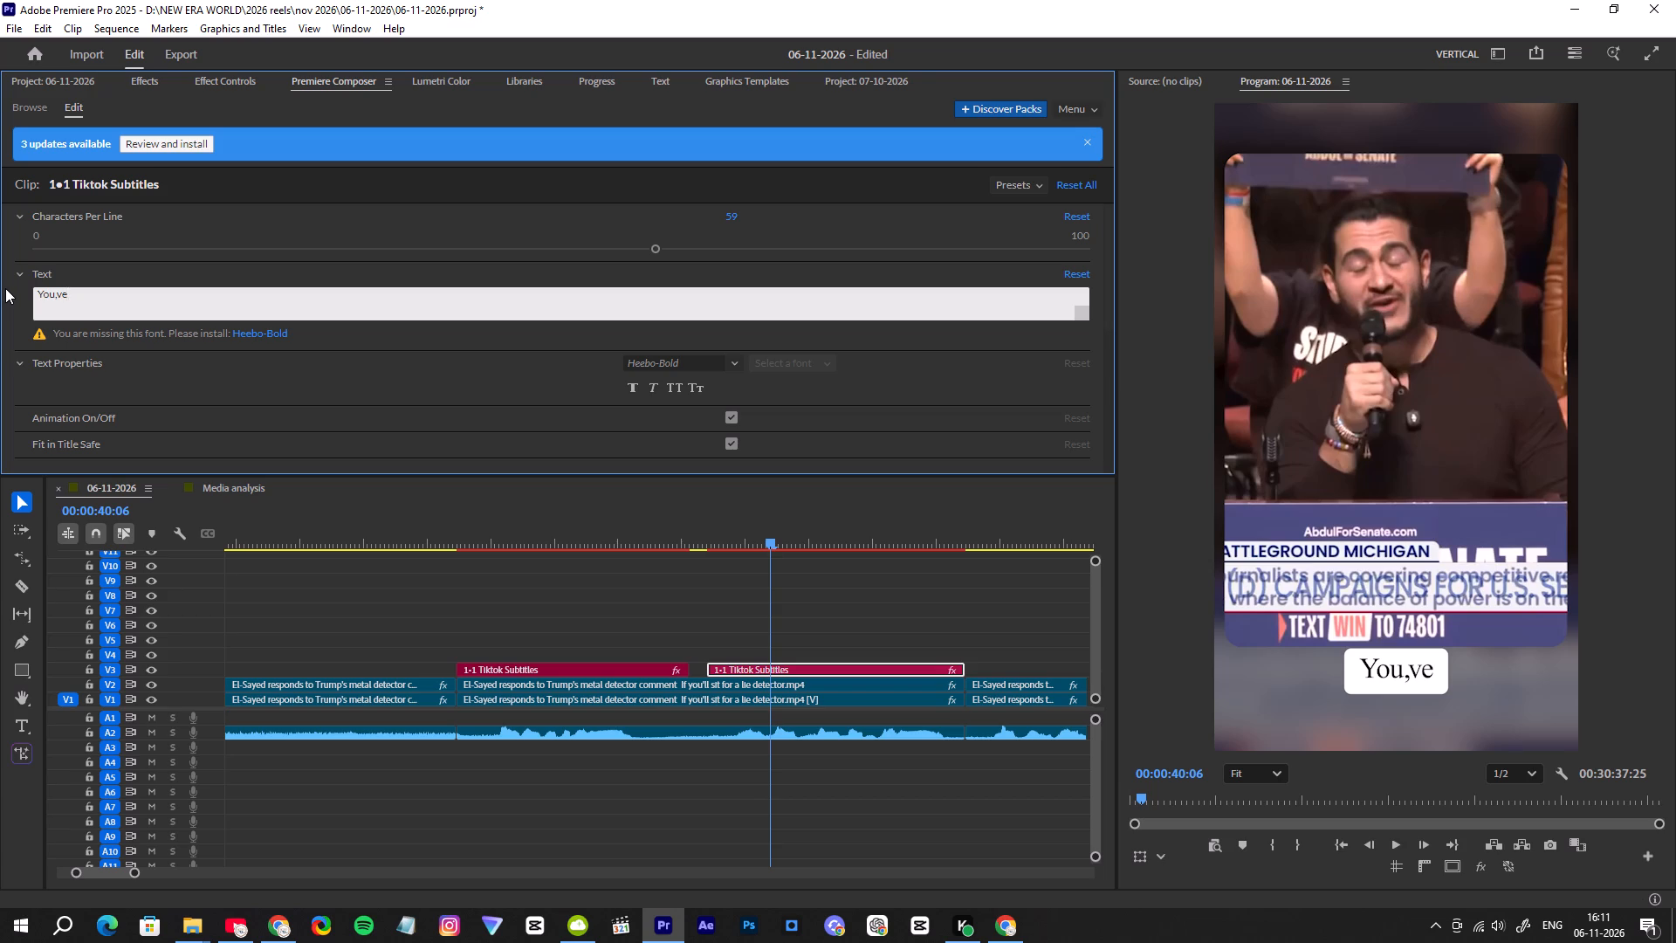
key("BackSpace")
key("BackSpace")
key("BackSpace")
type("'ve")
key("space")
type("got")
key("space")
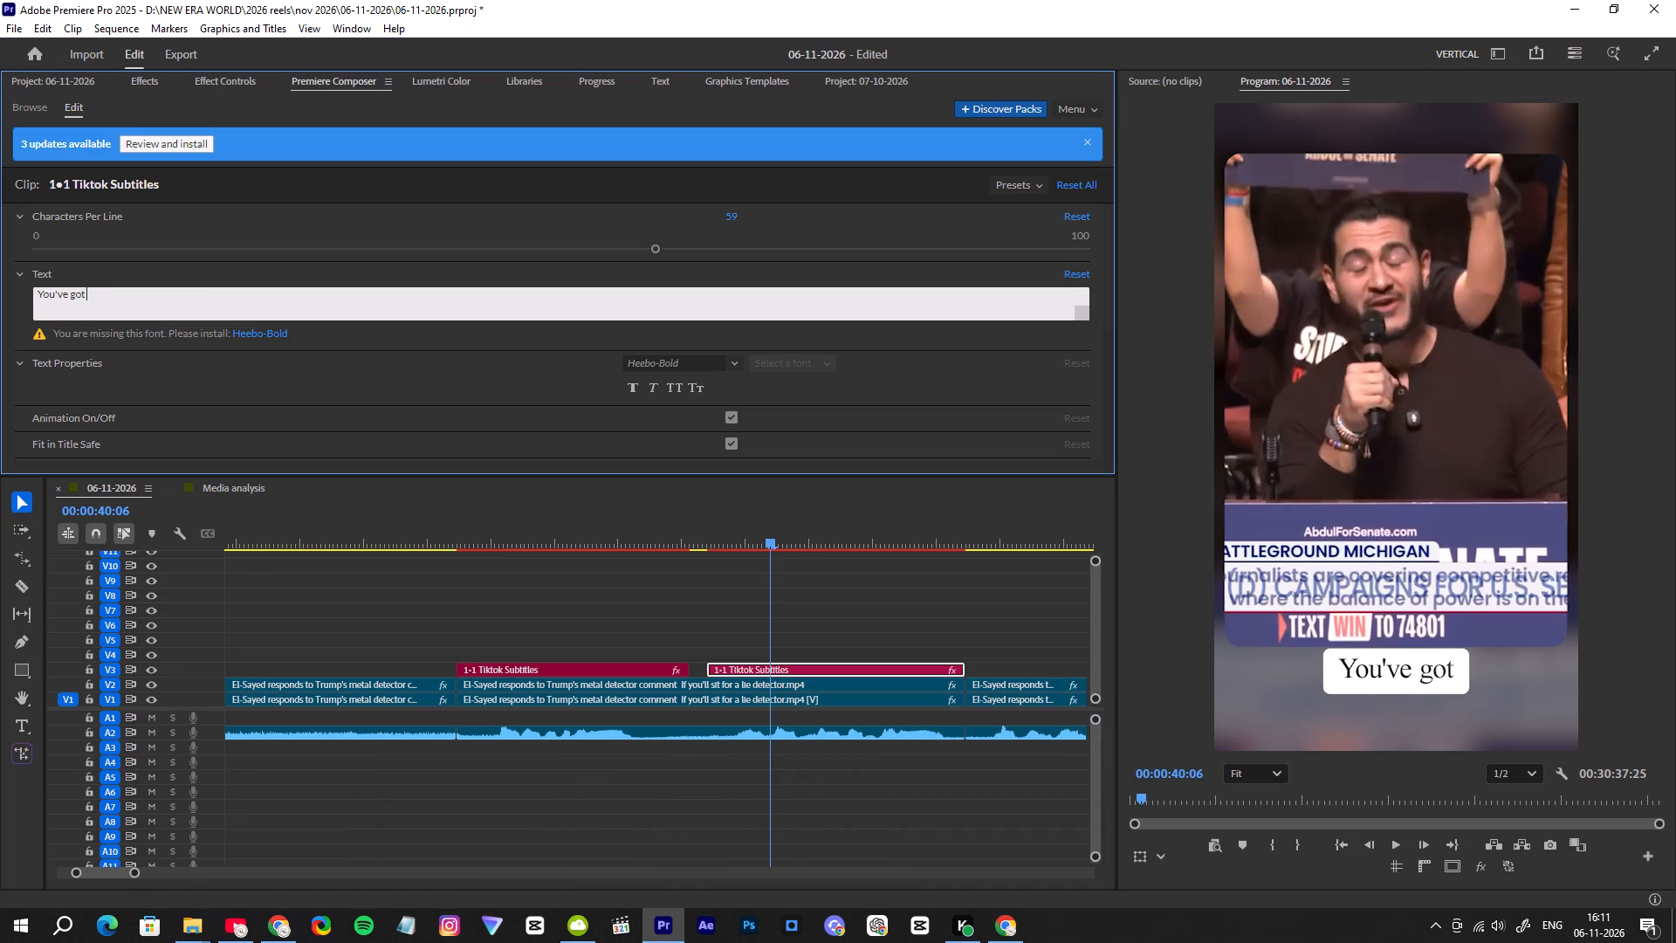
type("so")
key("space")
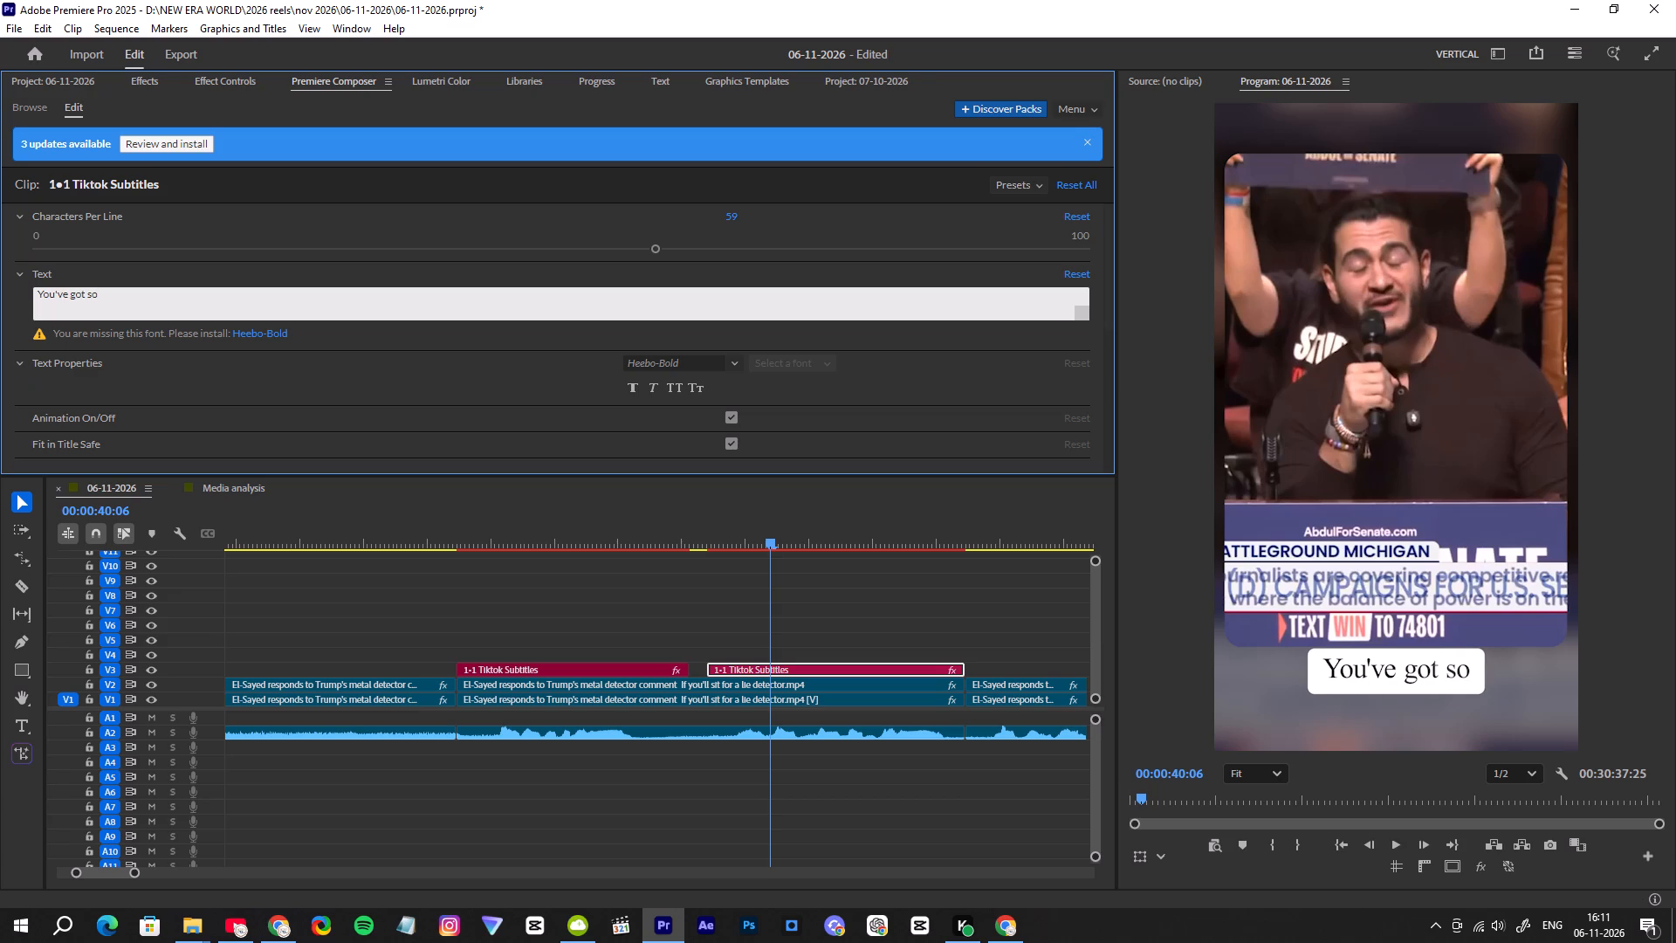
type("much")
key("space")
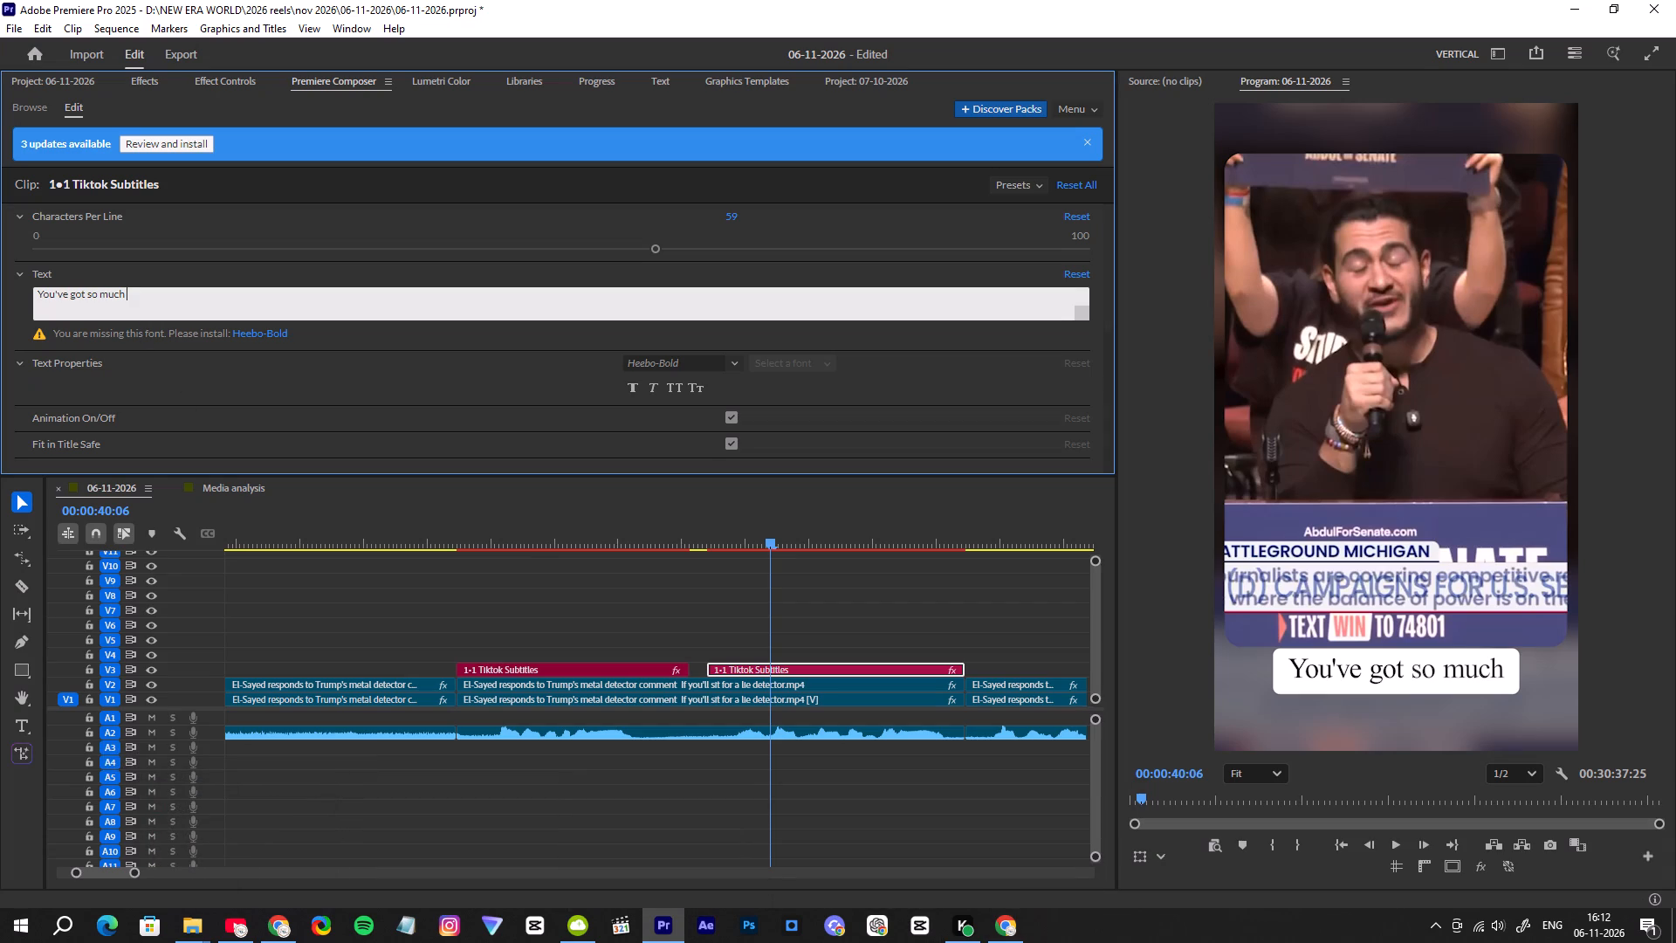
type("to")
key("space")
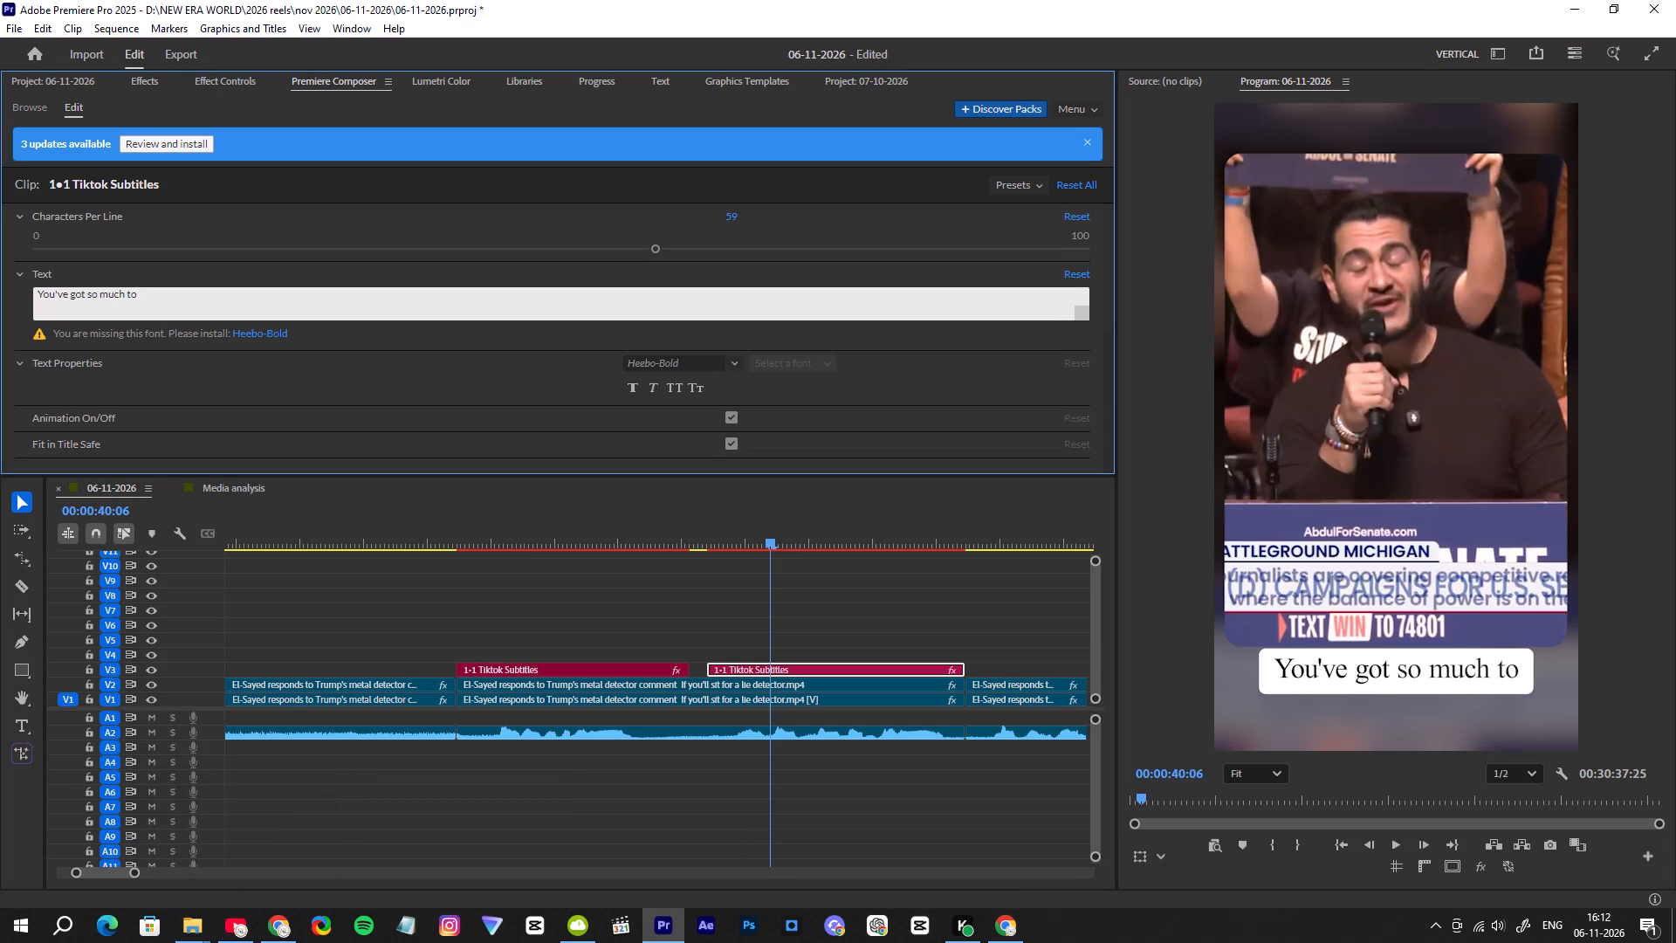
type("hide")
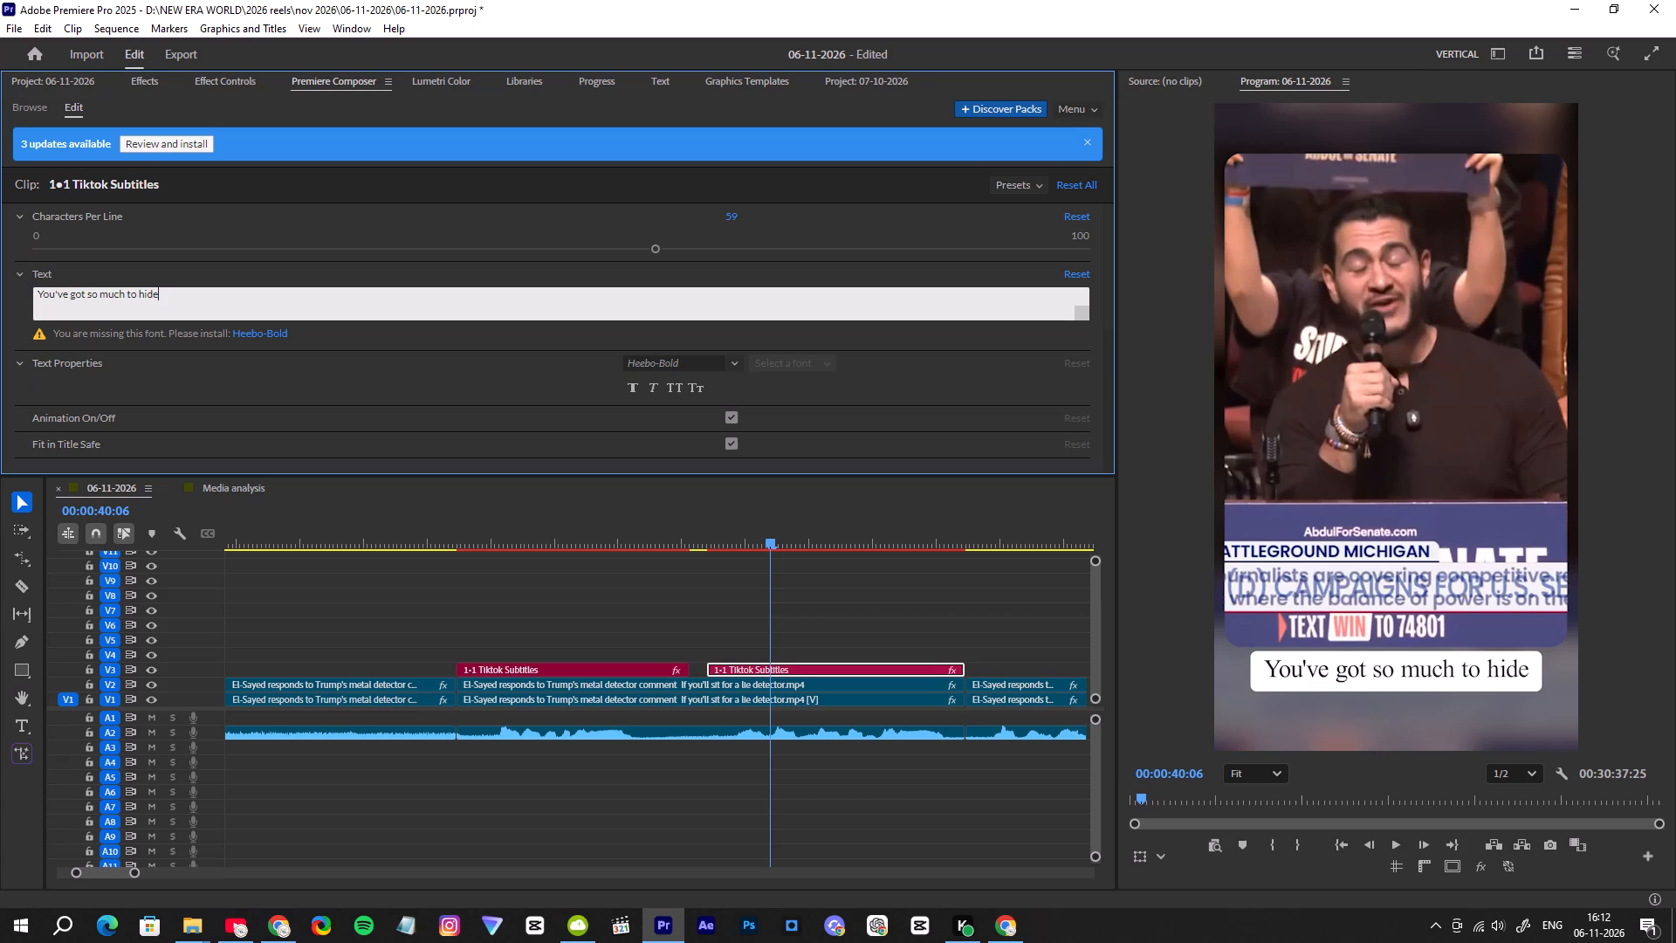
key("period")
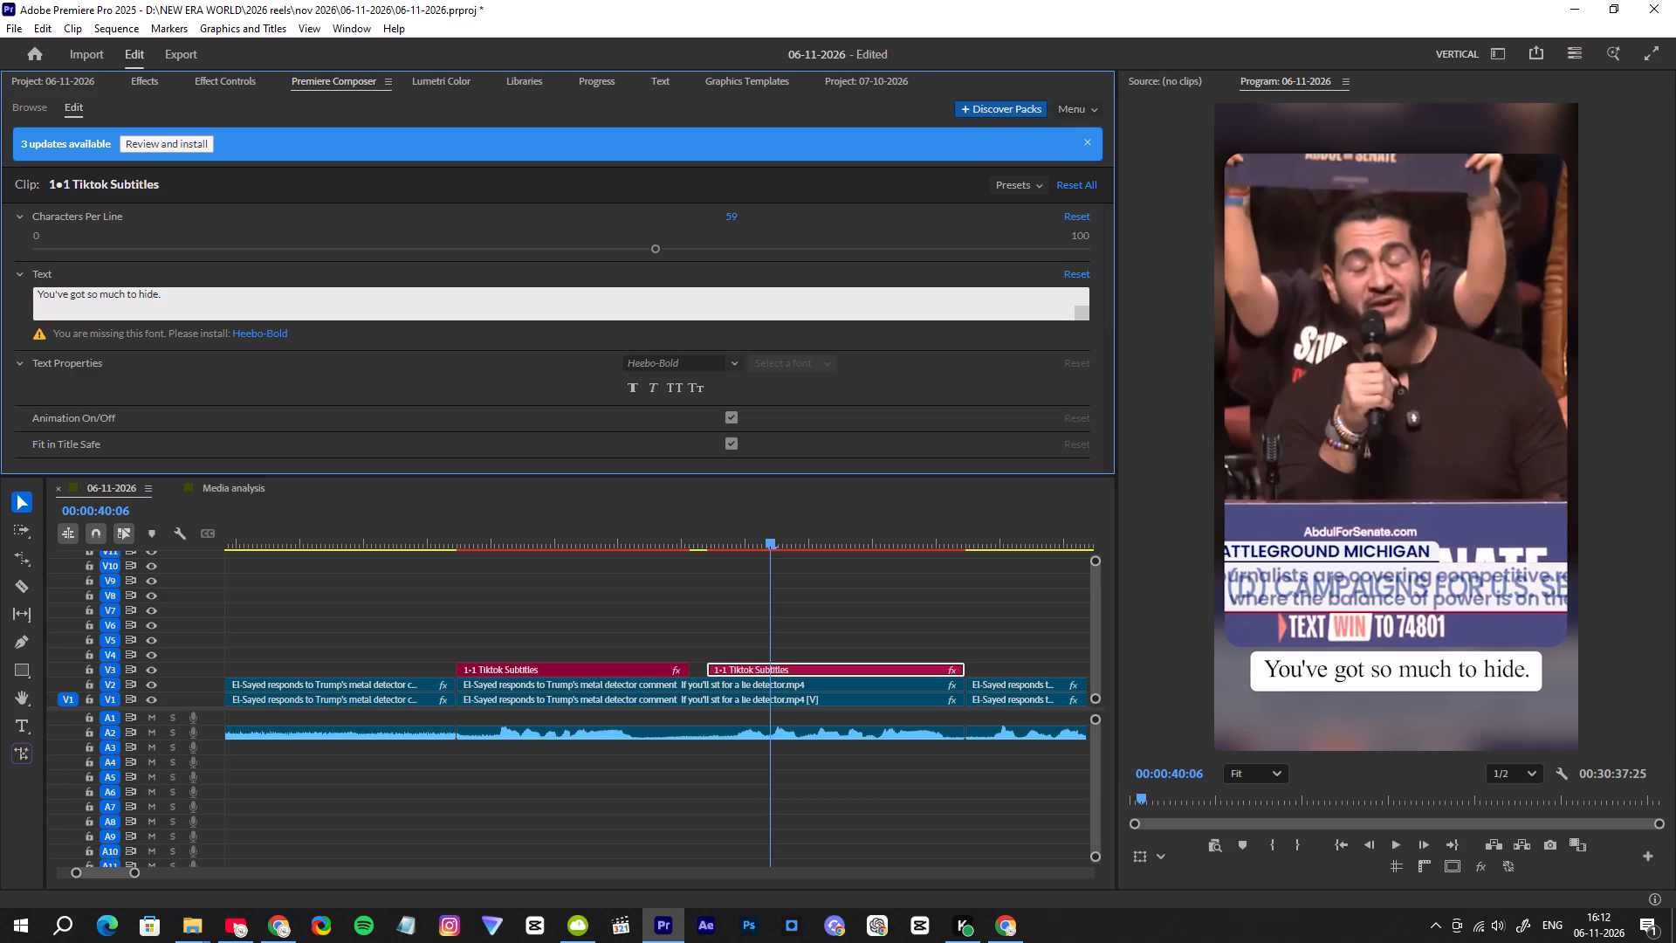
Play back the two subtitles on the second El-Sayed clip and the start of the third clip to check timing and the next line.
left_click(695, 540)
key("space")
key("space")
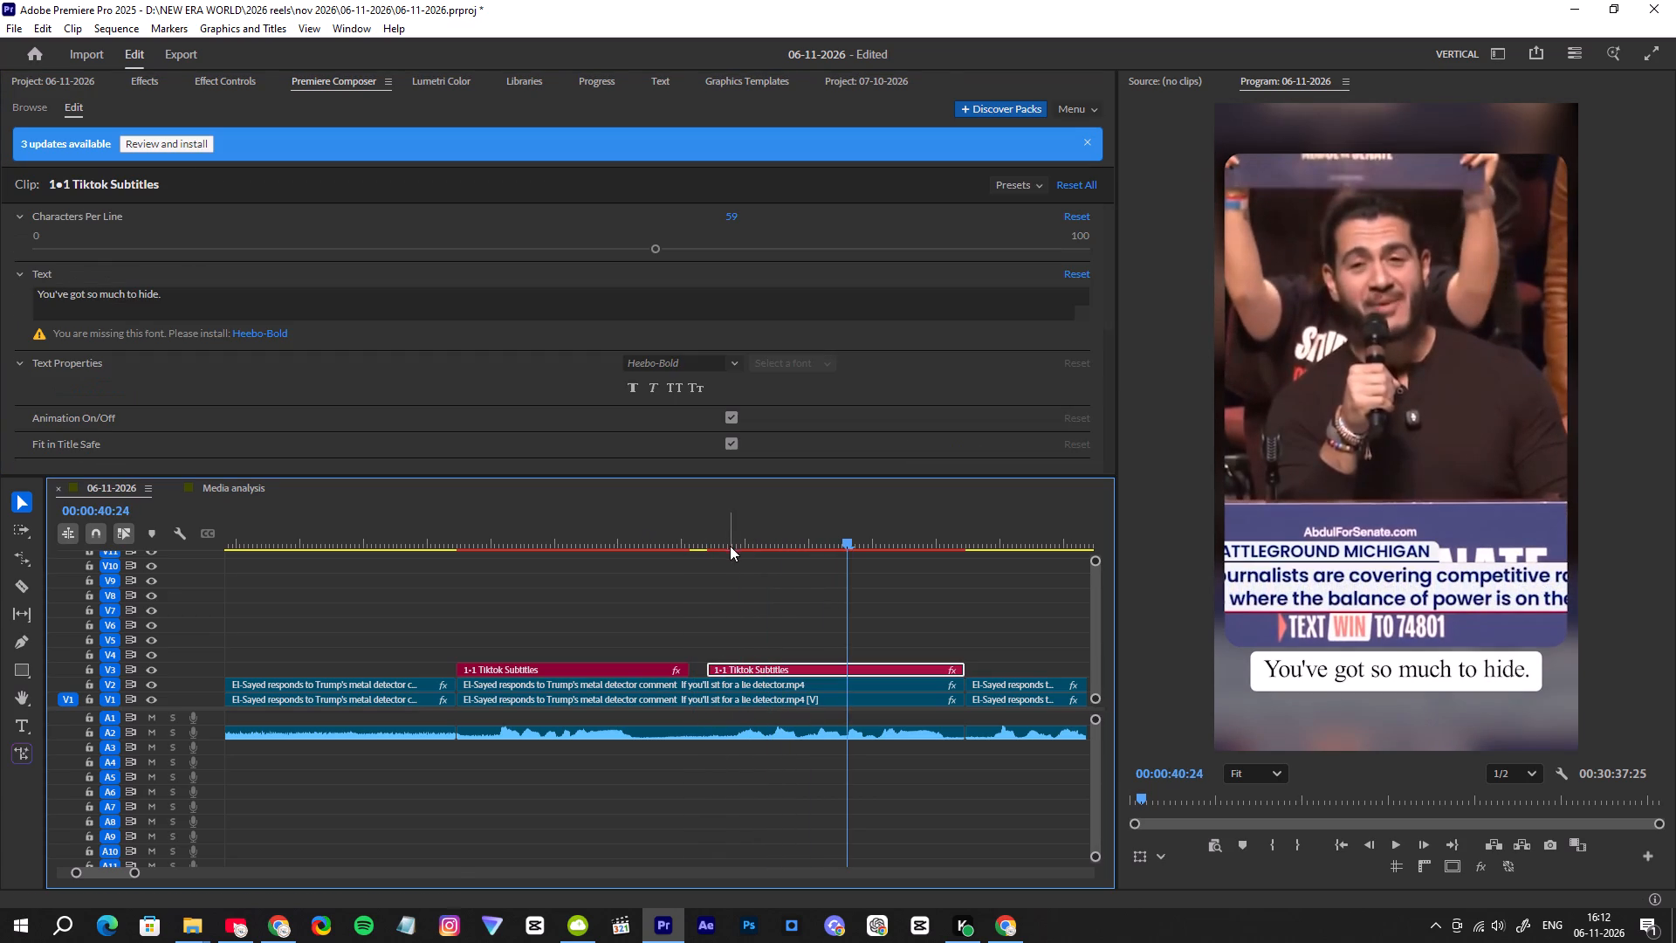
left_click_drag(679, 531, 660, 543)
key("space")
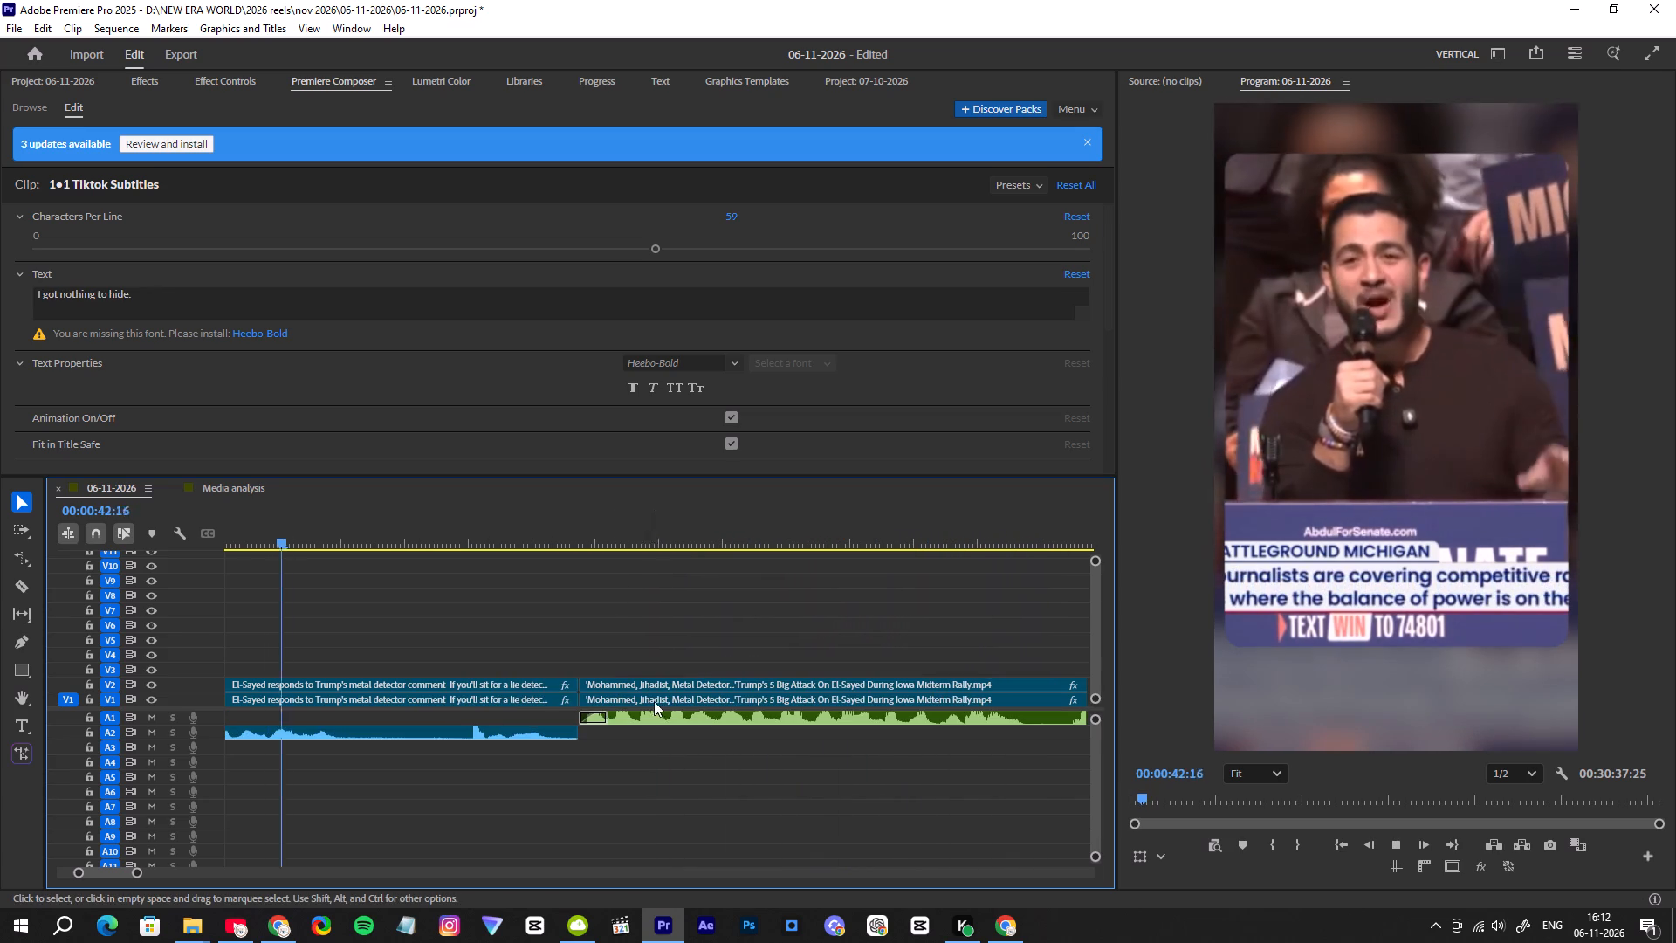
key("space")
left_click_drag(423, 541, 661, 575)
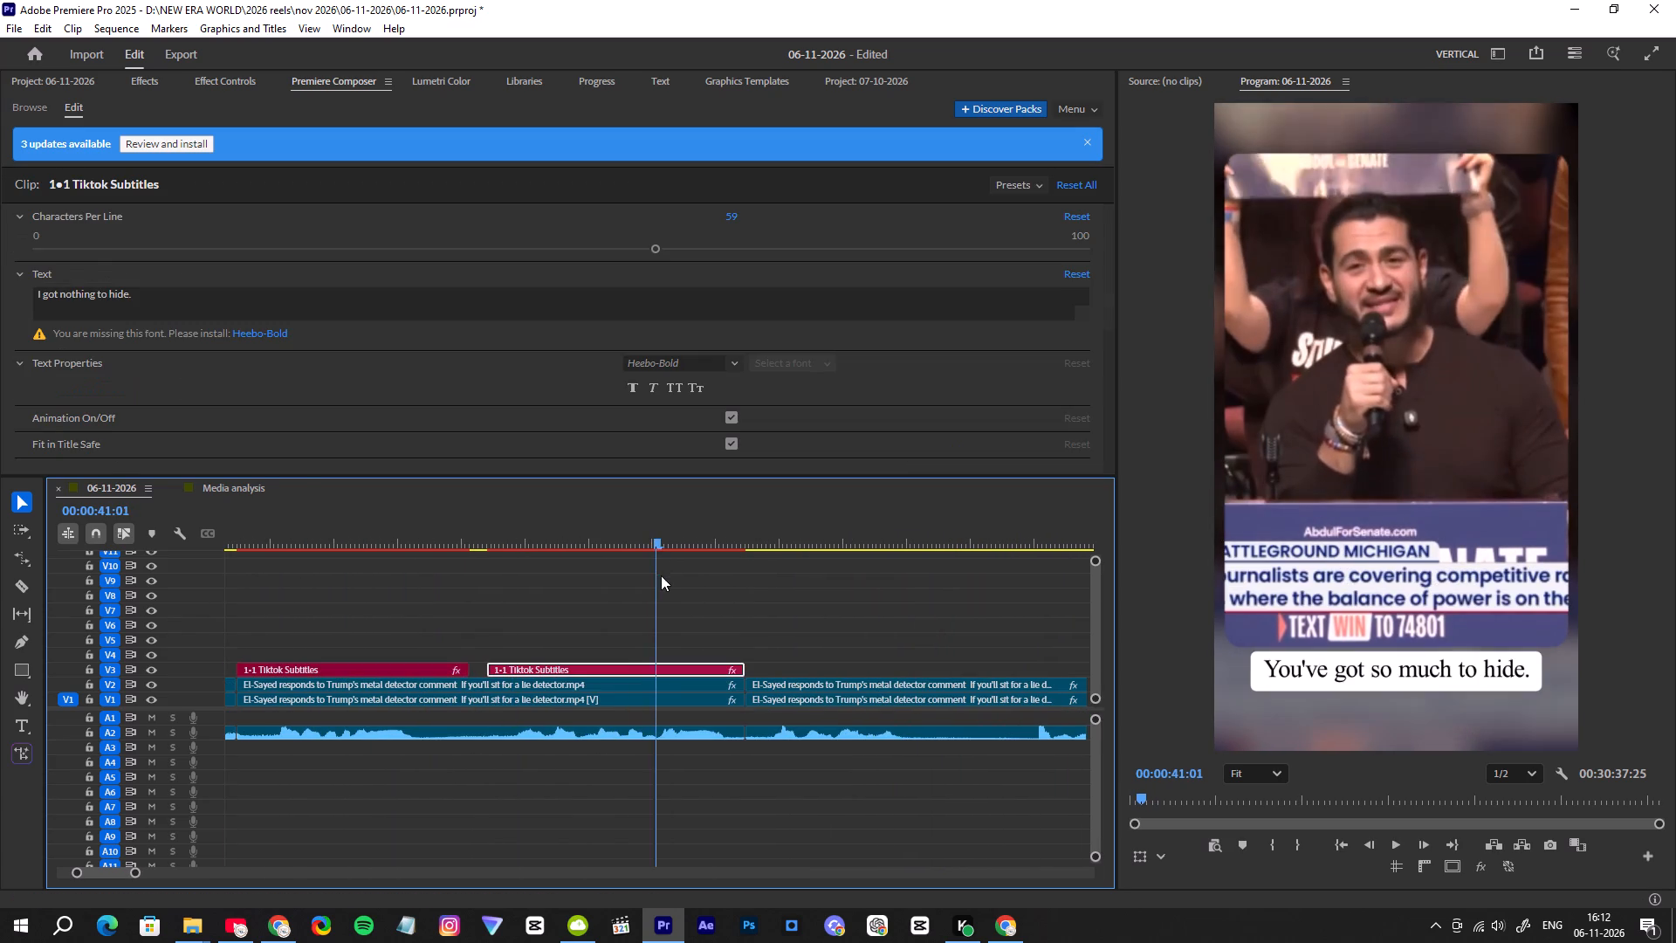
left_click_drag(661, 575, 662, 578)
Duplicate the "You've got so much to hide." subtitle on V3 to the start of the third El-Sayed clip.
left_click(598, 665)
left_click_drag(597, 663, 839, 655, "alt")
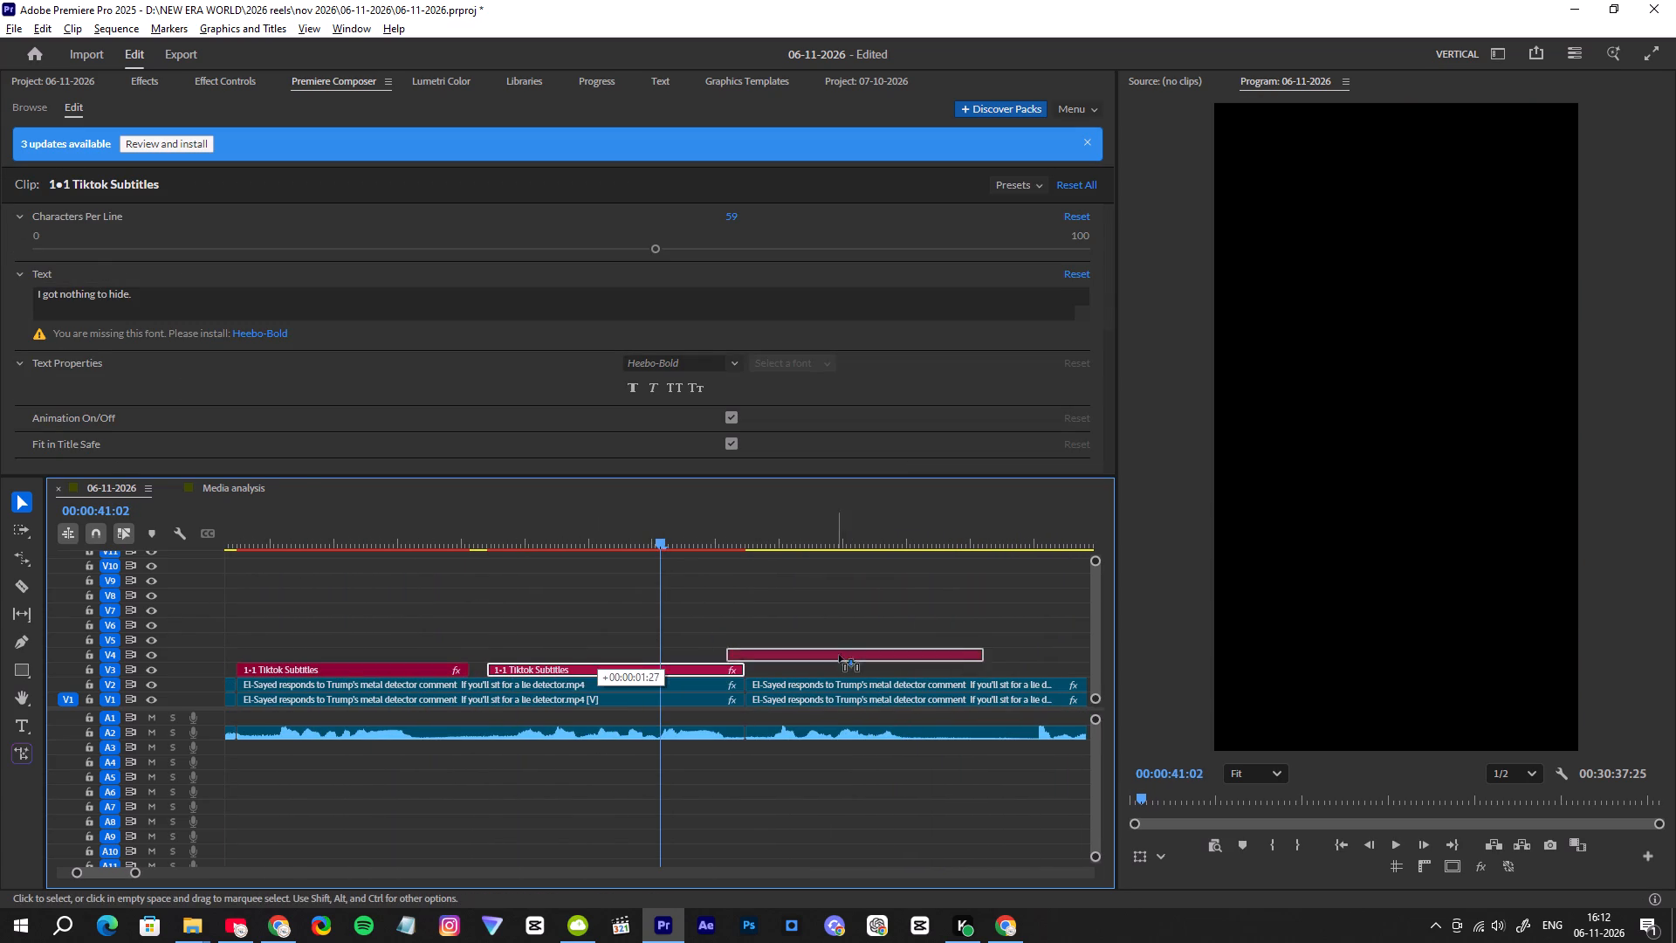
left_click_drag(839, 655, 851, 670, "alt")
Replace the wording of the subtitle on the third El-Sayed clip with "My first question".
left_click(814, 670)
left_click_drag(215, 286, 55, 315)
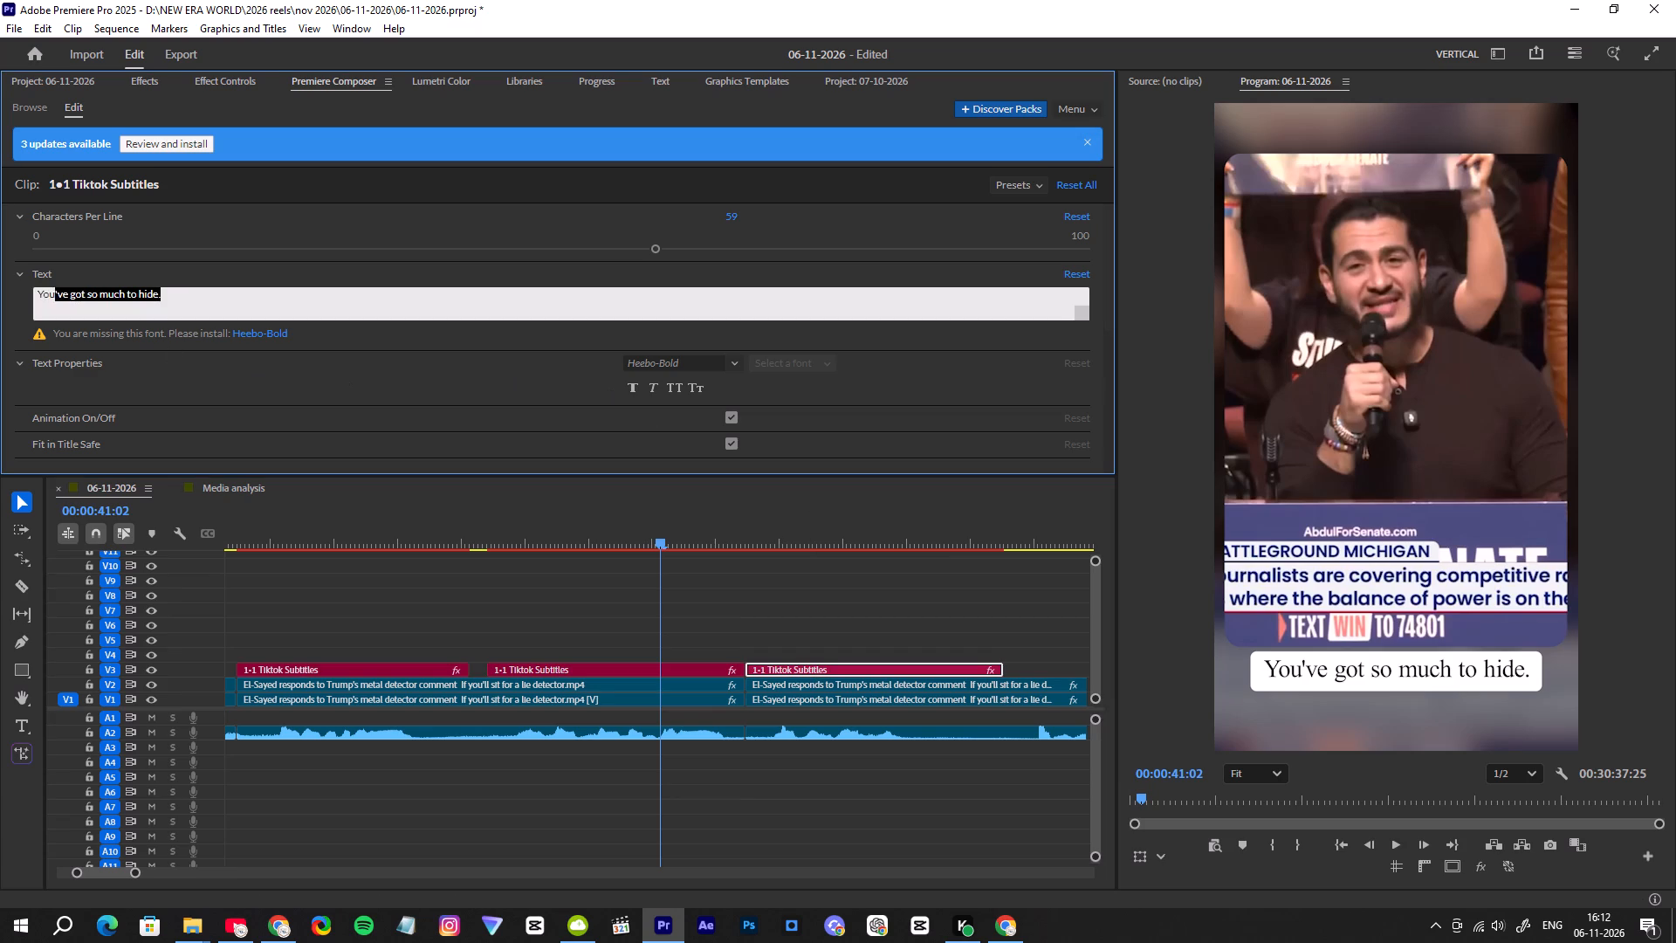
left_click_drag(55, 315, 35, 312)
key("shift+m")
type("y")
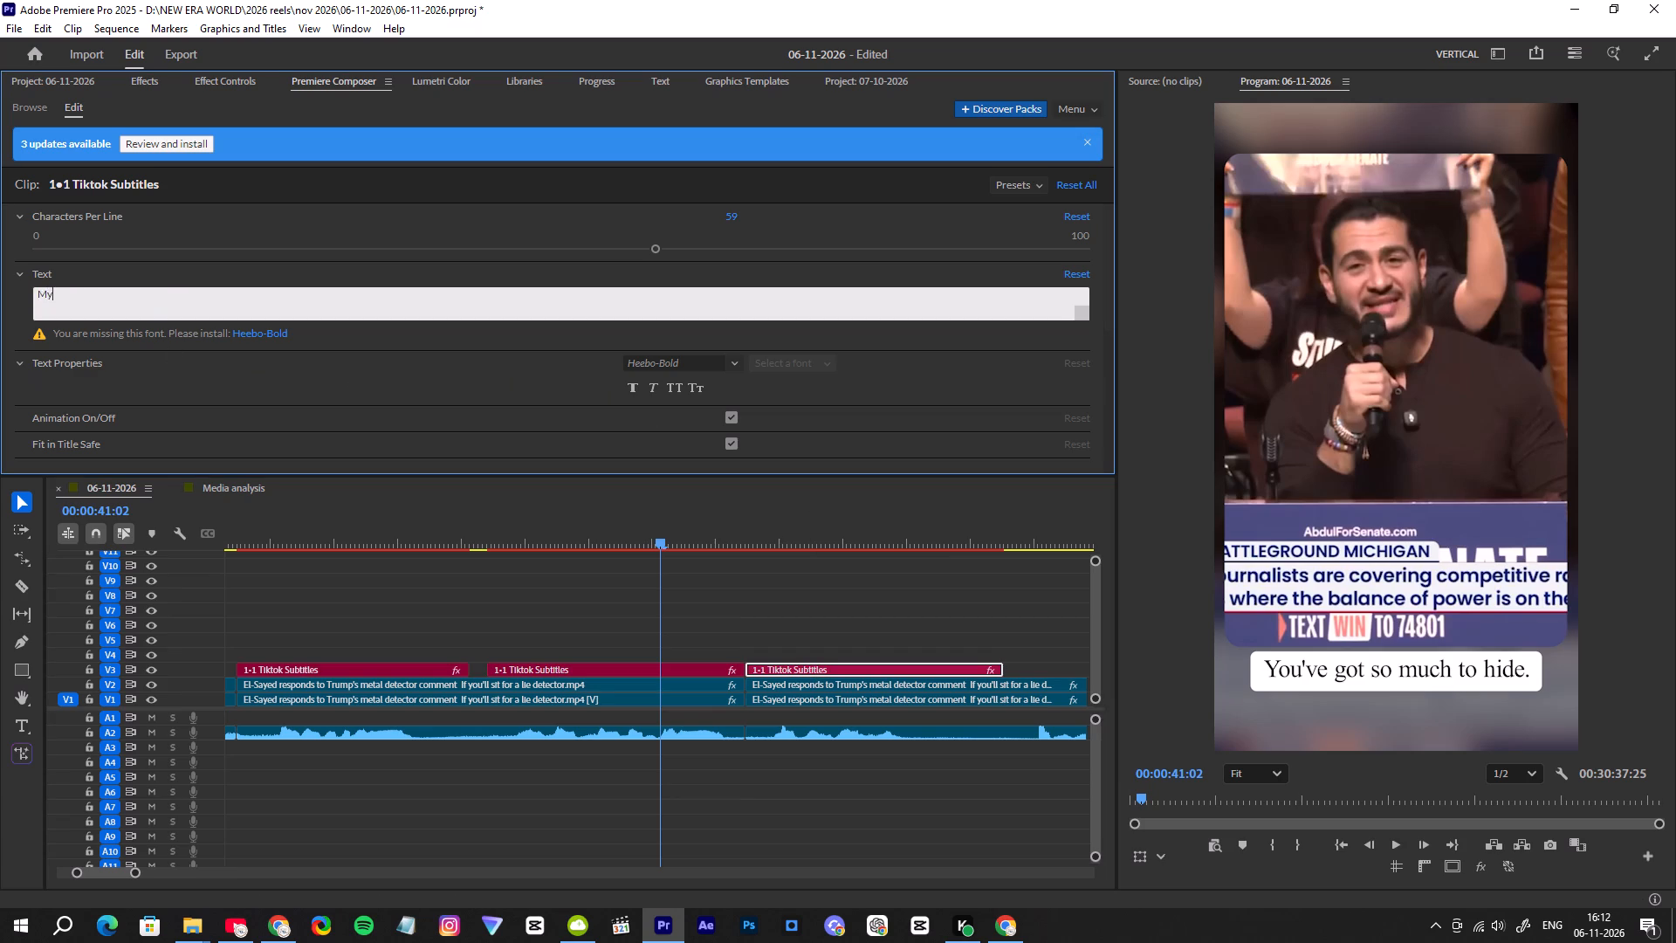
key("space")
key("f")
type("ir")
type("st")
key("space")
type("qo")
key("BackSpace")
type("ue")
type("stion")
Play the start of the third El-Sayed clip to check the new subtitle against the speech.
left_click(711, 519)
key("space")
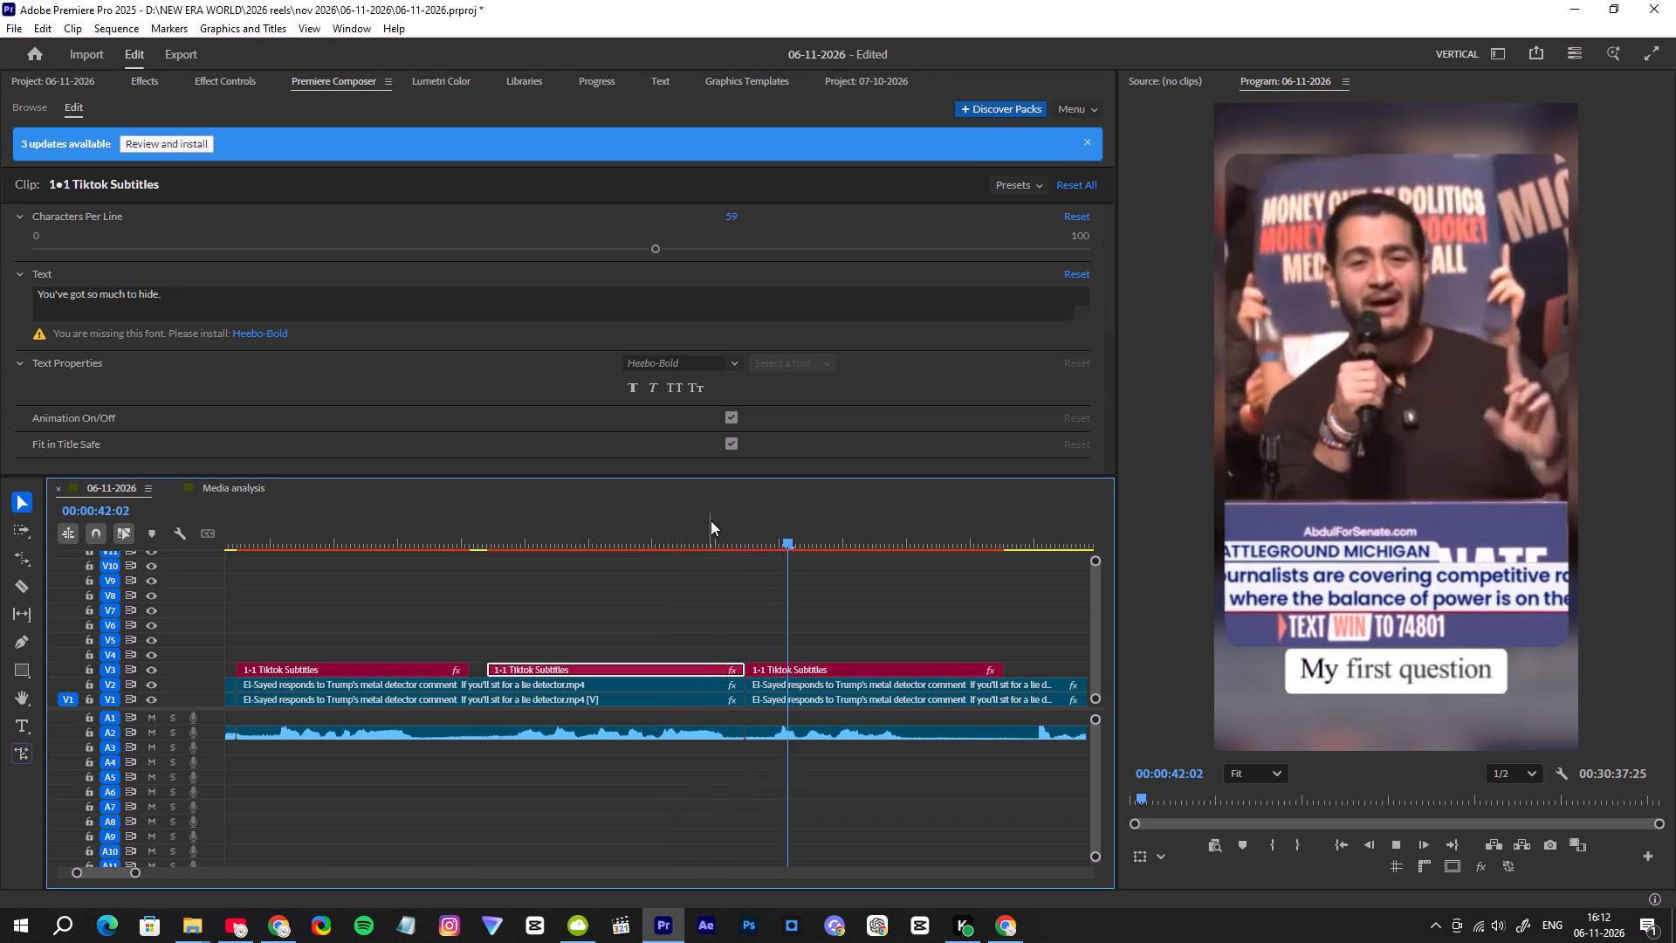
key("space")
Switch to the C-SPAN El-Sayed video on YouTube and play its captions up to the first question line.
left_click(243, 928)
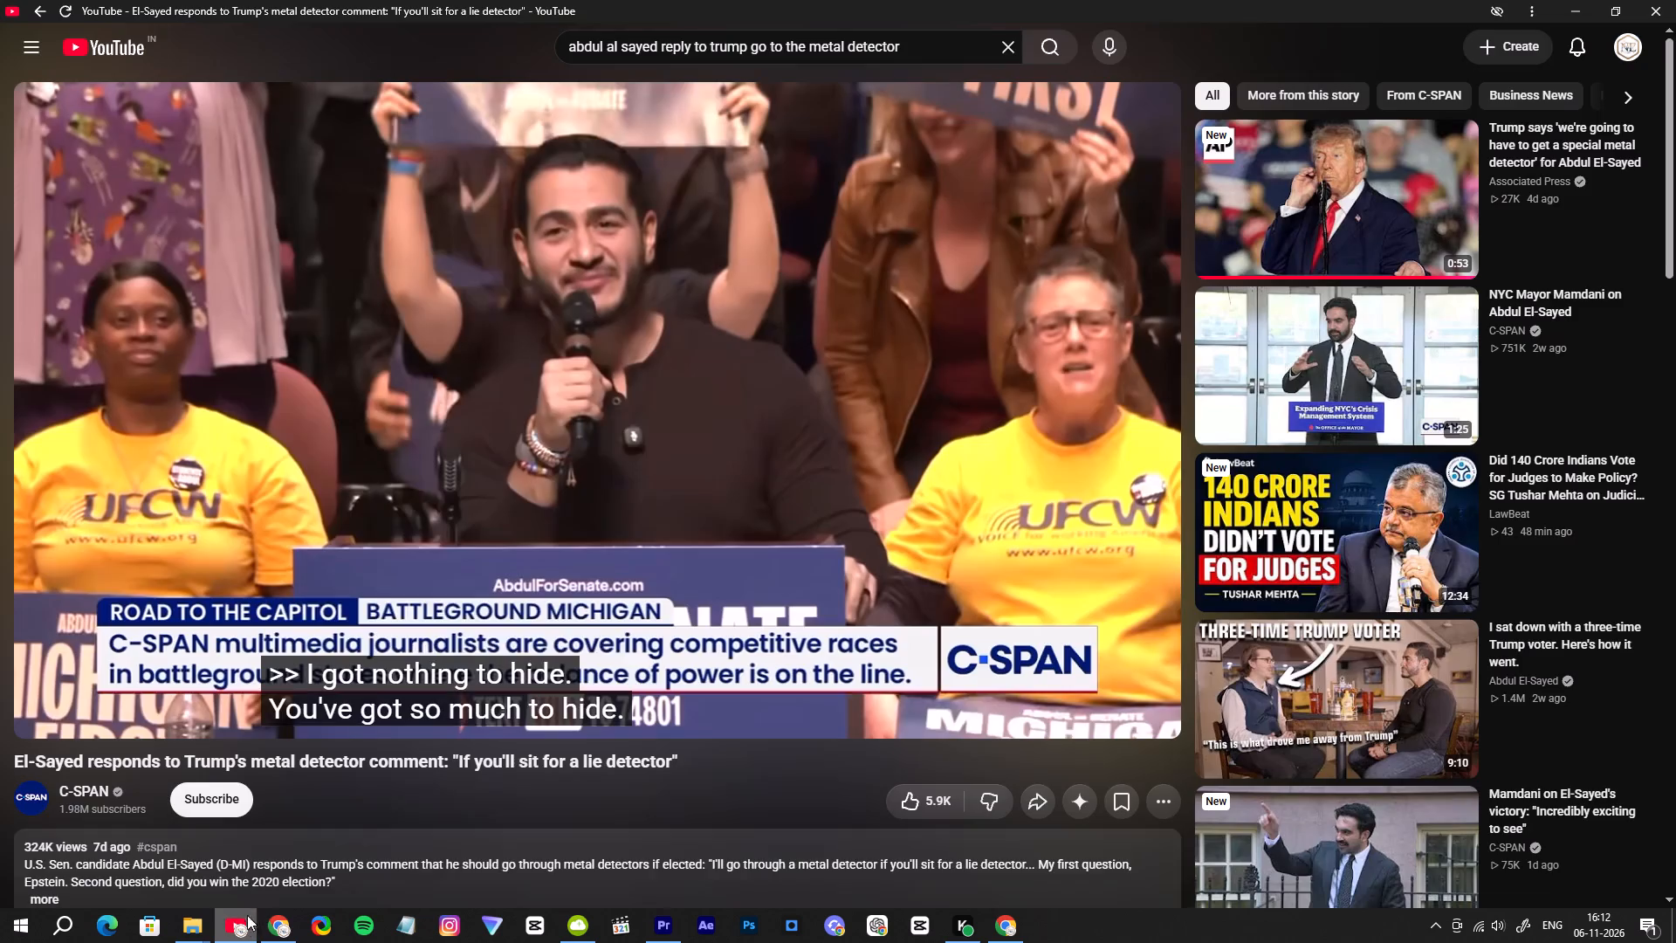
left_click(475, 469)
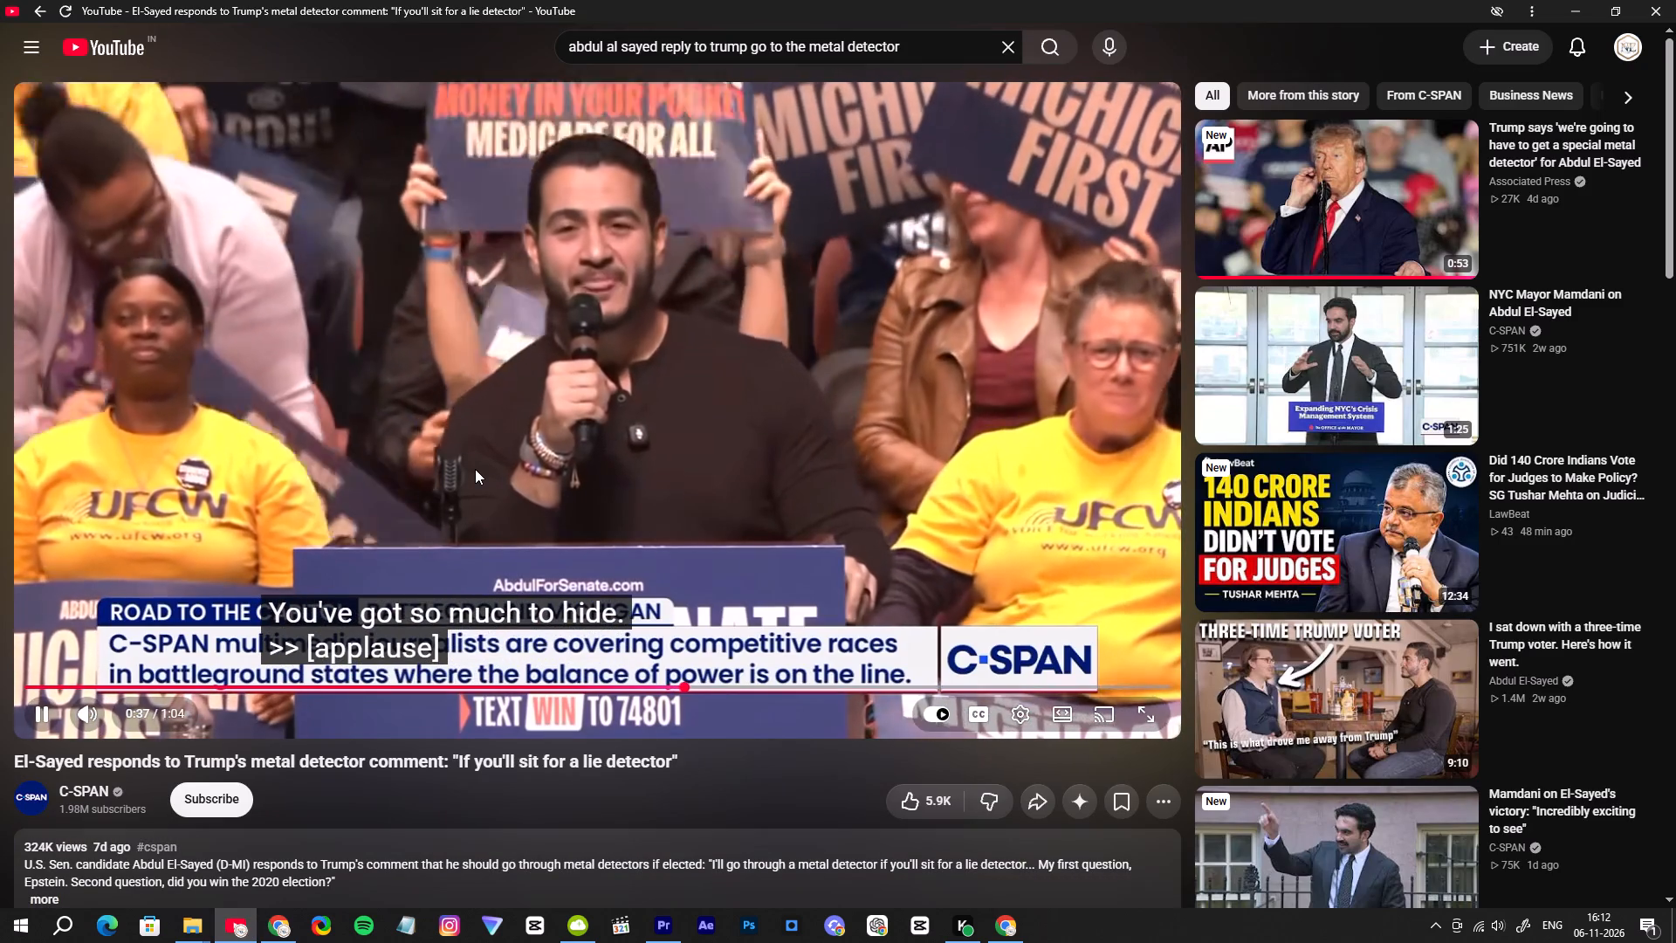
left_click(475, 469)
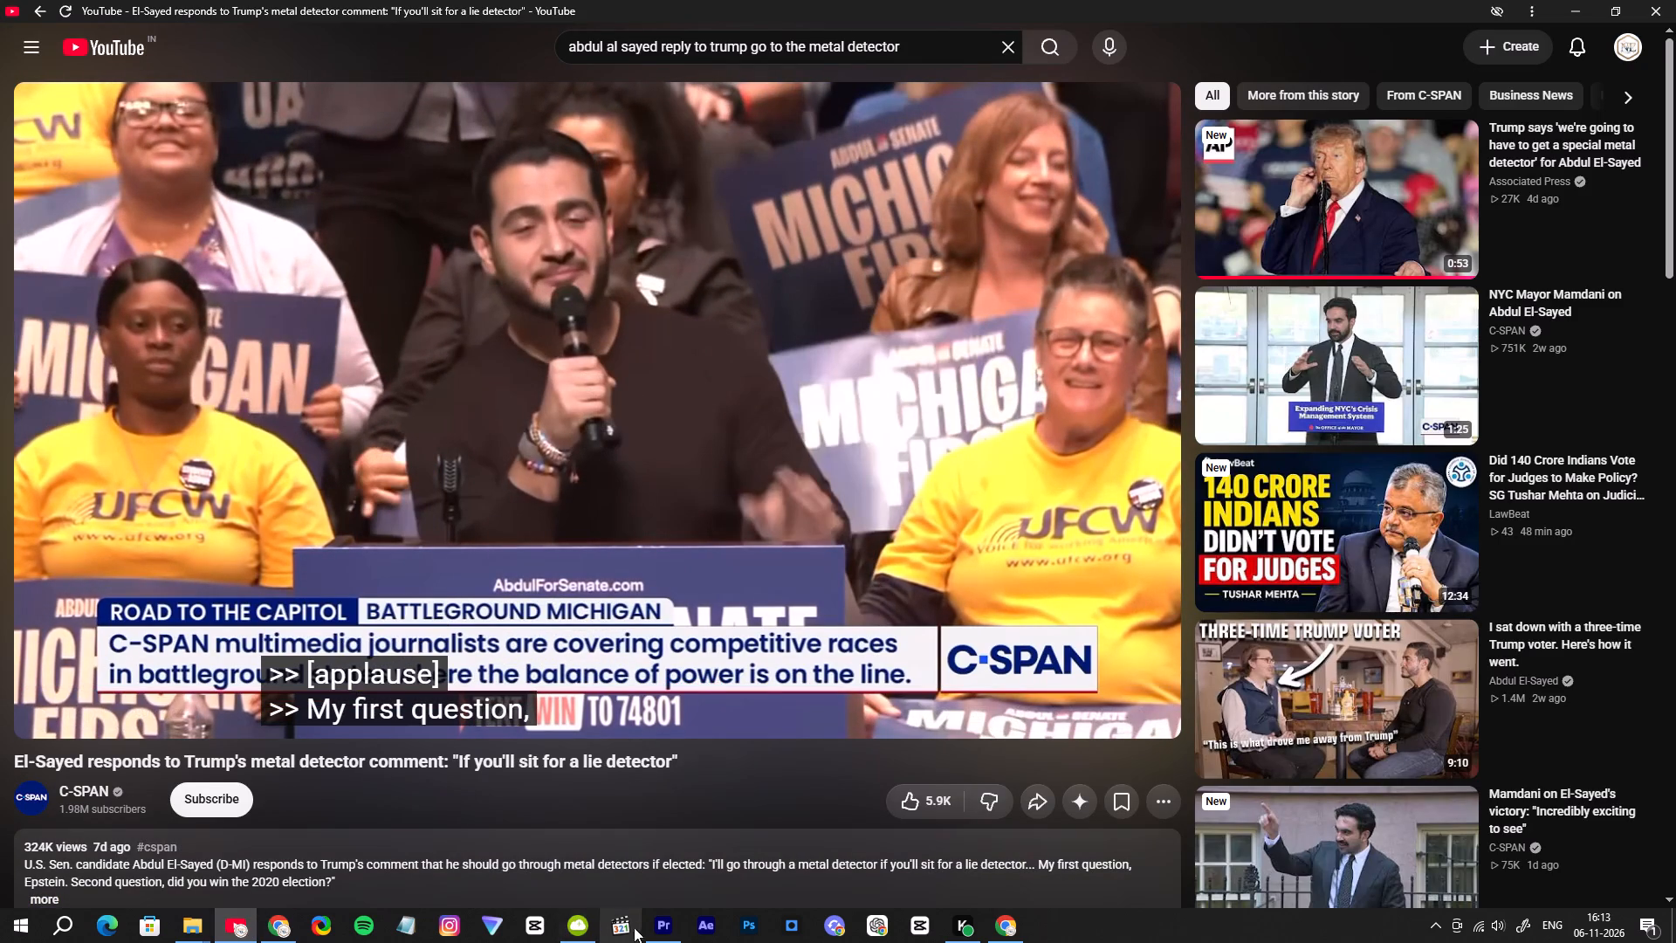
Switch to Premiere Pro, play the third El-Sayed clip, and trim the end of its "My first question" subtitle slightly earlier.
left_click(659, 930)
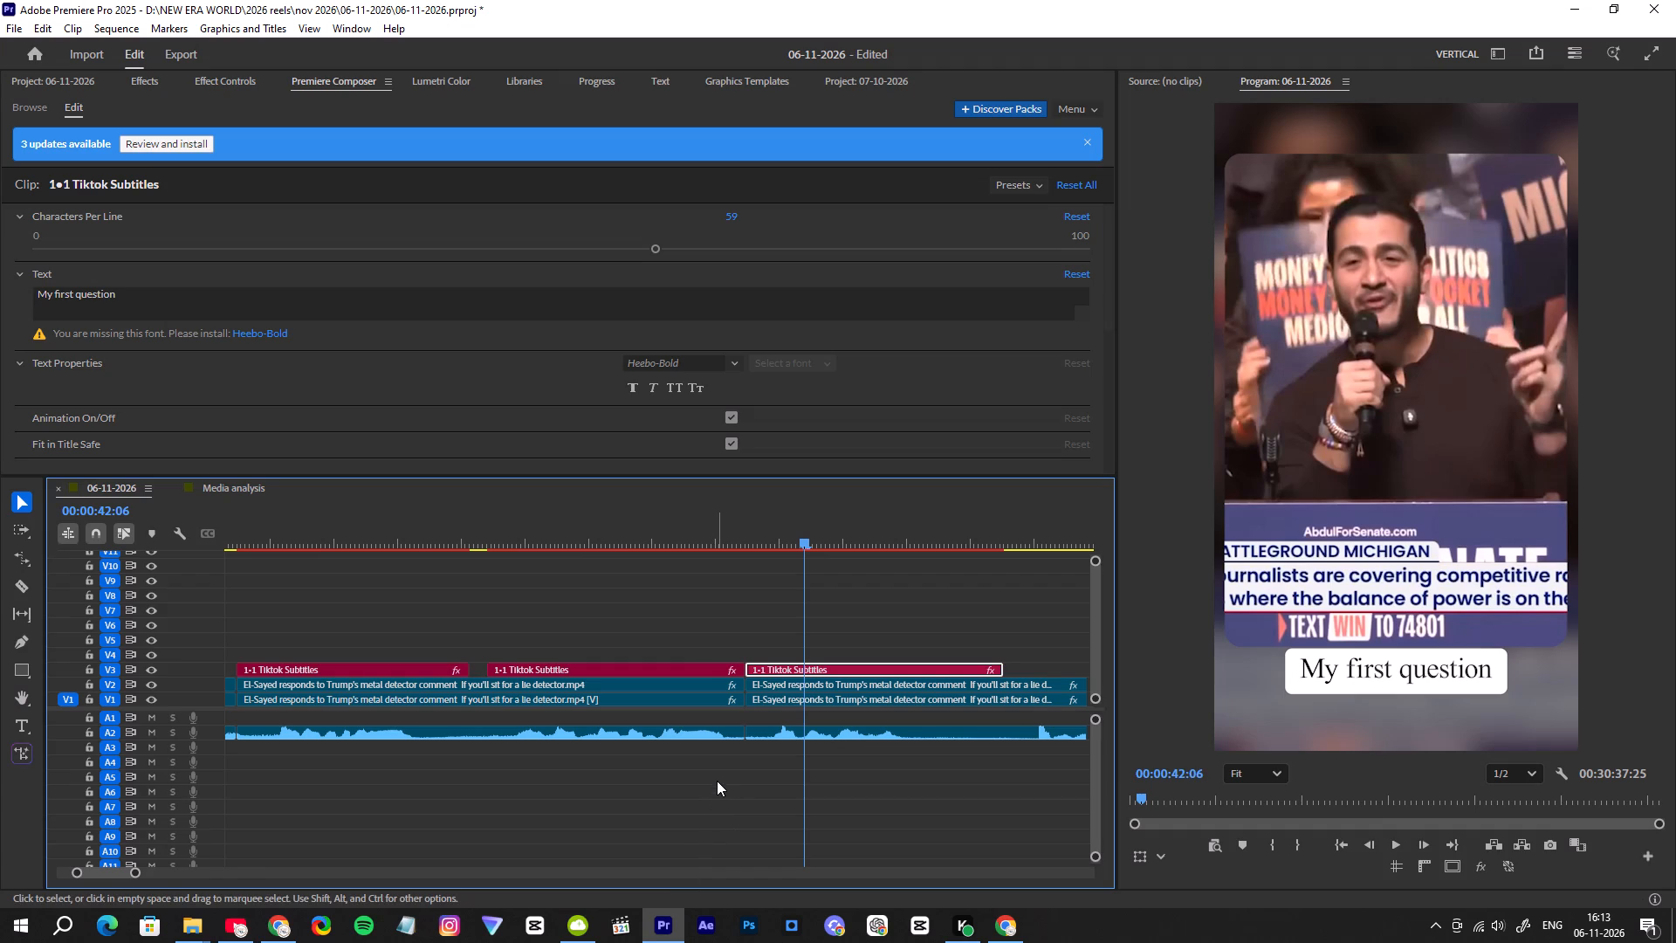
key("space")
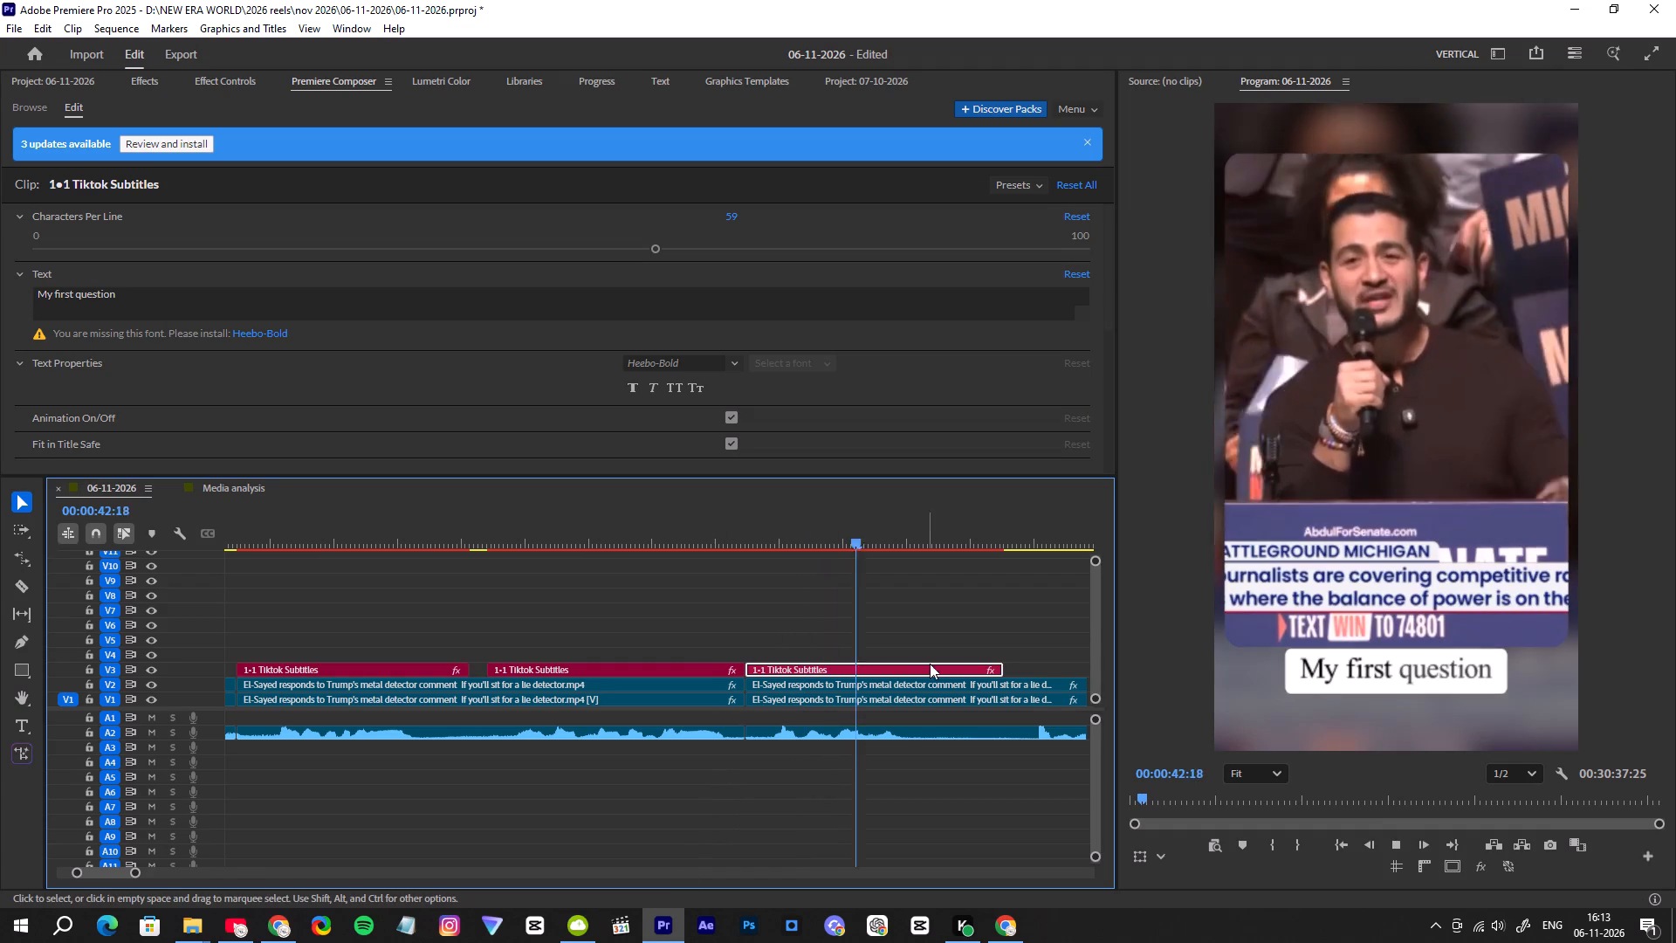
key("space")
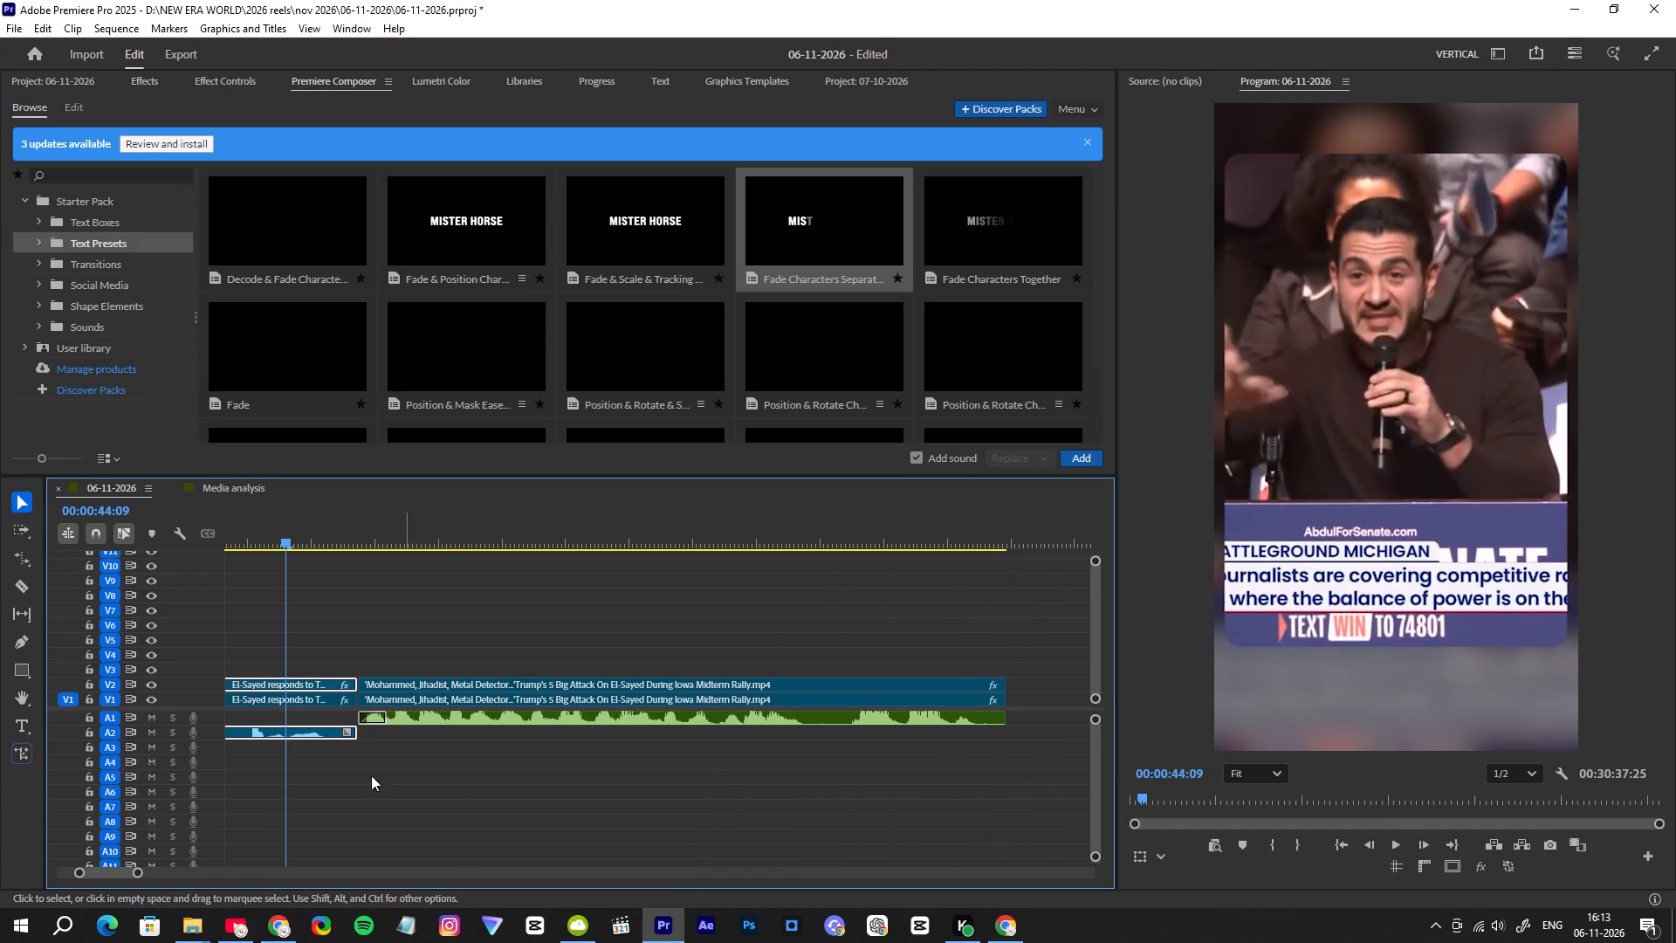
left_click_drag(142, 871, 154, 870)
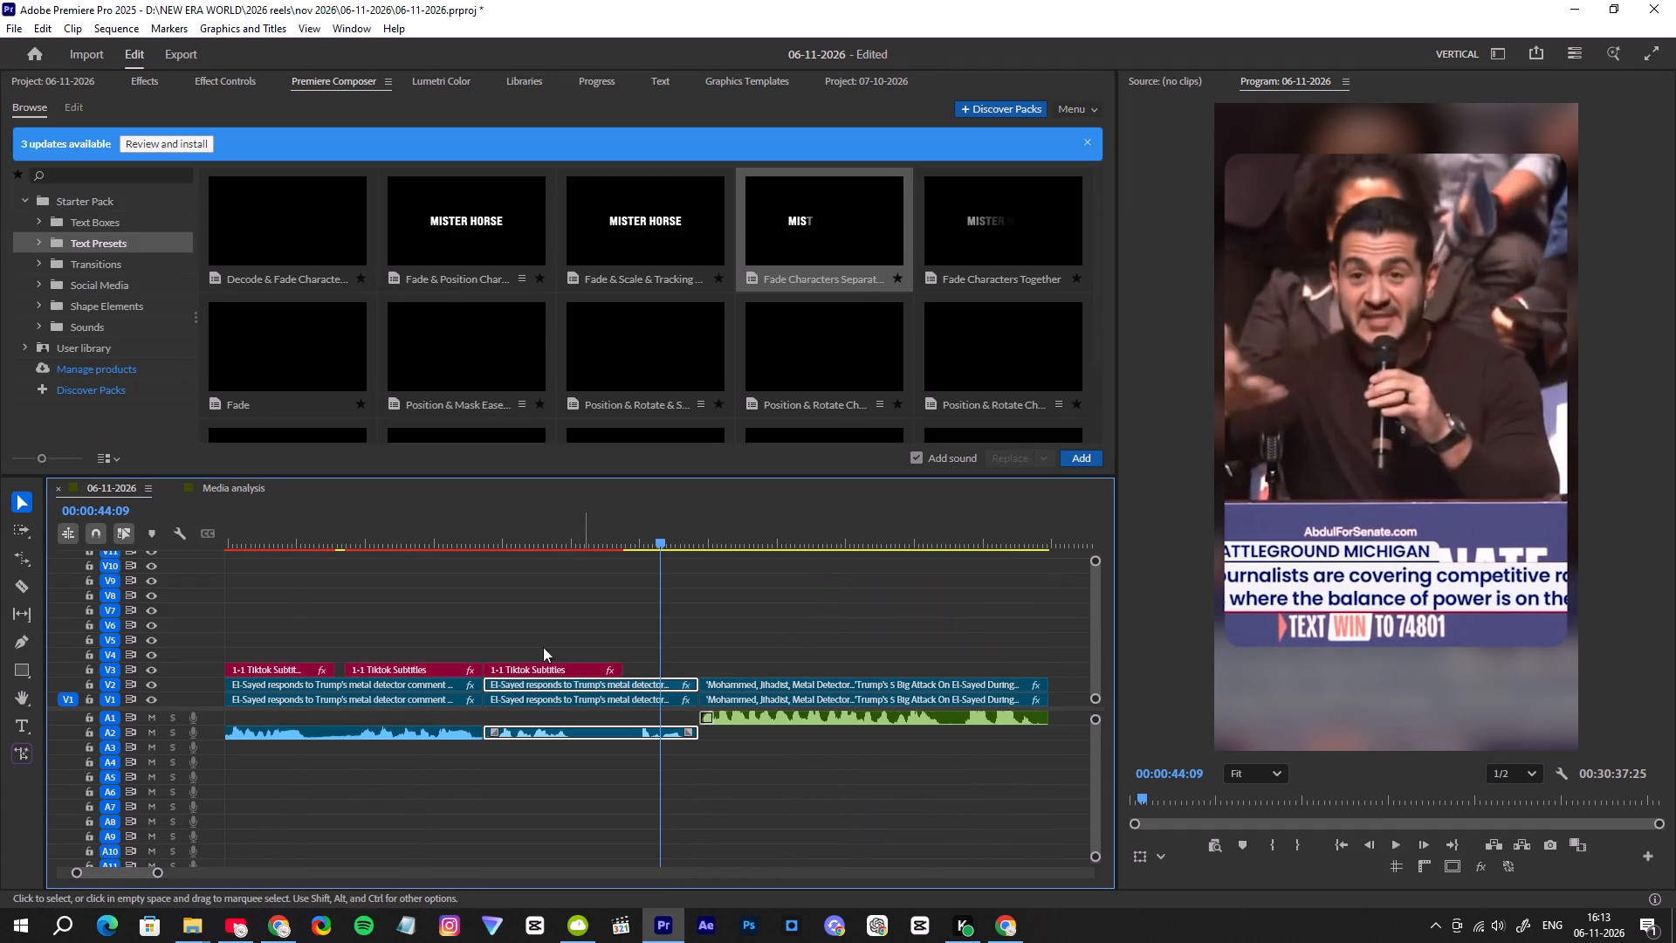
left_click_drag(621, 671, 611, 677)
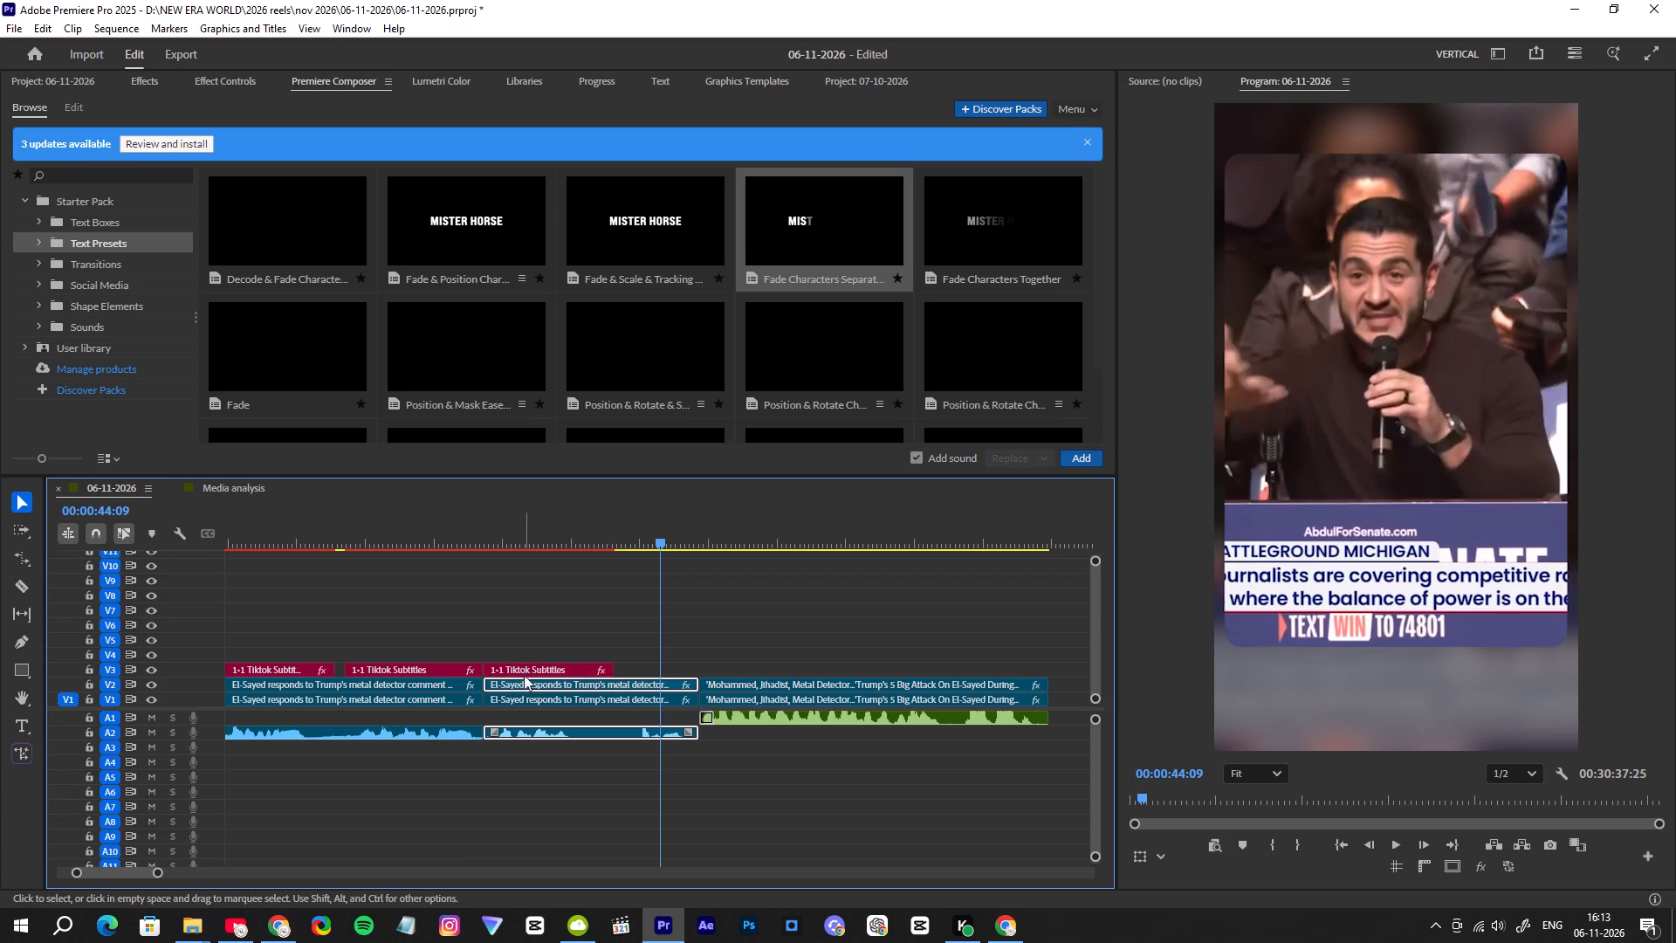
Duplicate the "My first question" subtitle on V3 directly after itself and trim the copy to the end of the third El-Sayed clip.
left_click(524, 666)
left_click_drag(524, 666, 662, 674, "alt")
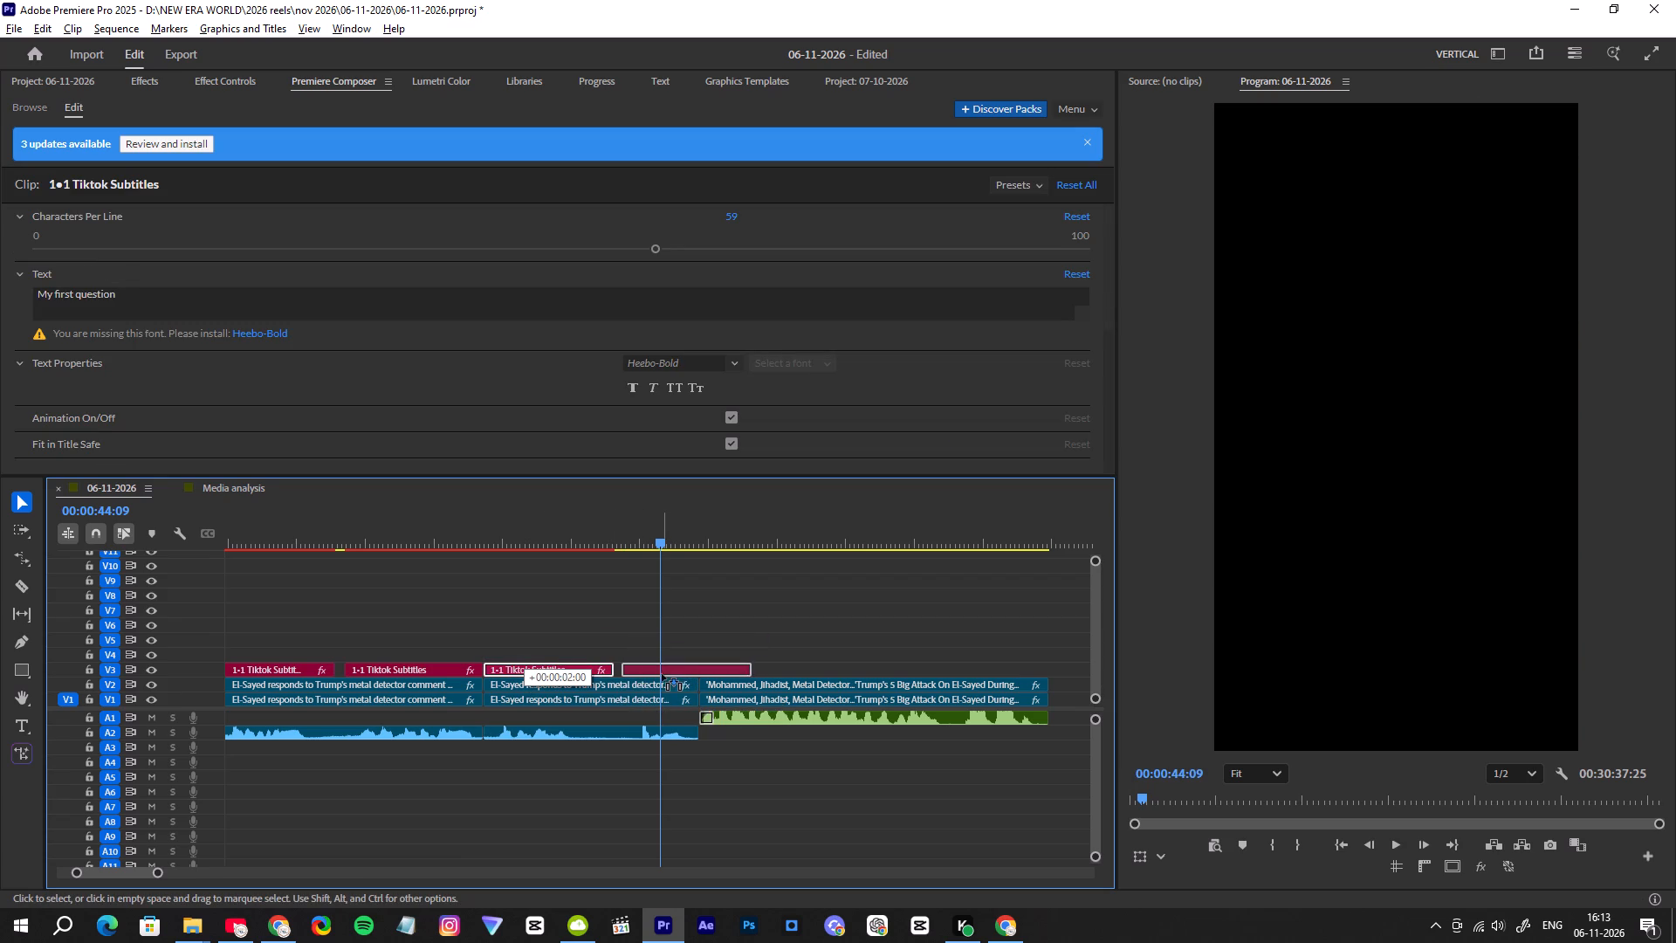
left_click_drag(662, 674, 654, 675, "alt")
left_click_drag(742, 670, 726, 674)
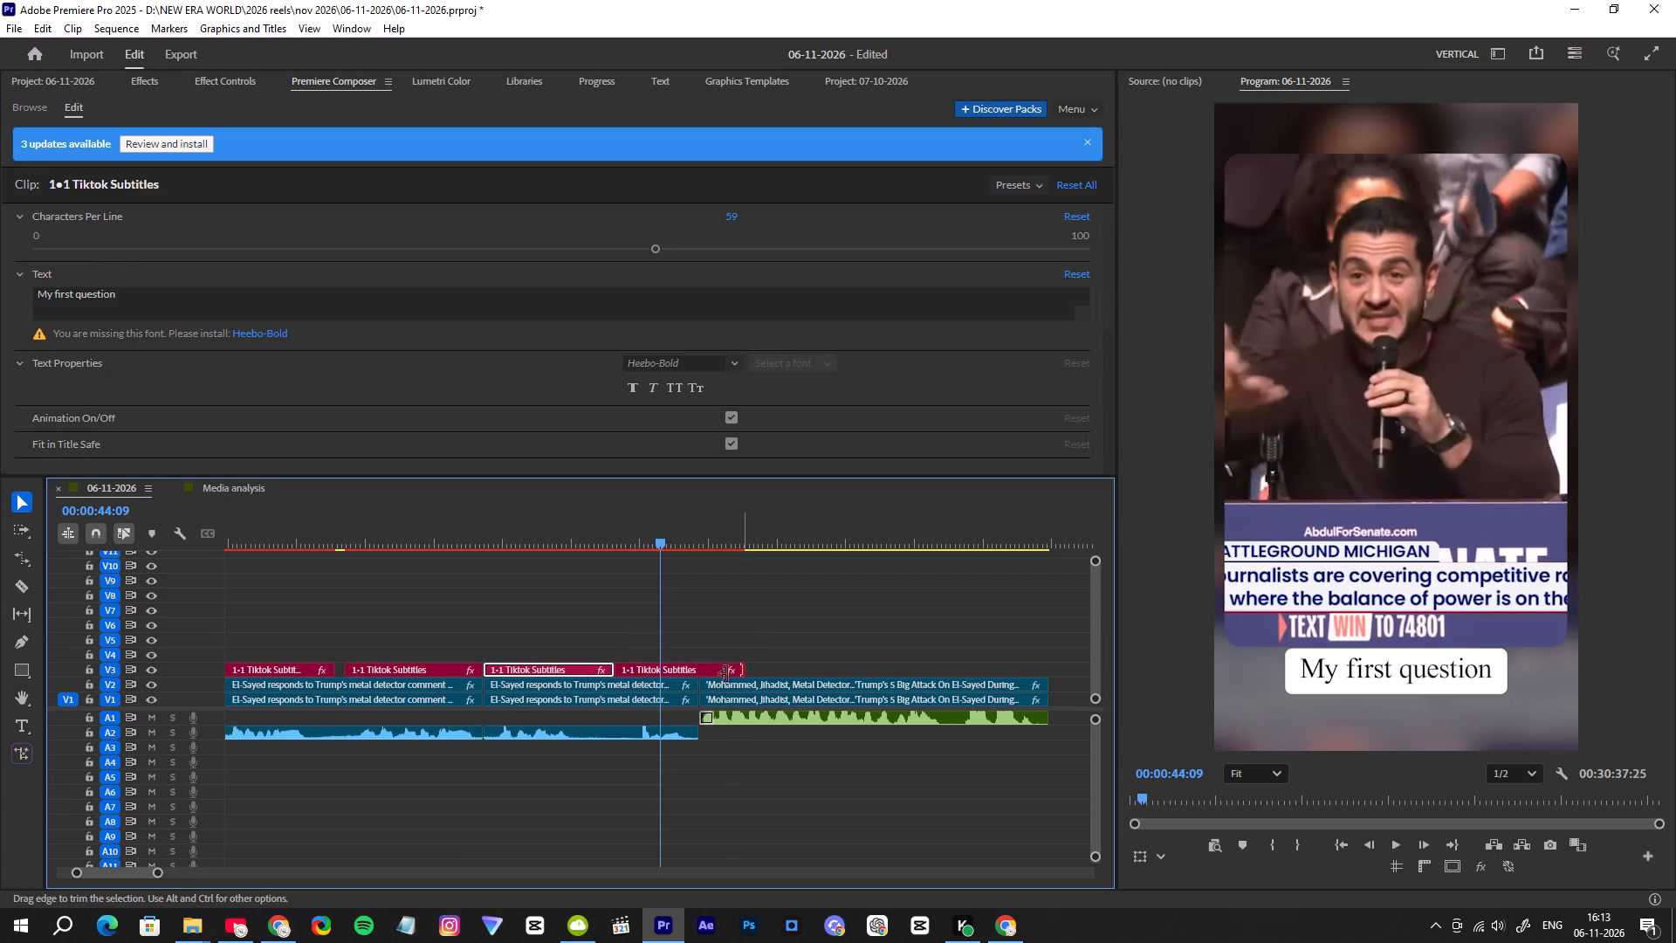
left_click_drag(726, 674, 697, 684)
Play the speech under the duplicated subtitle and check its wording against the captions of the C-SPAN El-Sayed video on YouTube.
left_click(635, 665)
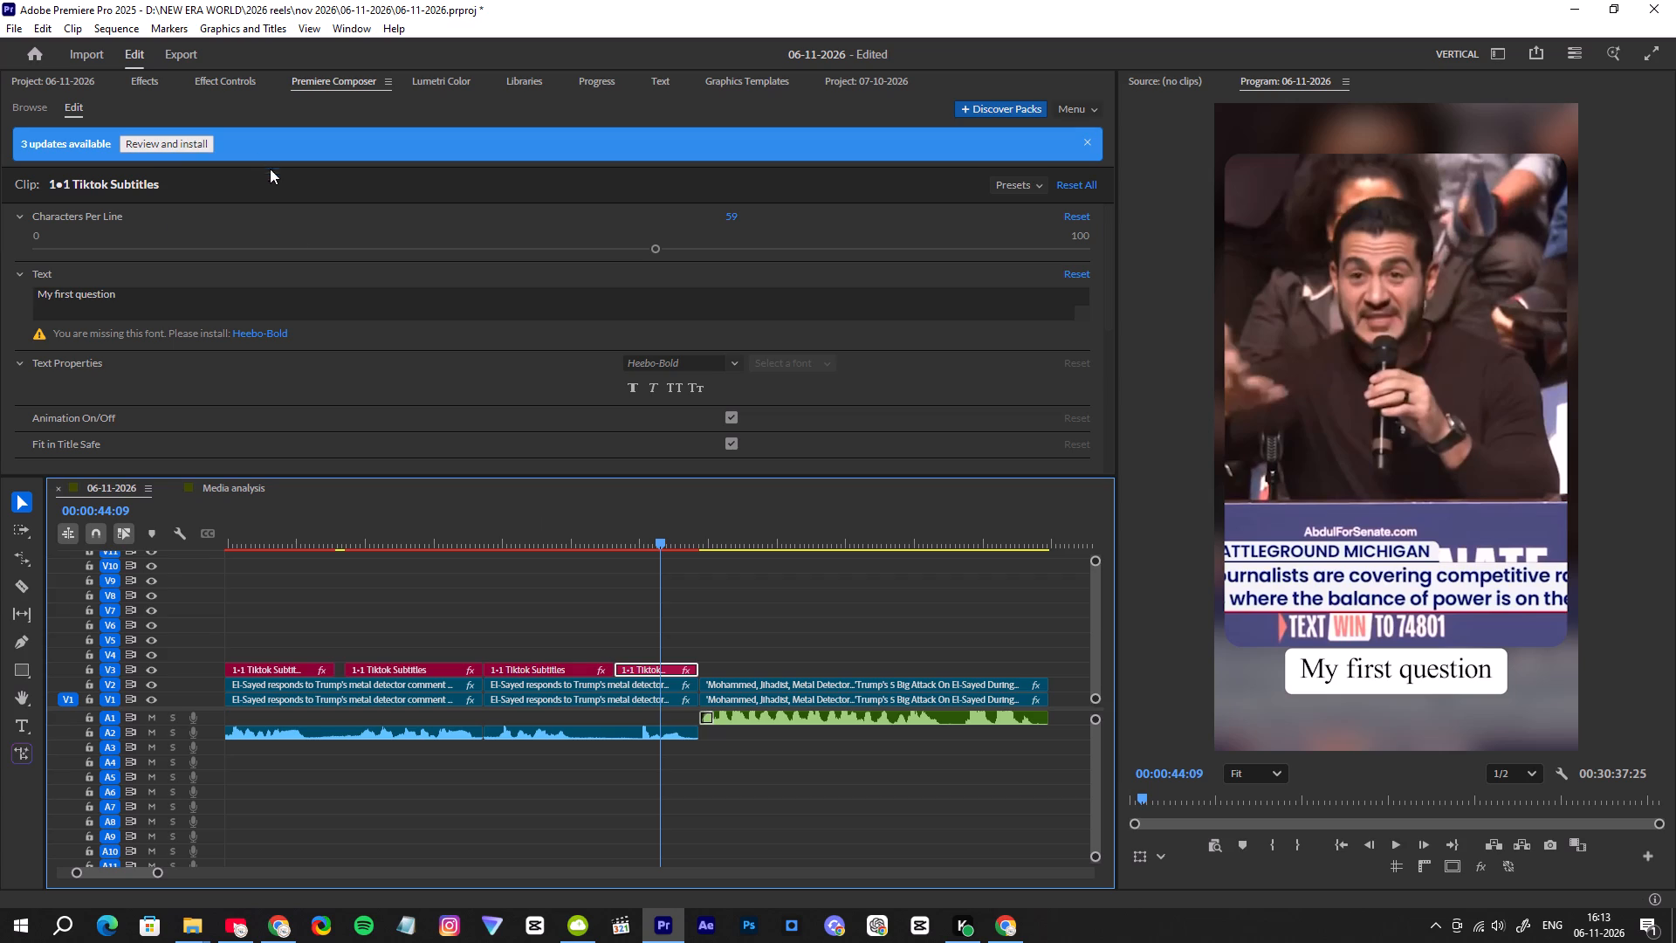
left_click_drag(651, 547, 635, 552)
key("space")
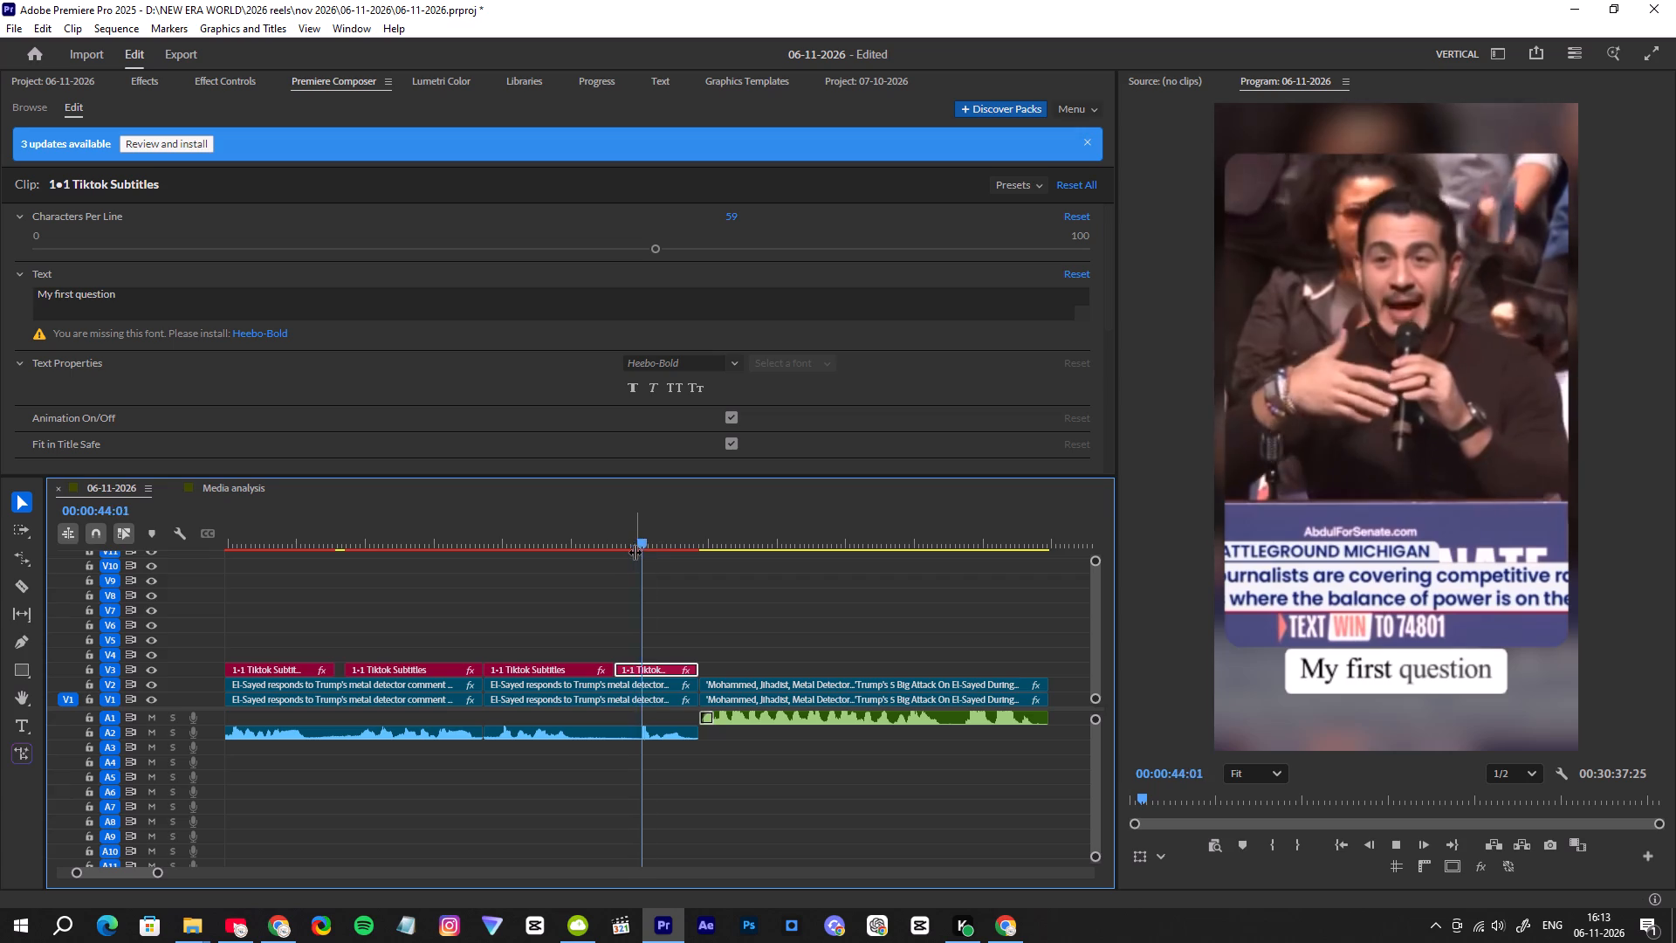
key("space")
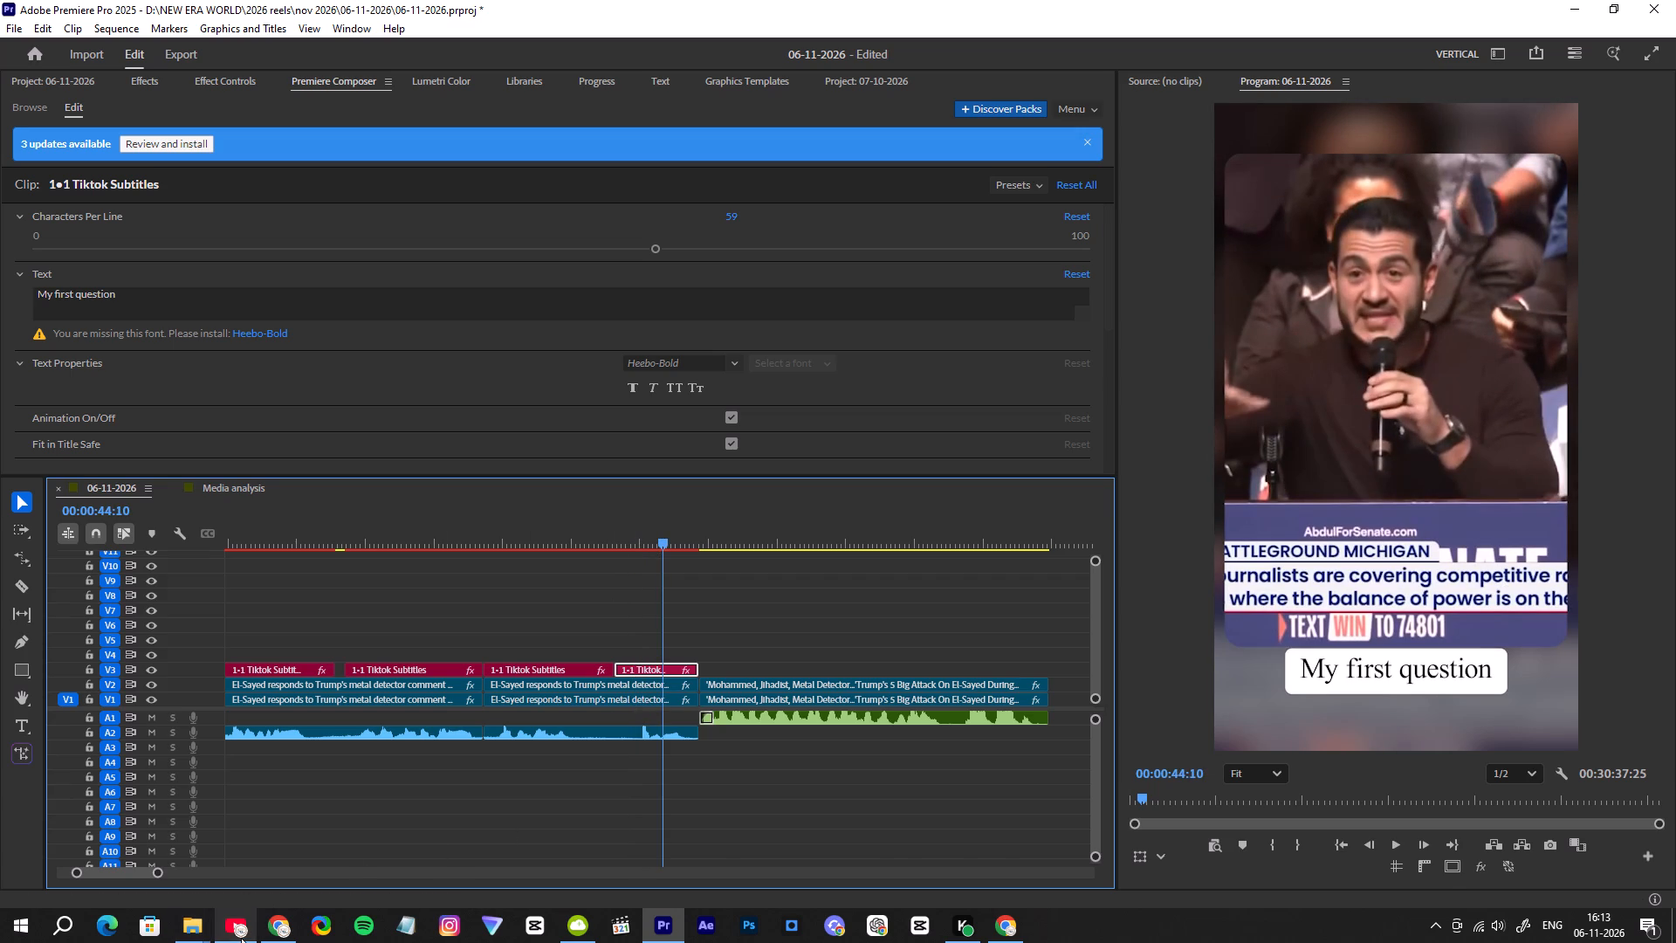
left_click(241, 938)
left_click(546, 402)
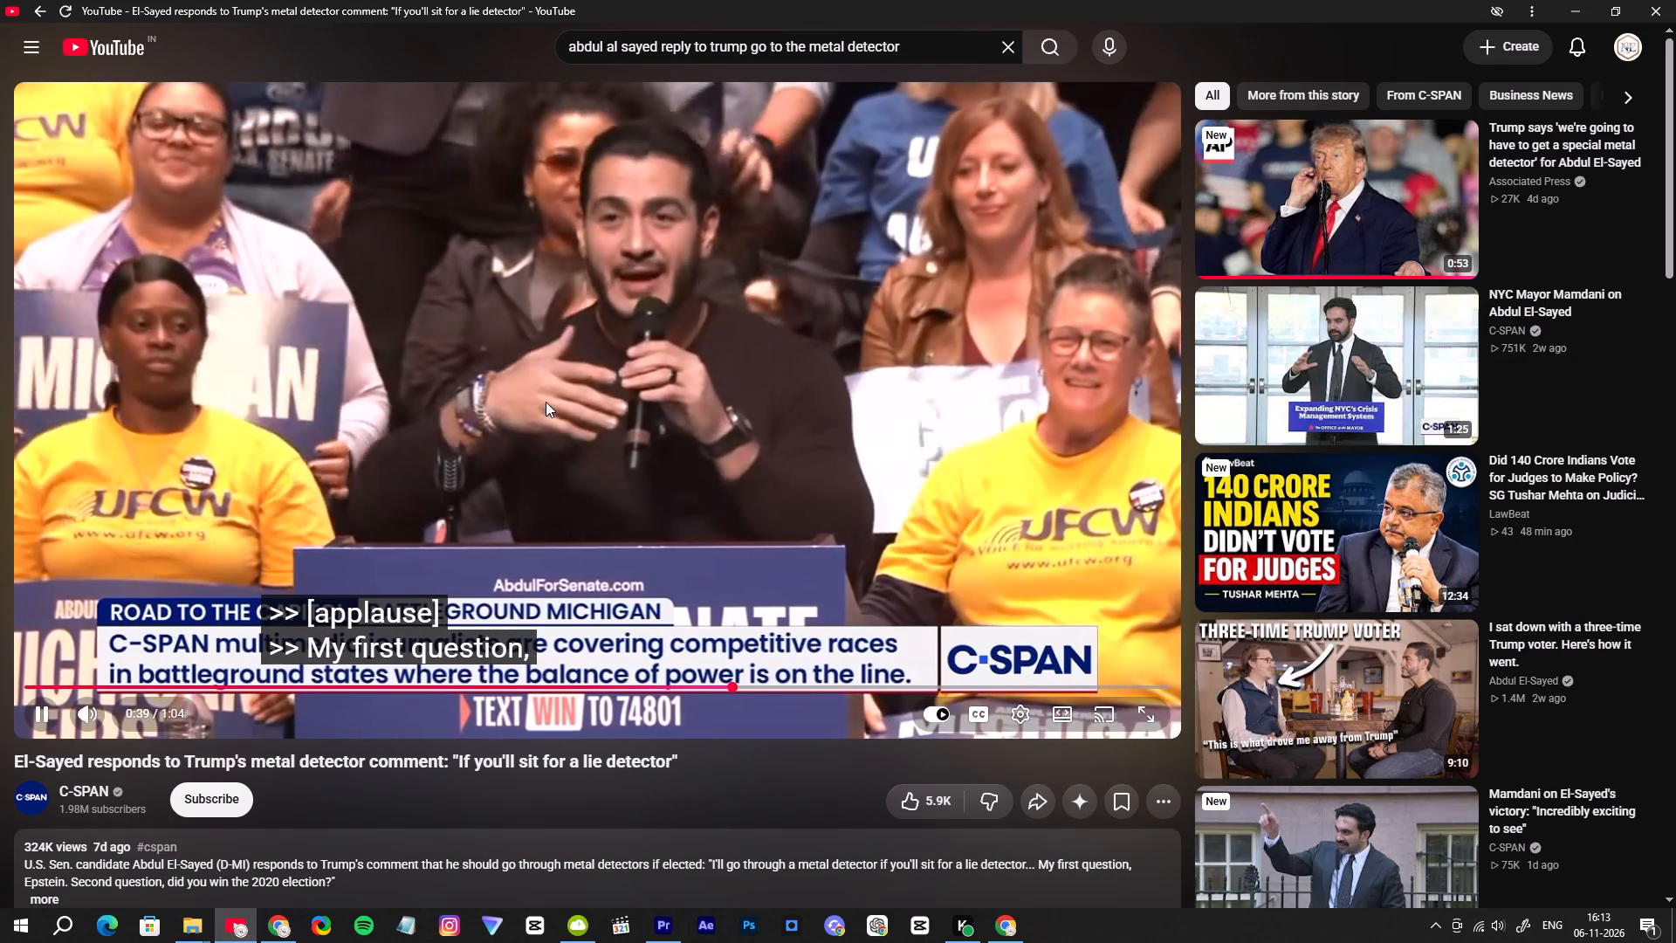
left_click(546, 402)
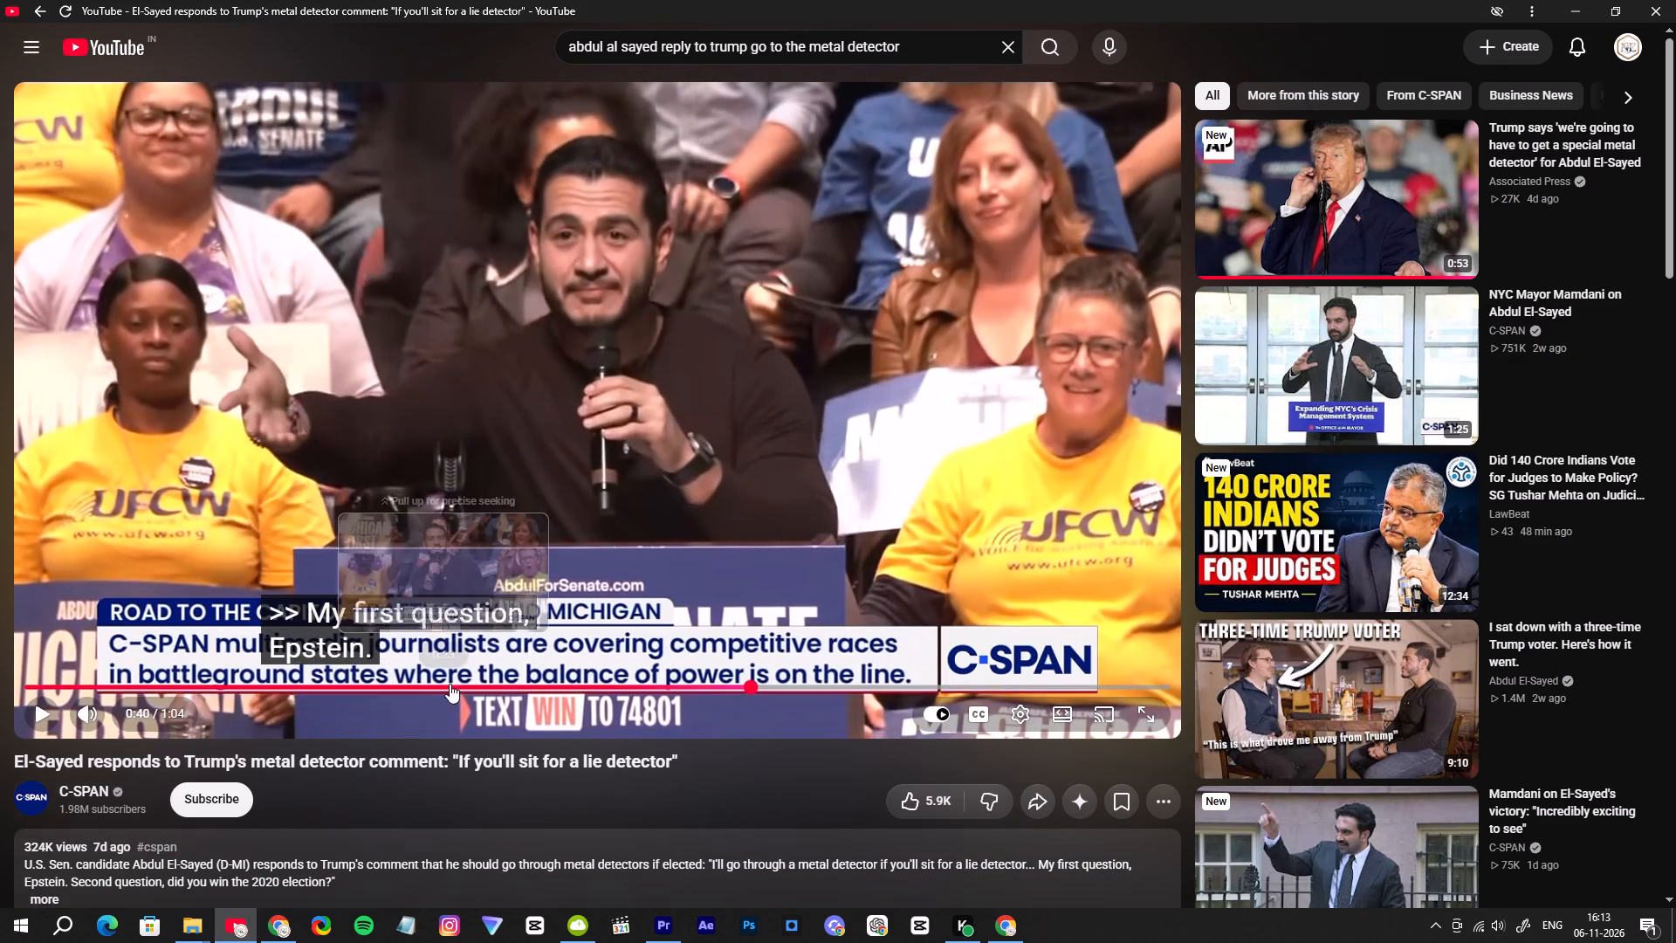
left_click(655, 926)
Replace the duplicated subtitle's wording with "Epstein", checking the spelling against the C-SPAN captions on YouTube.
key("space")
left_click_drag(663, 548, 648, 554)
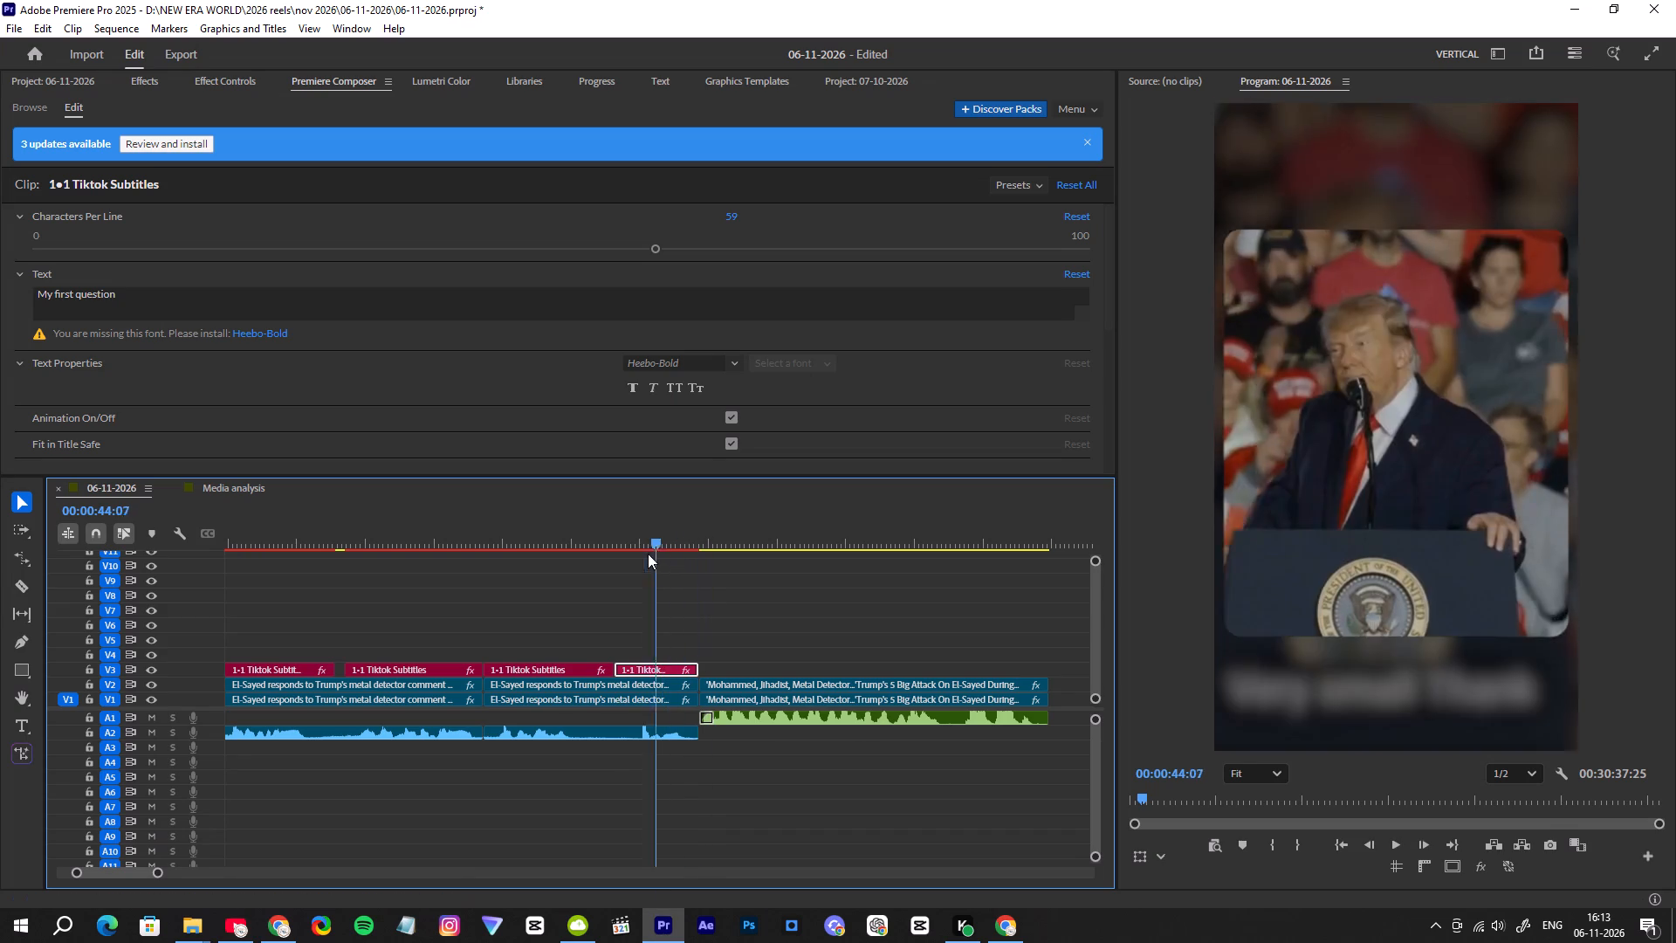
left_click_drag(648, 554, 642, 556)
left_click_drag(159, 309, 8, 308)
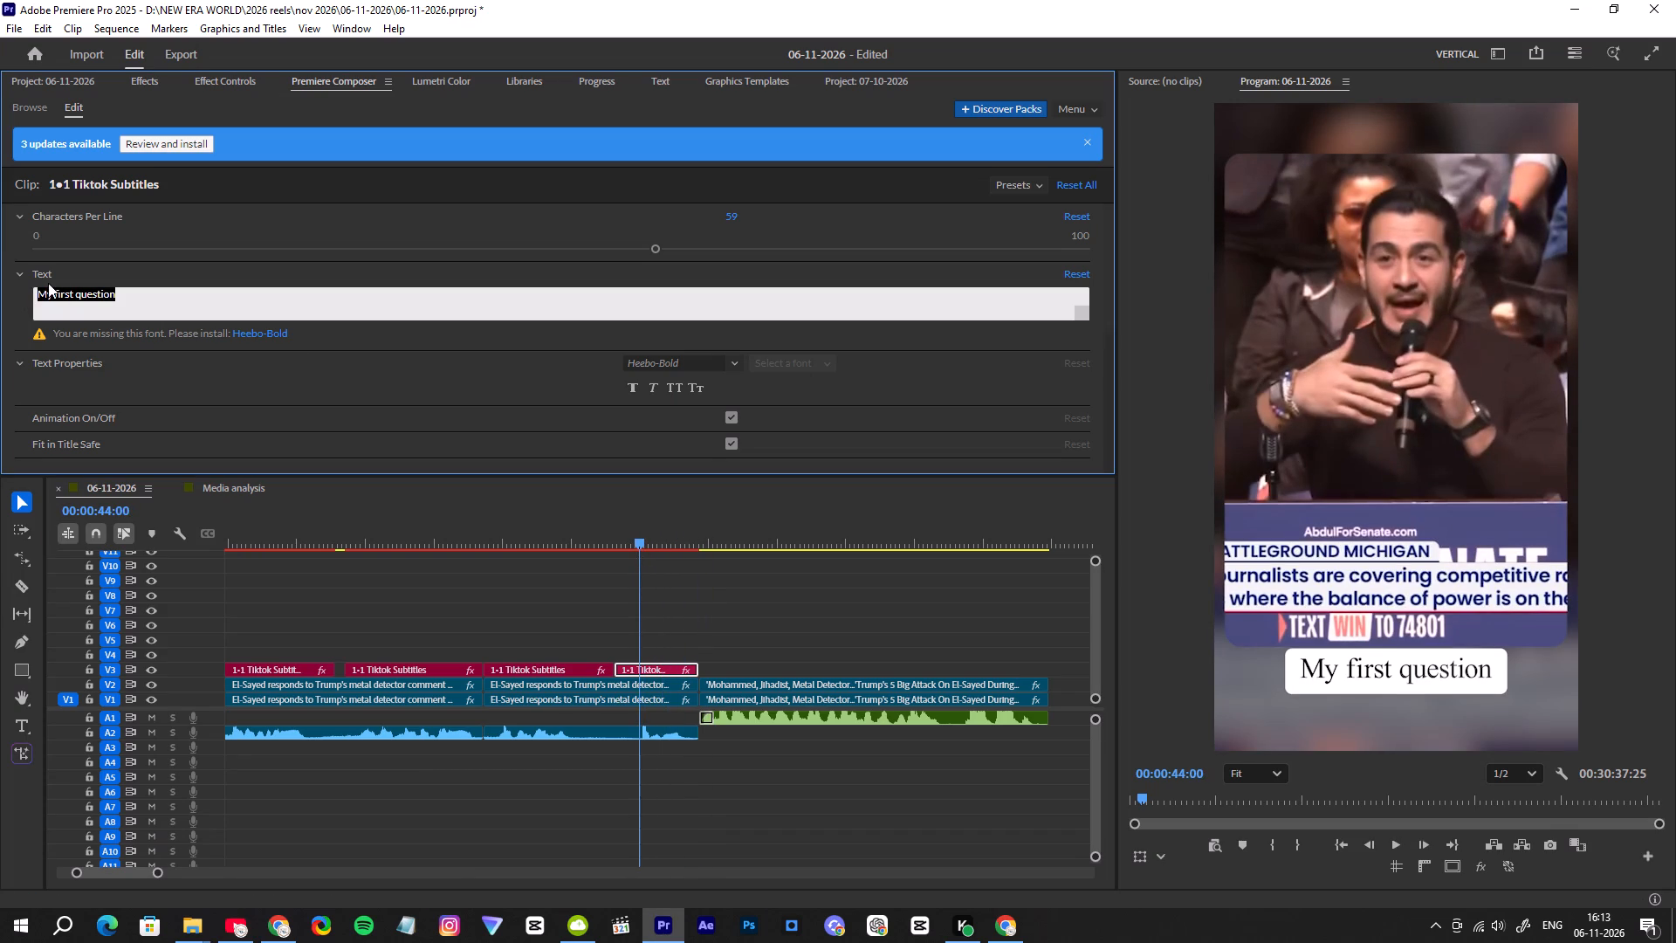
type("Ep")
type("stin")
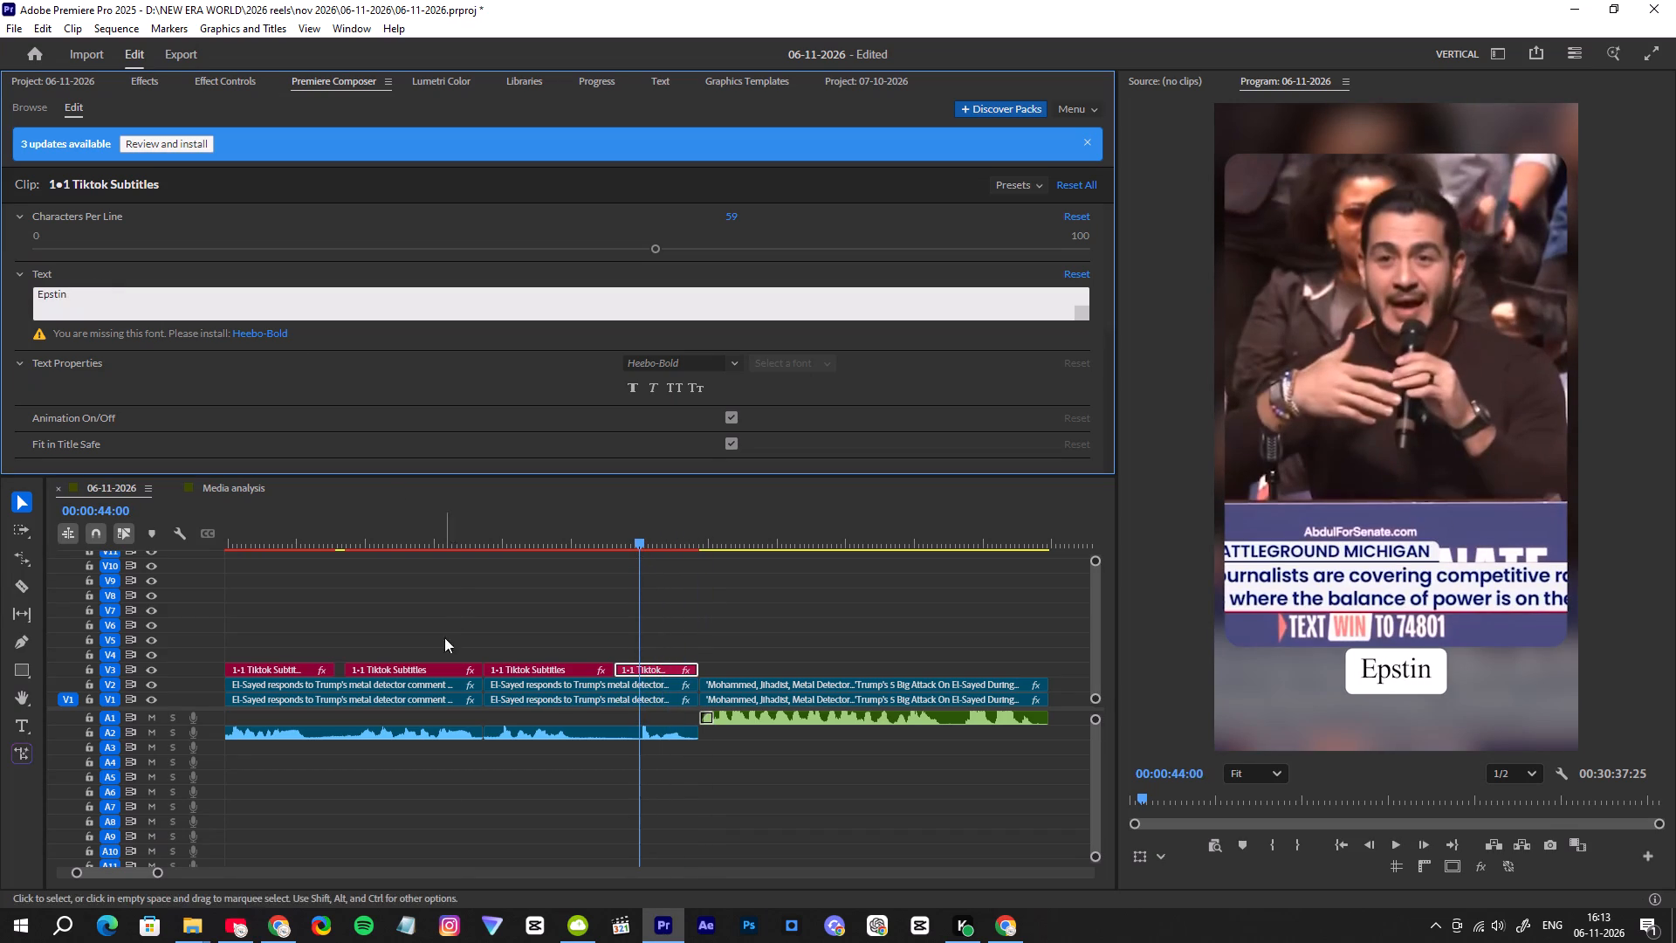
left_click(244, 929)
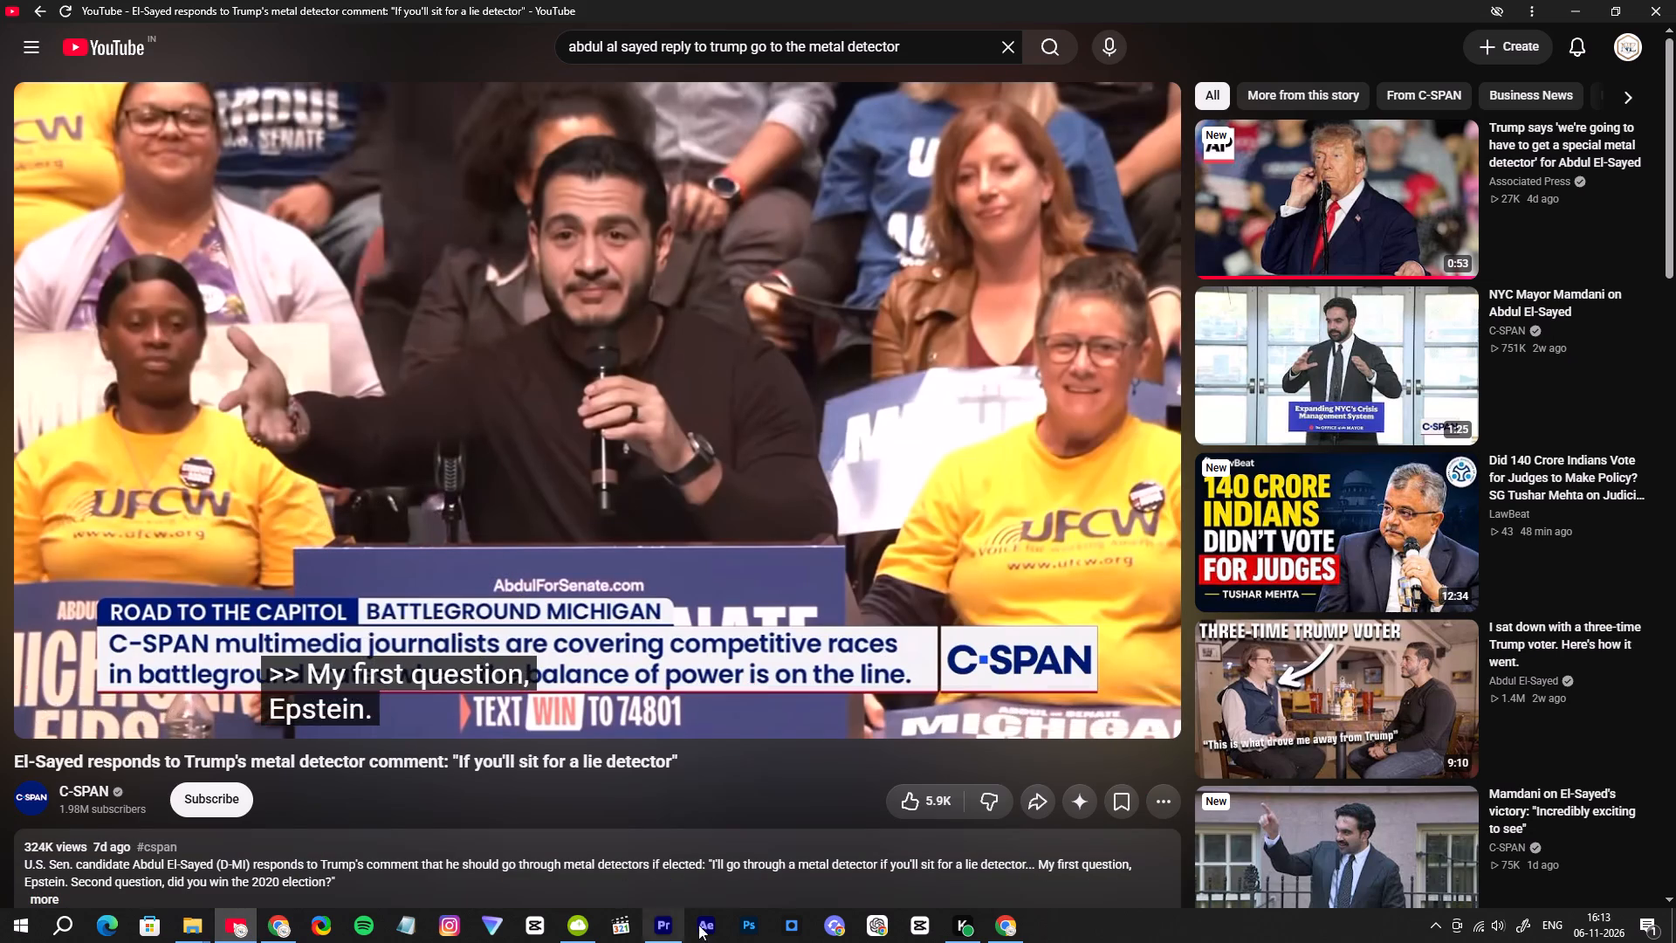
left_click(661, 933)
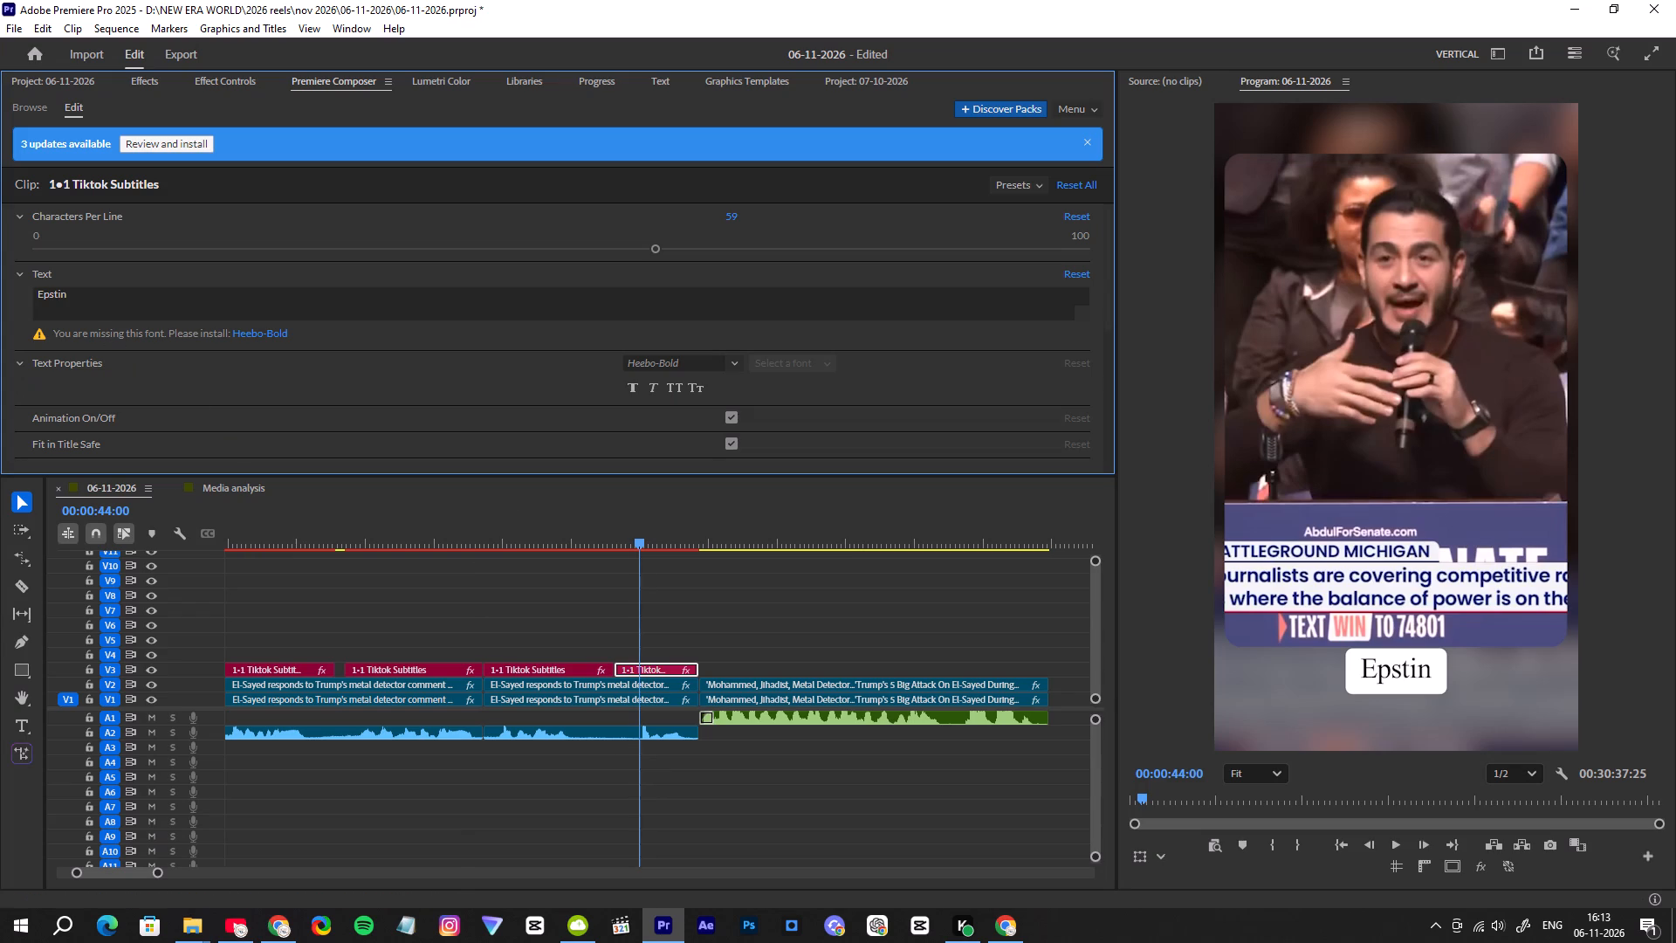
left_click(57, 295)
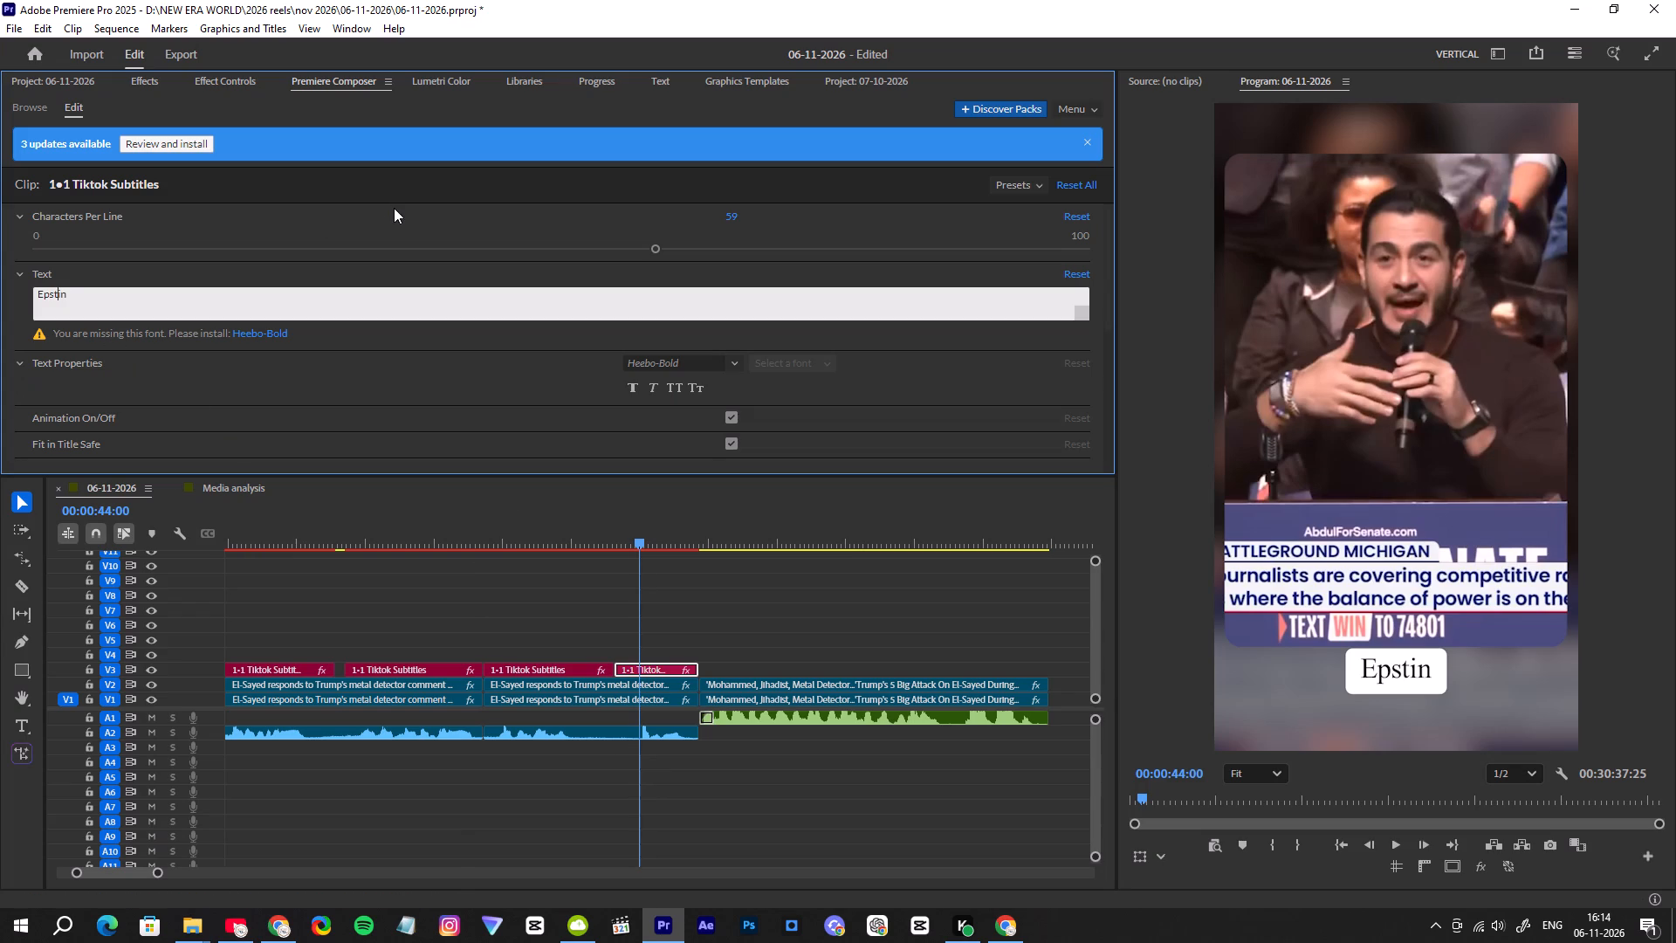
key("e")
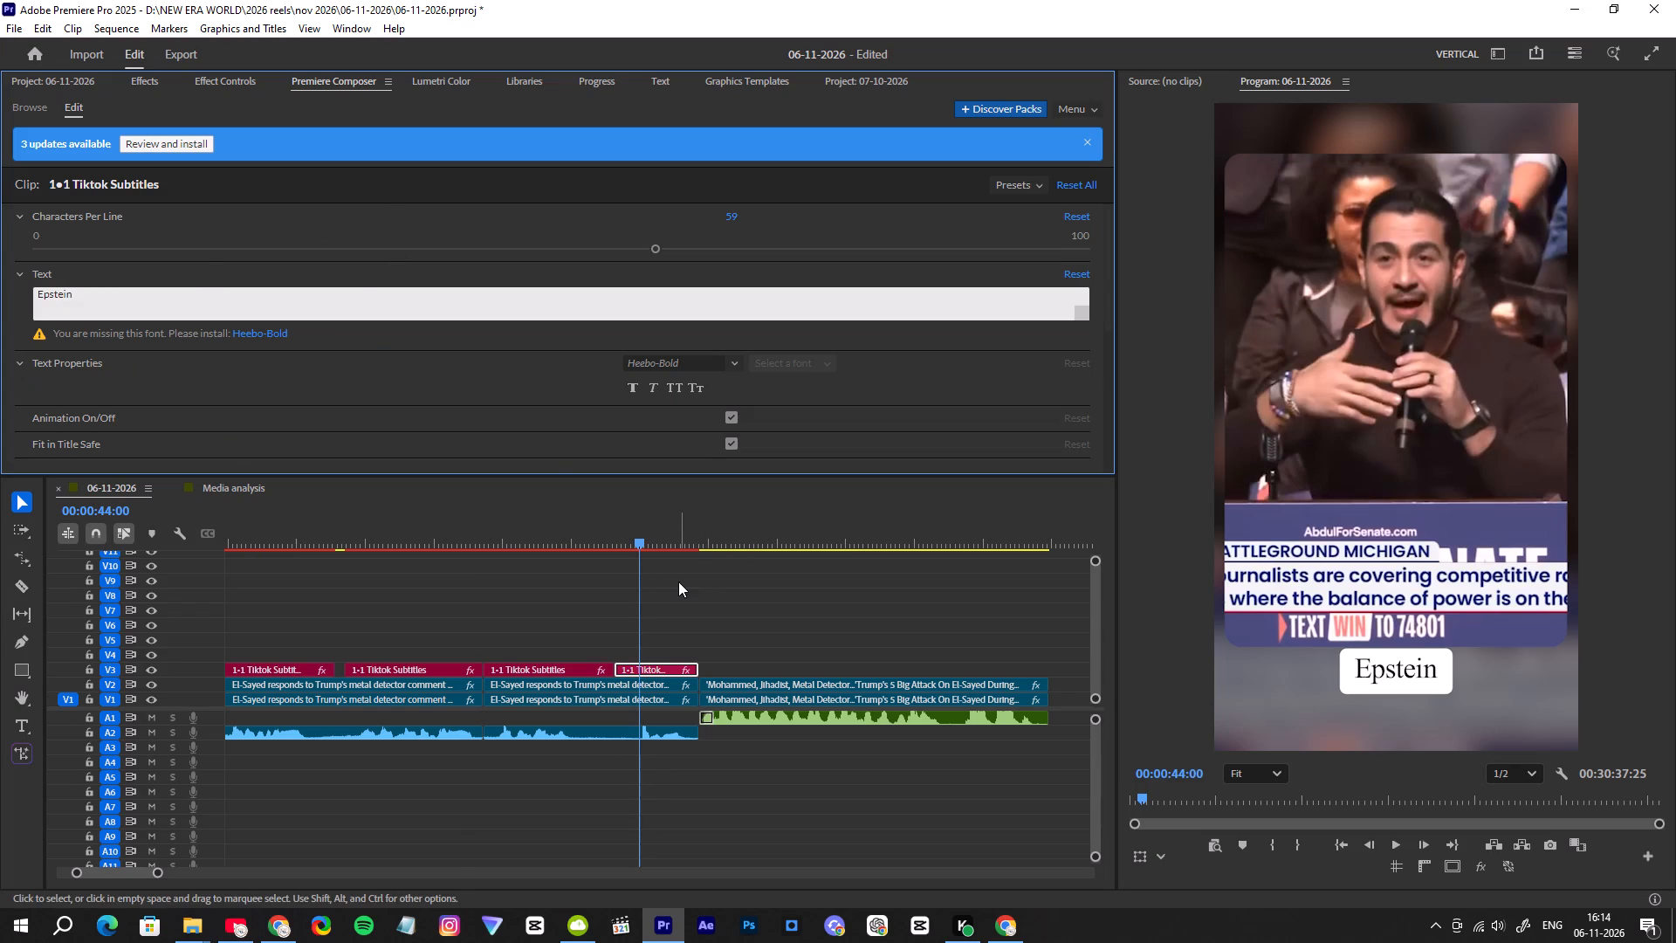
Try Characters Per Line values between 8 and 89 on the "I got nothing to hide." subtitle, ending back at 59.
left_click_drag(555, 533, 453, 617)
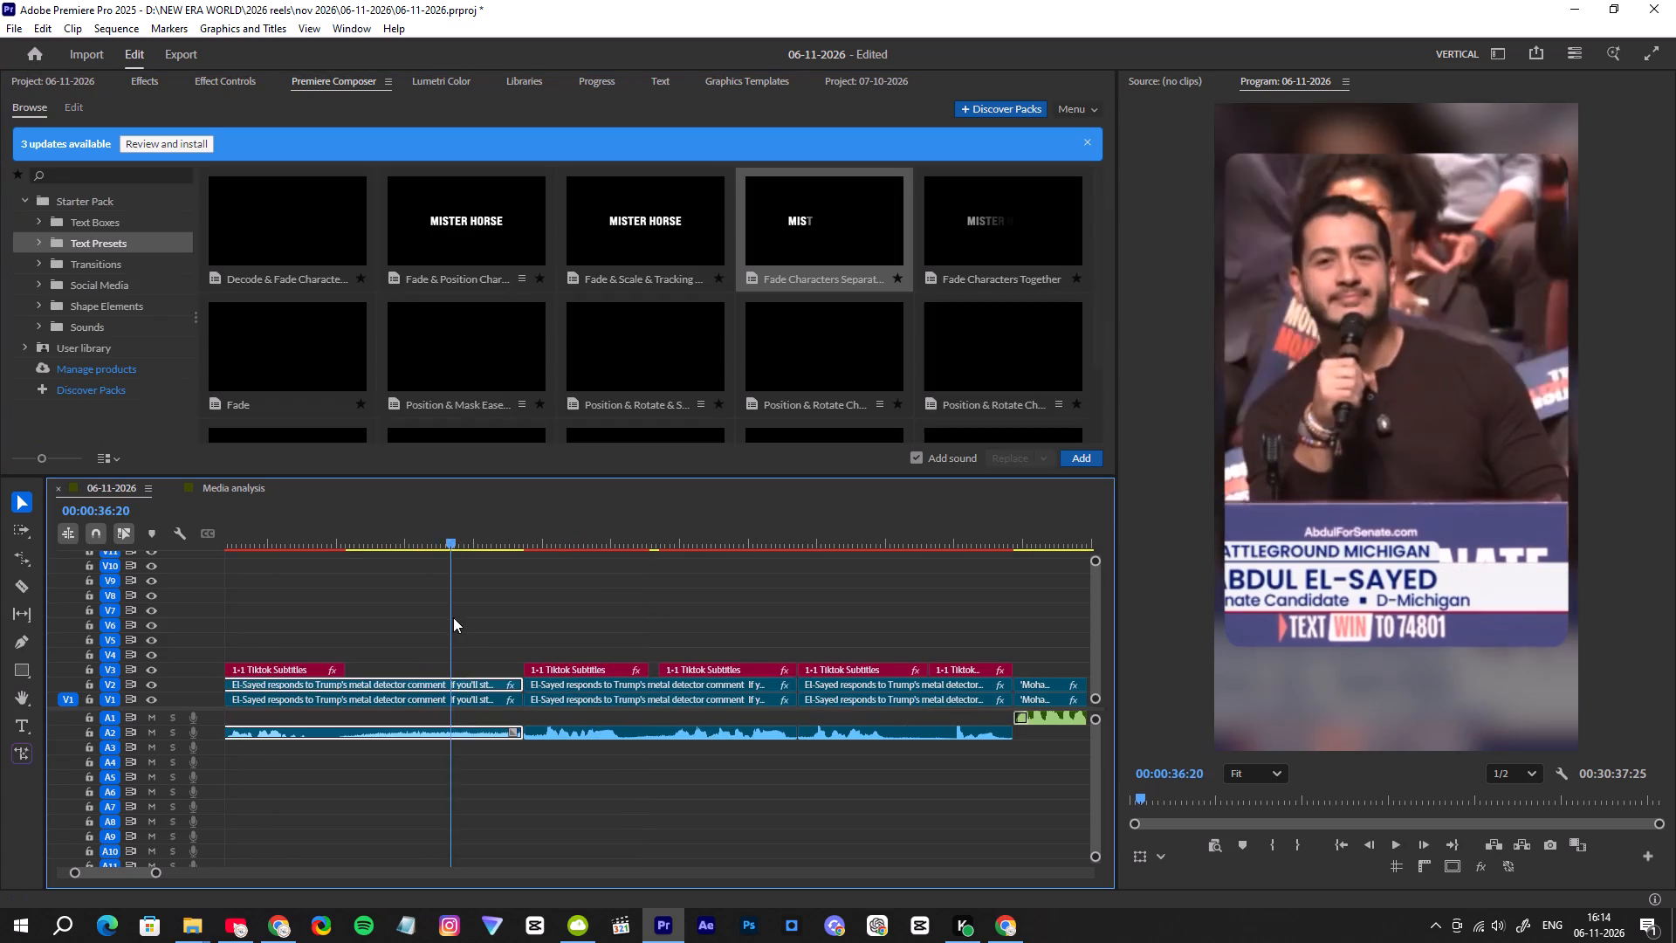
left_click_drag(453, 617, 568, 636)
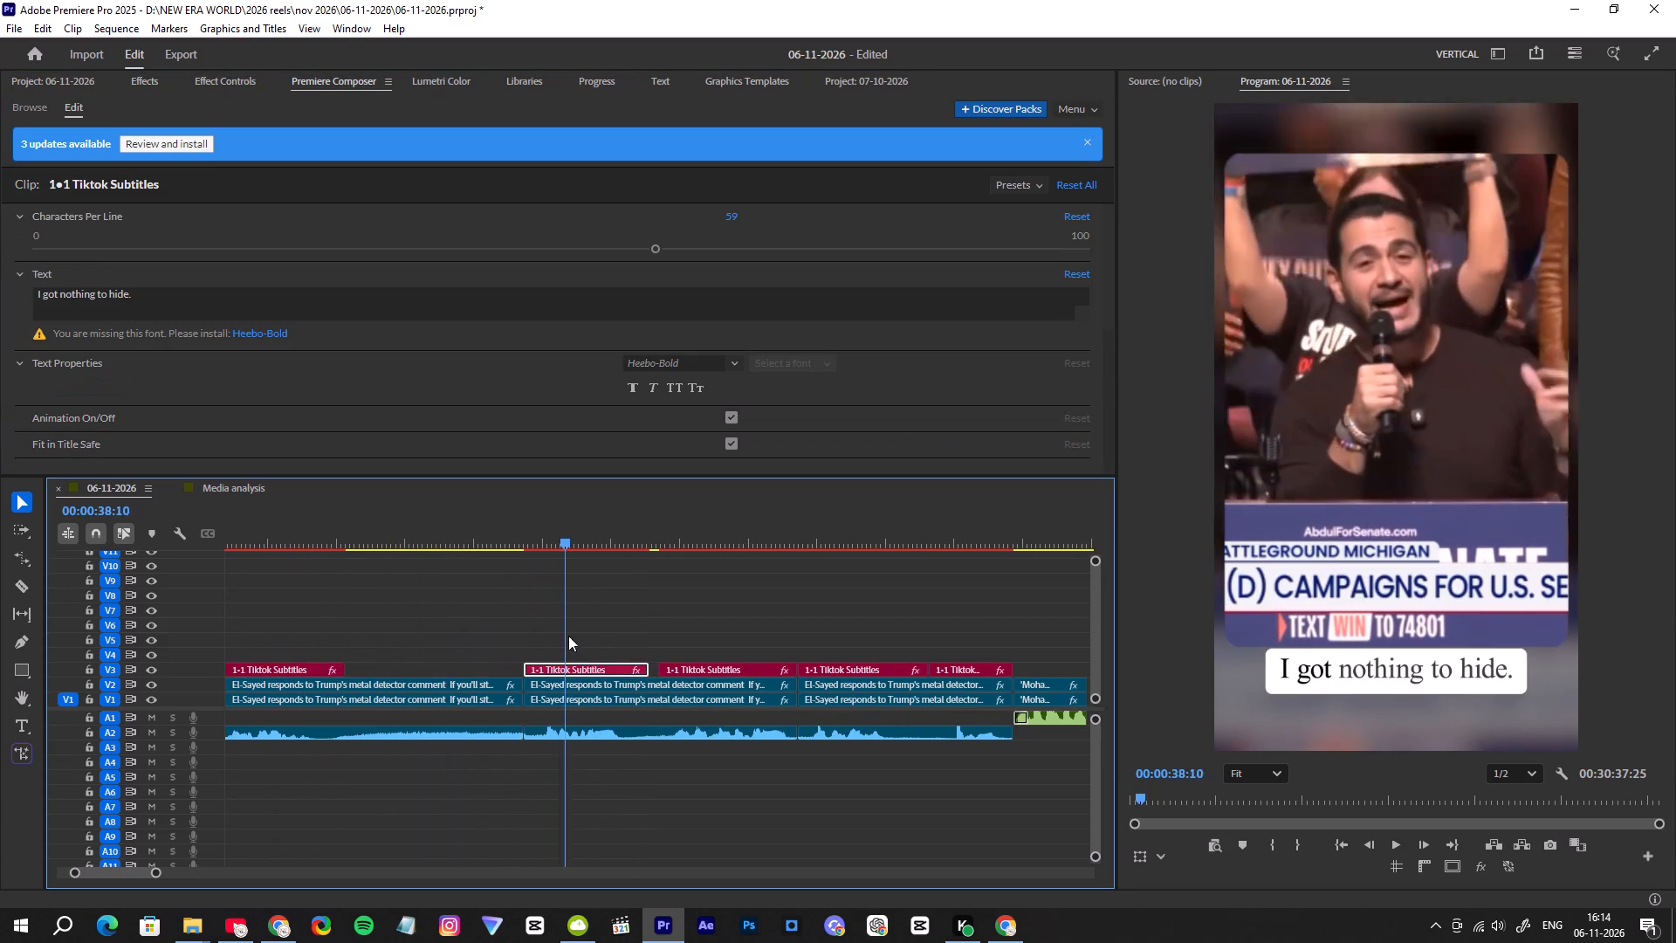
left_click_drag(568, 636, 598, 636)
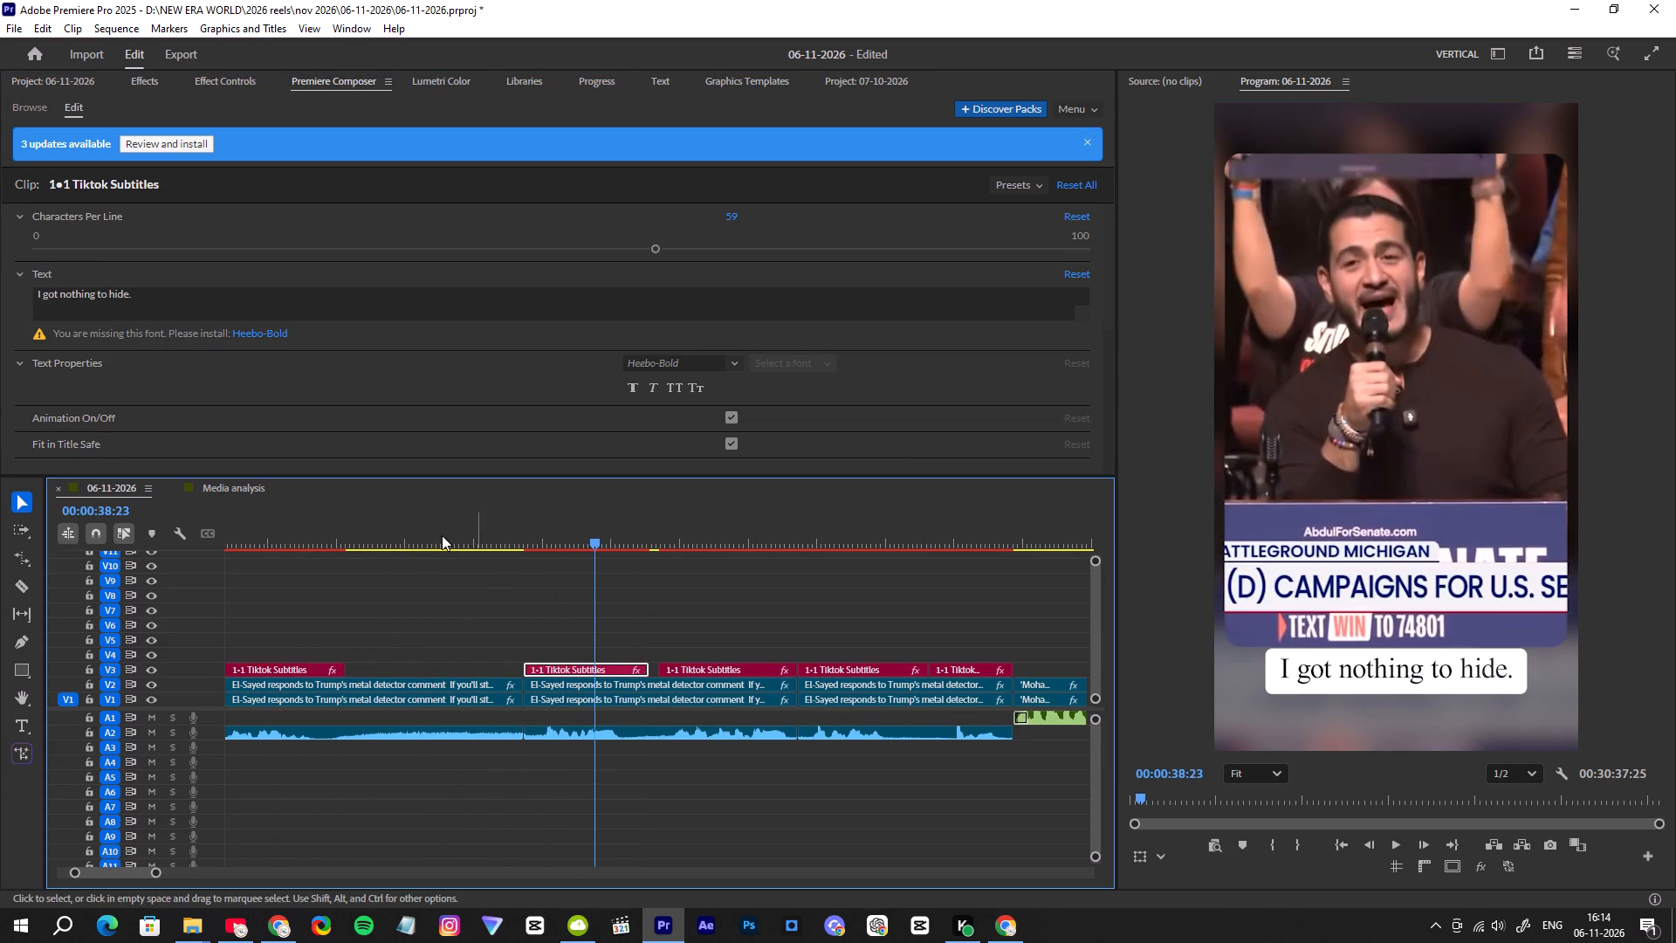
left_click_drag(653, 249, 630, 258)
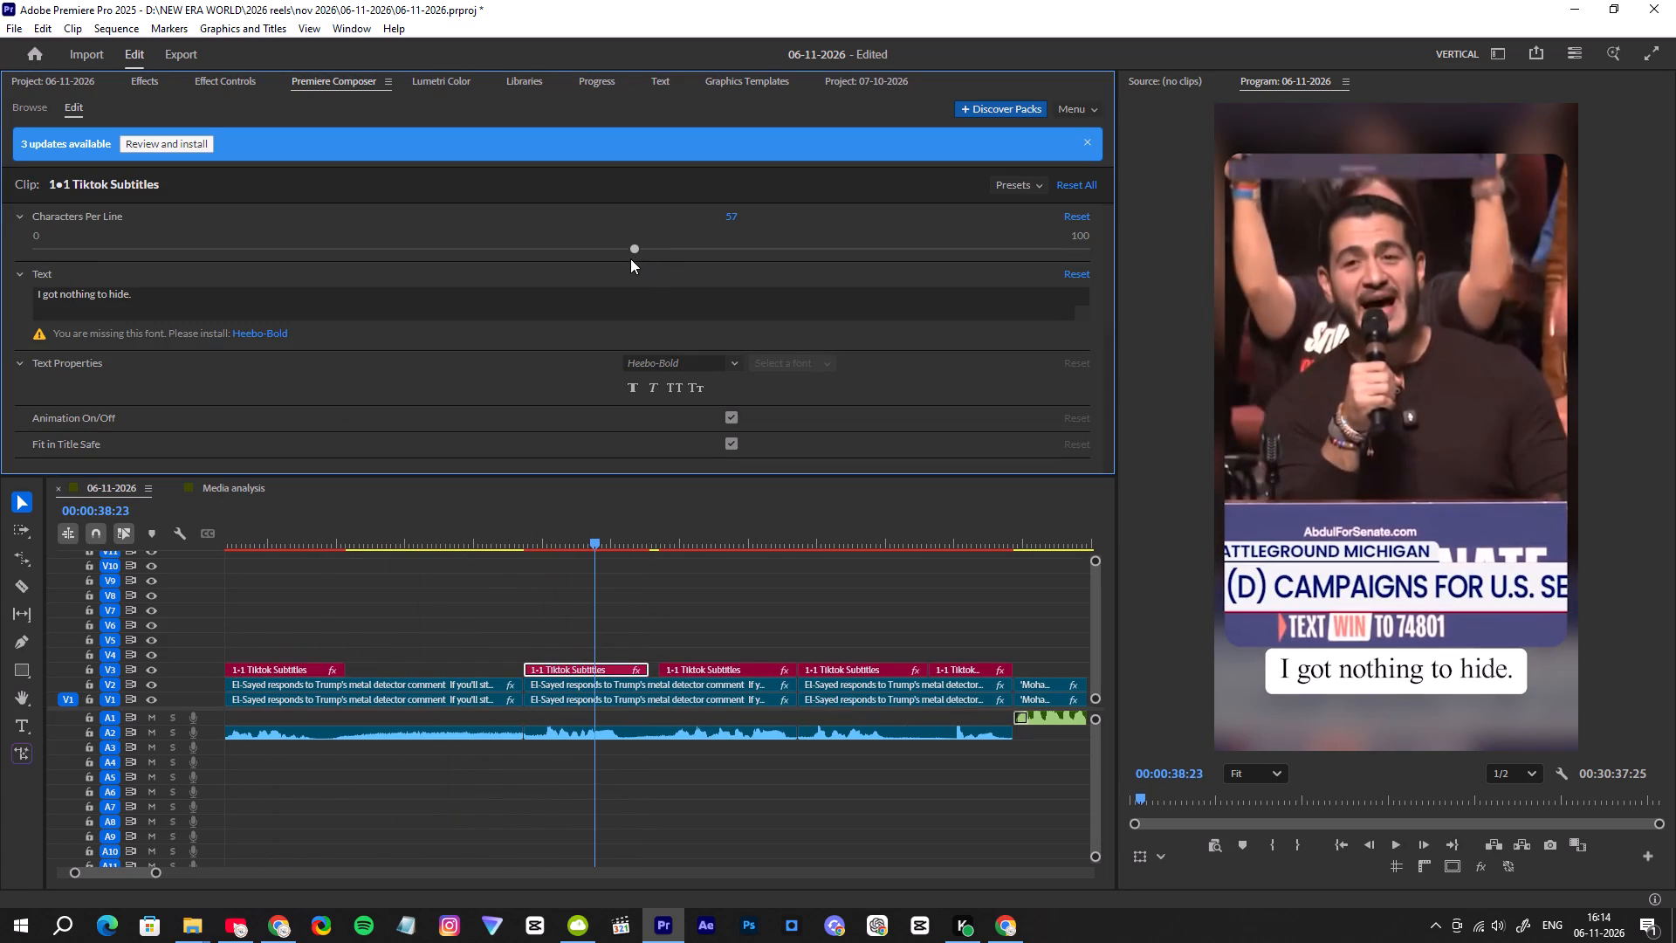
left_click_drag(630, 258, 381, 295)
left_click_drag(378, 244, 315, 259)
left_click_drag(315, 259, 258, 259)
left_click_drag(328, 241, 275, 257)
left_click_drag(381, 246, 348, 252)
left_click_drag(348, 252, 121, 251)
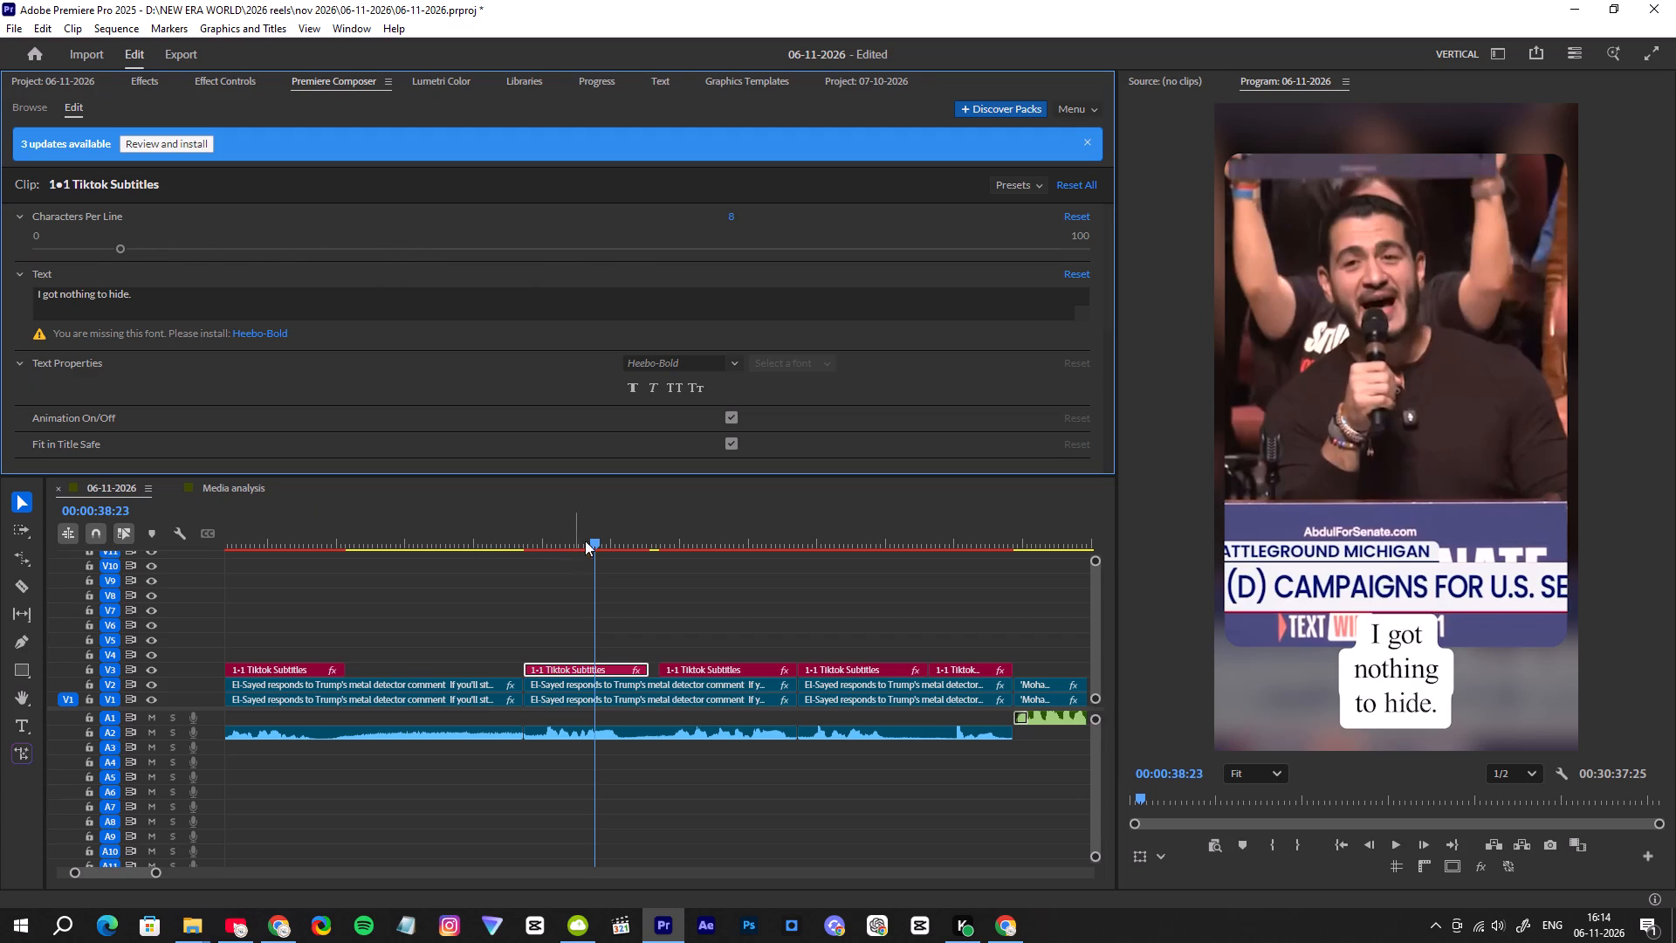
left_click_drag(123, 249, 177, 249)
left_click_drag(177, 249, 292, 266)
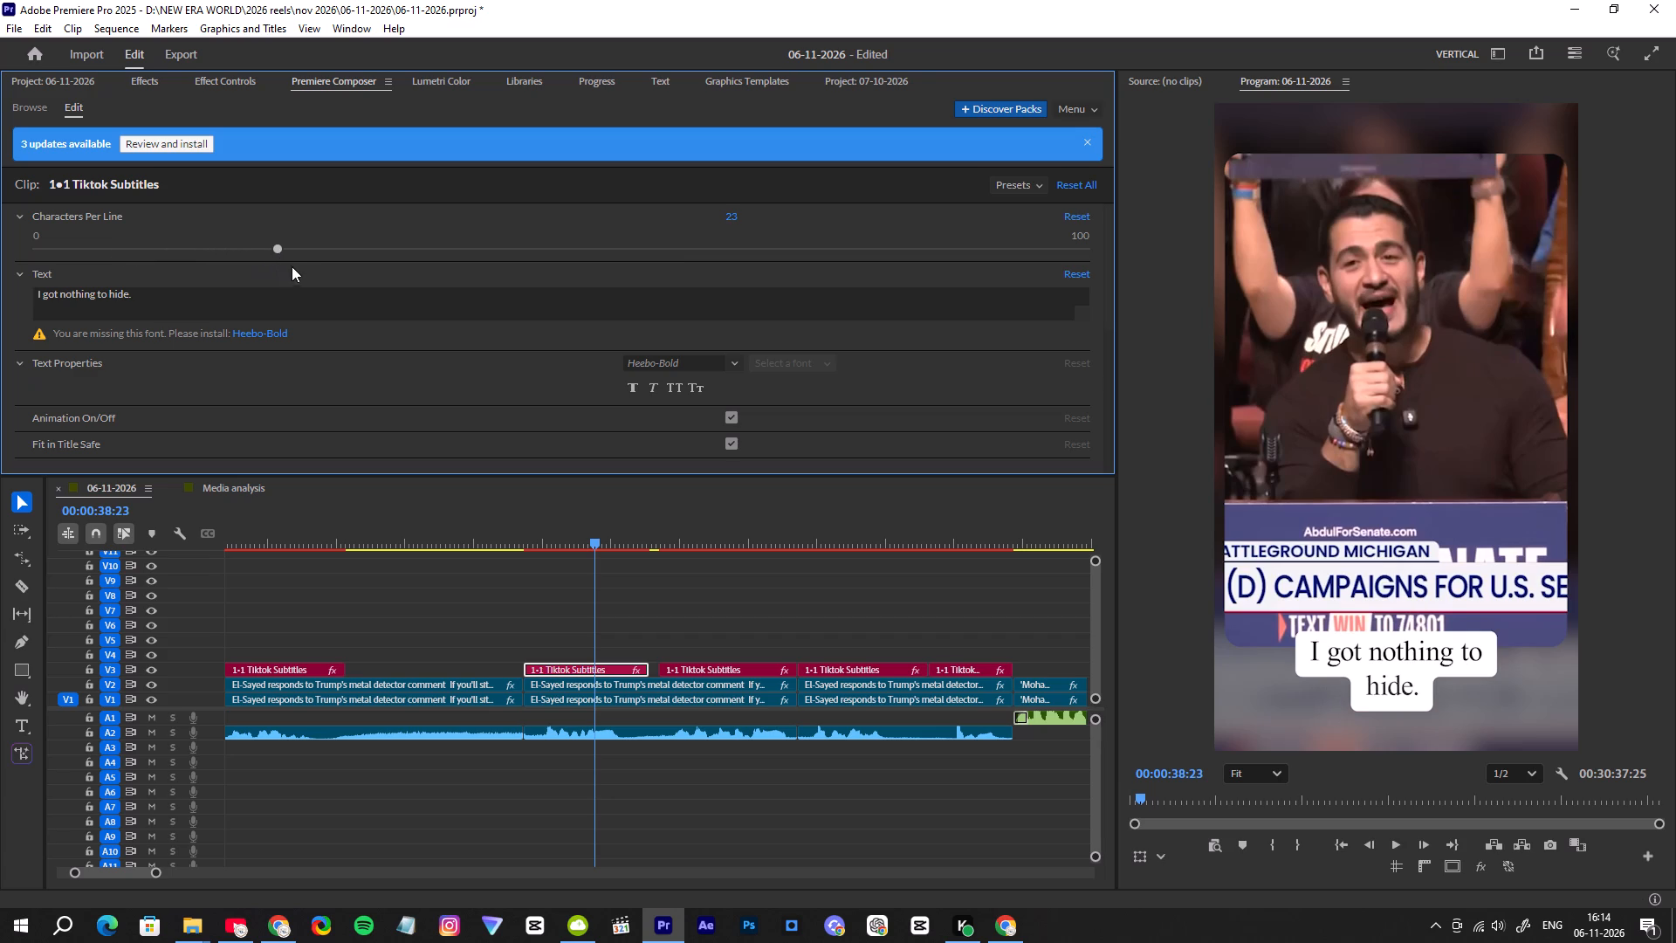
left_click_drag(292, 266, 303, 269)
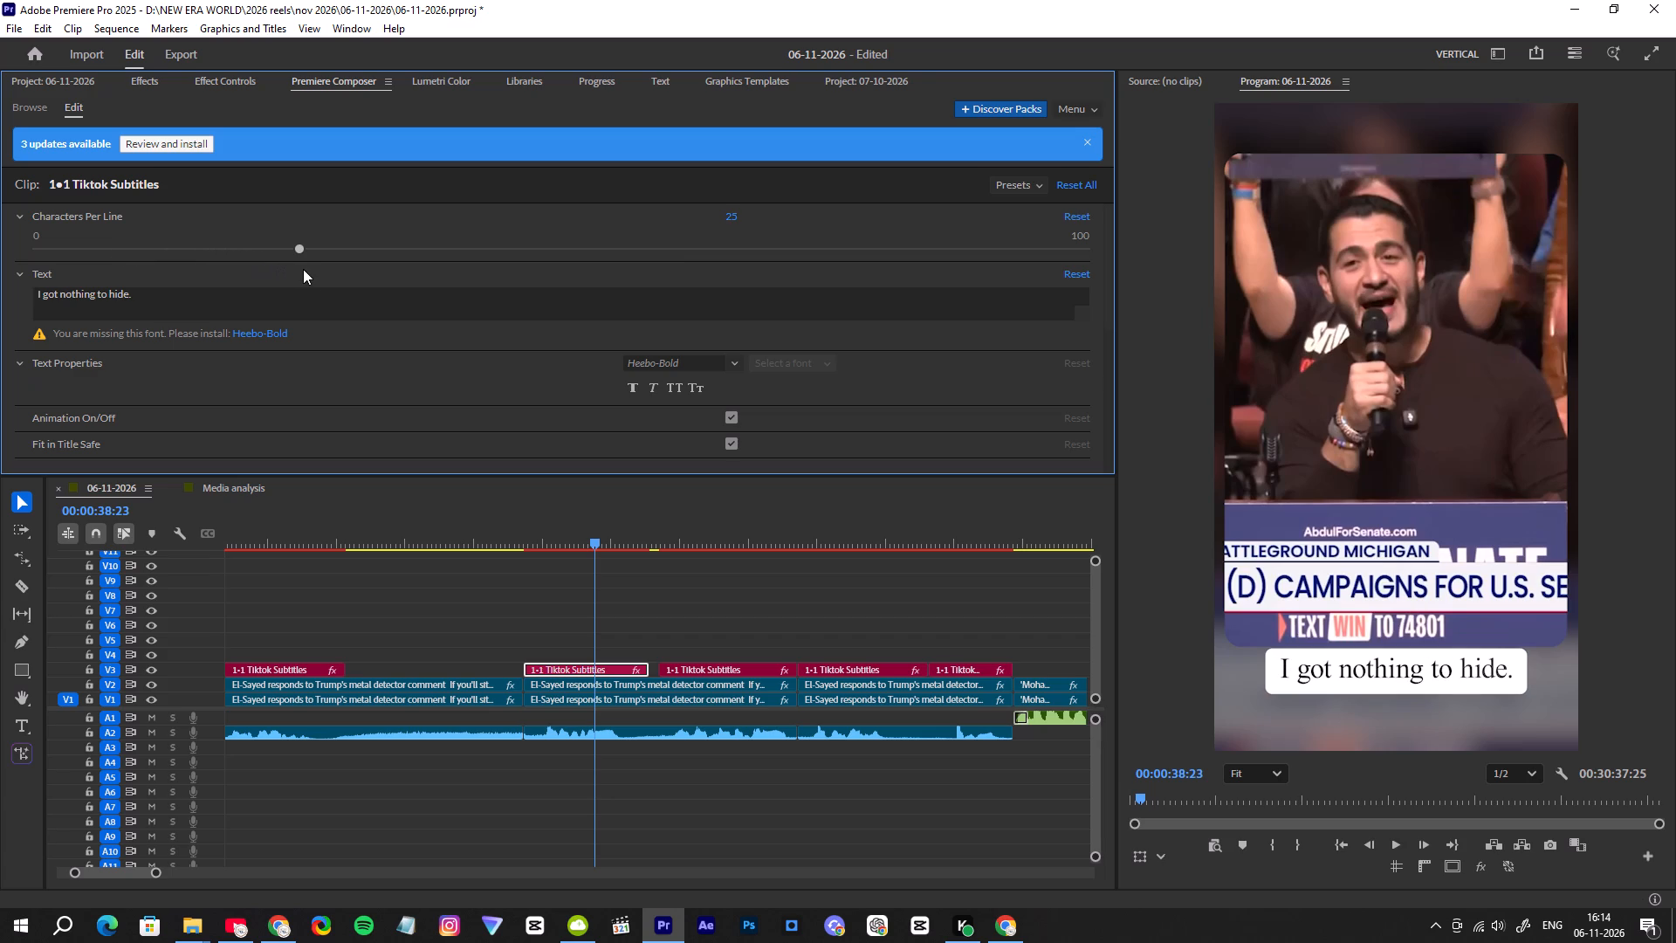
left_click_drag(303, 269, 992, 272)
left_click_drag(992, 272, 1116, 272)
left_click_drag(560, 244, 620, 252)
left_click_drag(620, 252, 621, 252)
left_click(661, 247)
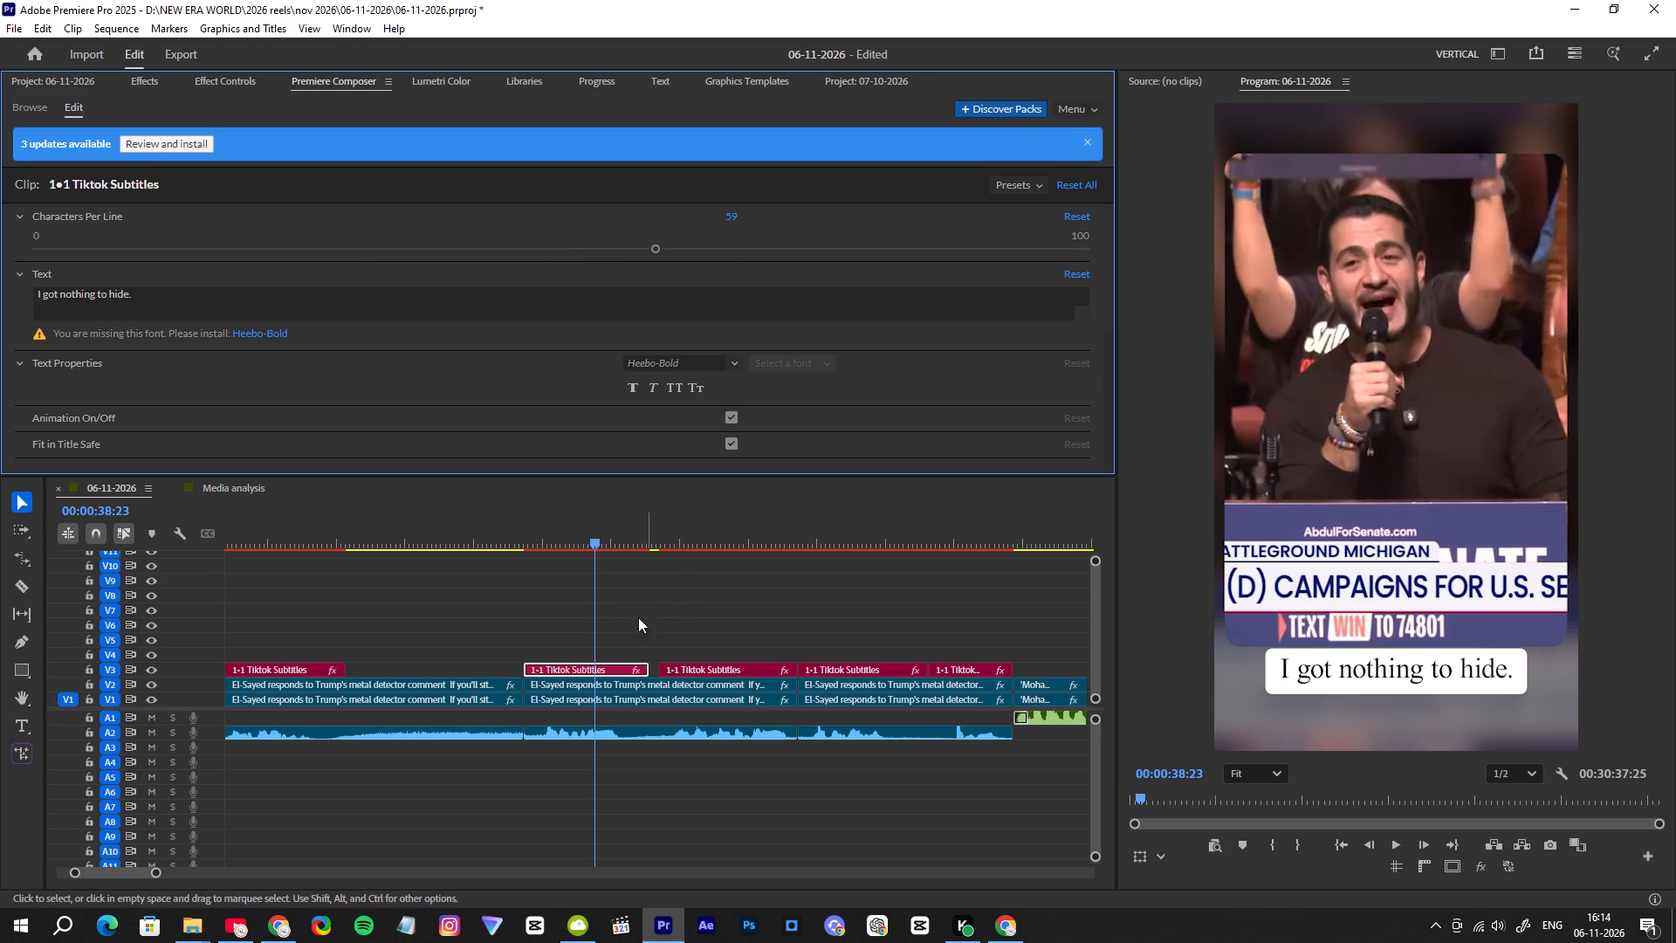
Set the motion scale of the "I got nothing to hide." subtitle to 91.
left_click(203, 81)
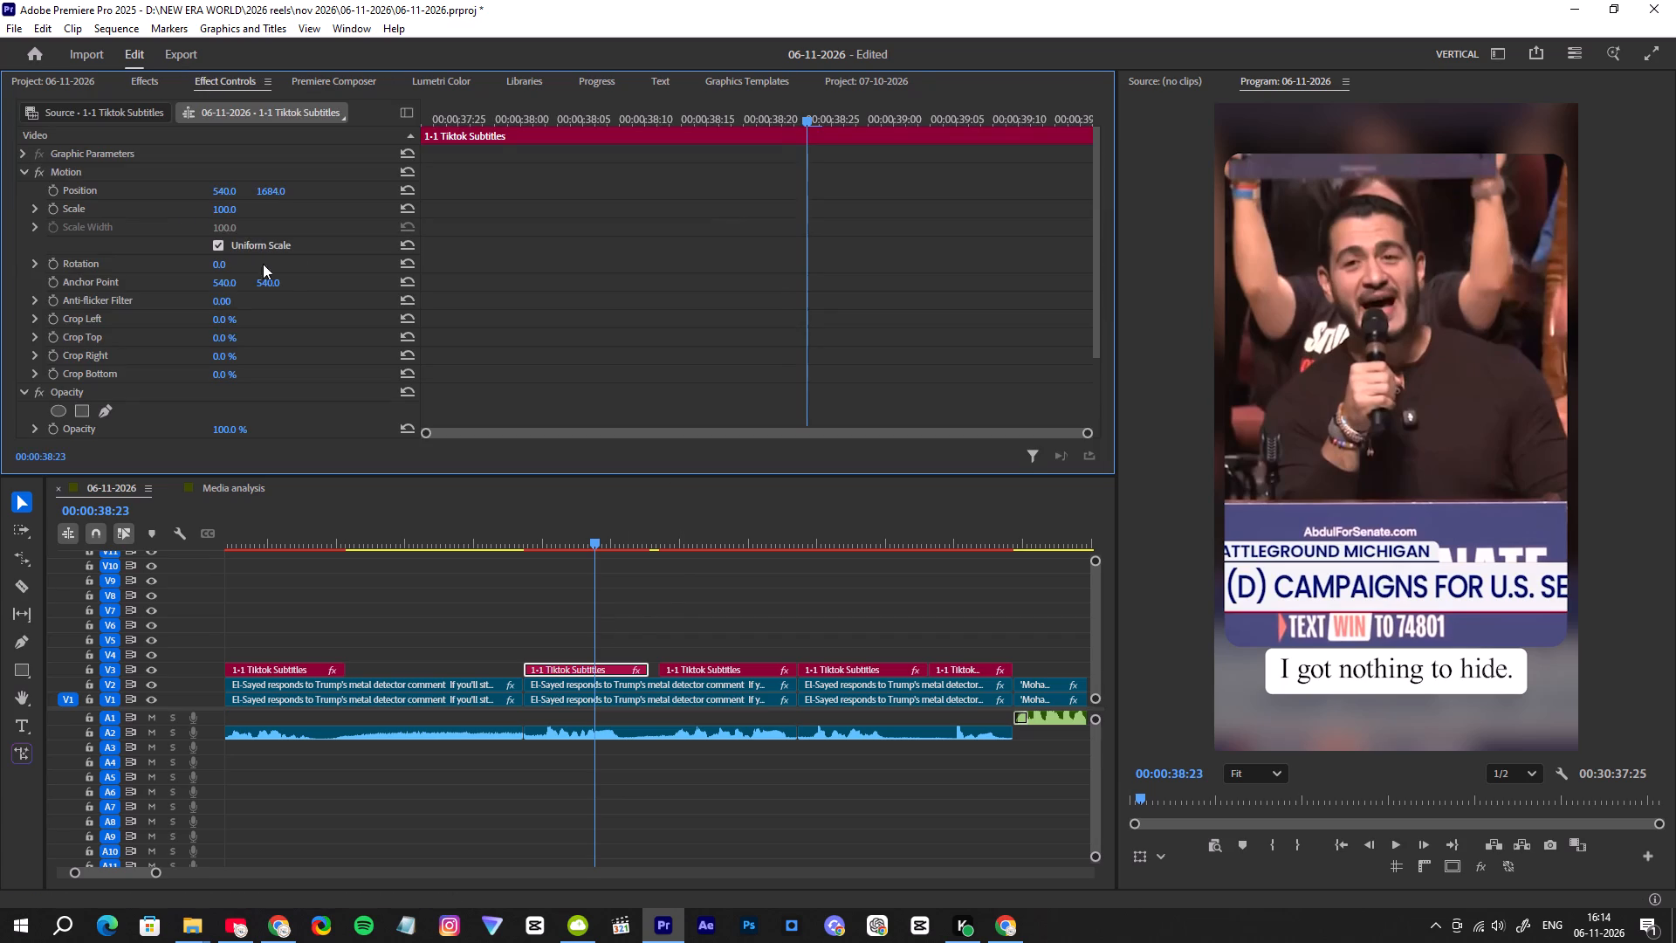
left_click(238, 212)
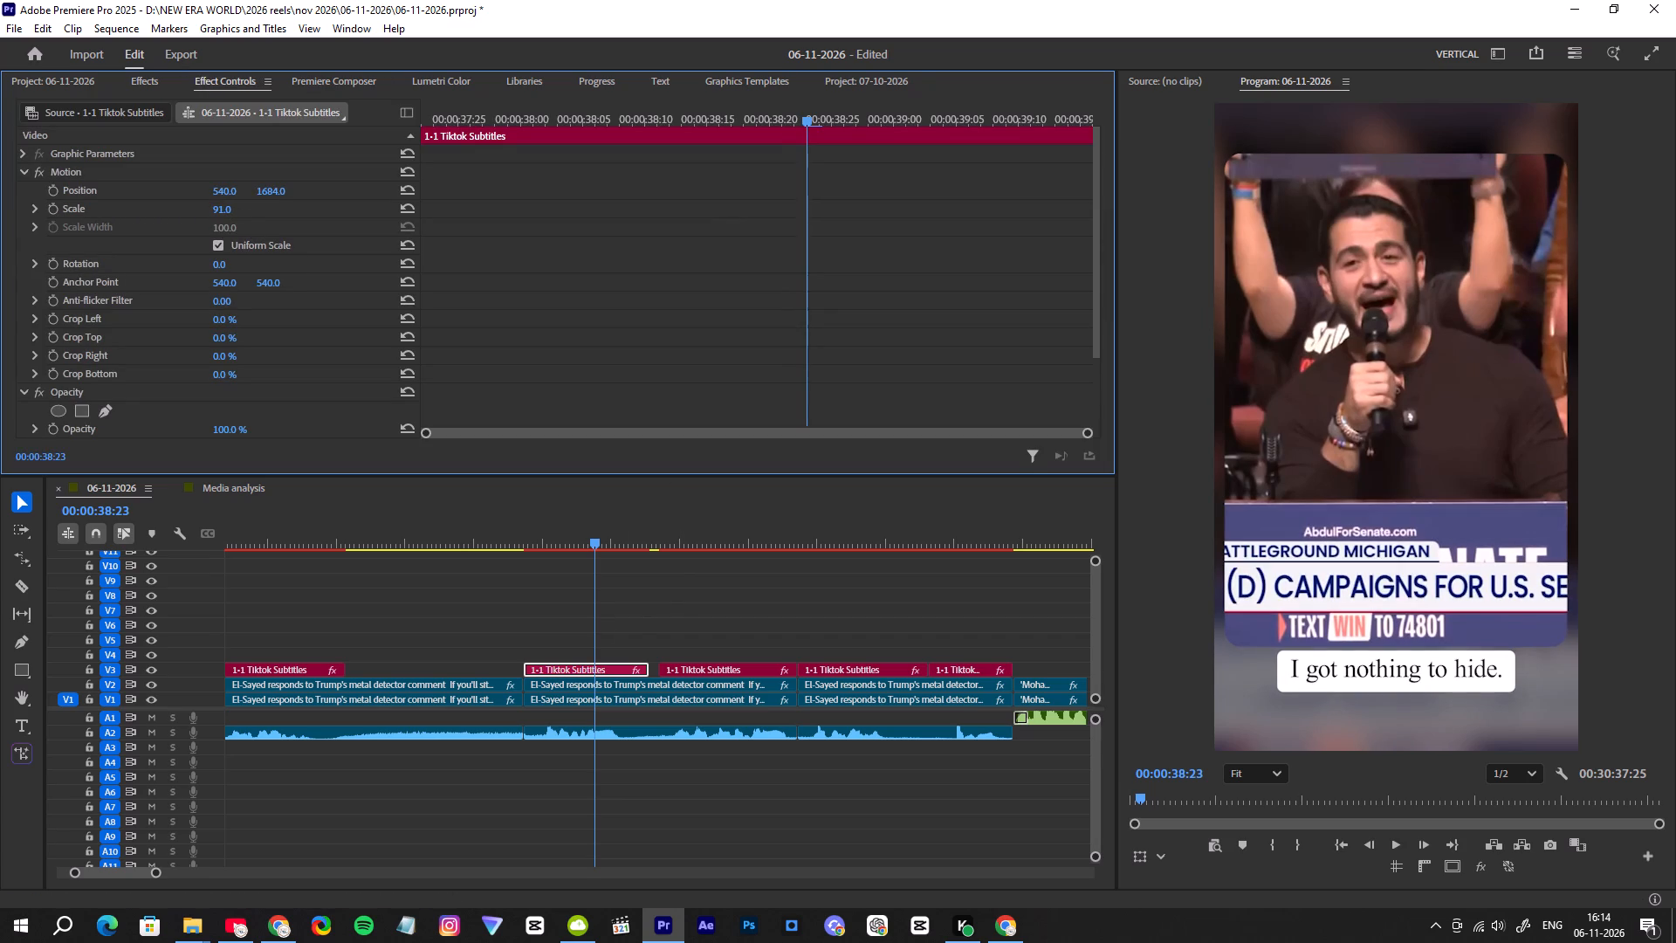
Play through the El-Sayed subtitles and set the motion scale of the "My first question" subtitle to 89.
left_click(530, 533)
key("space")
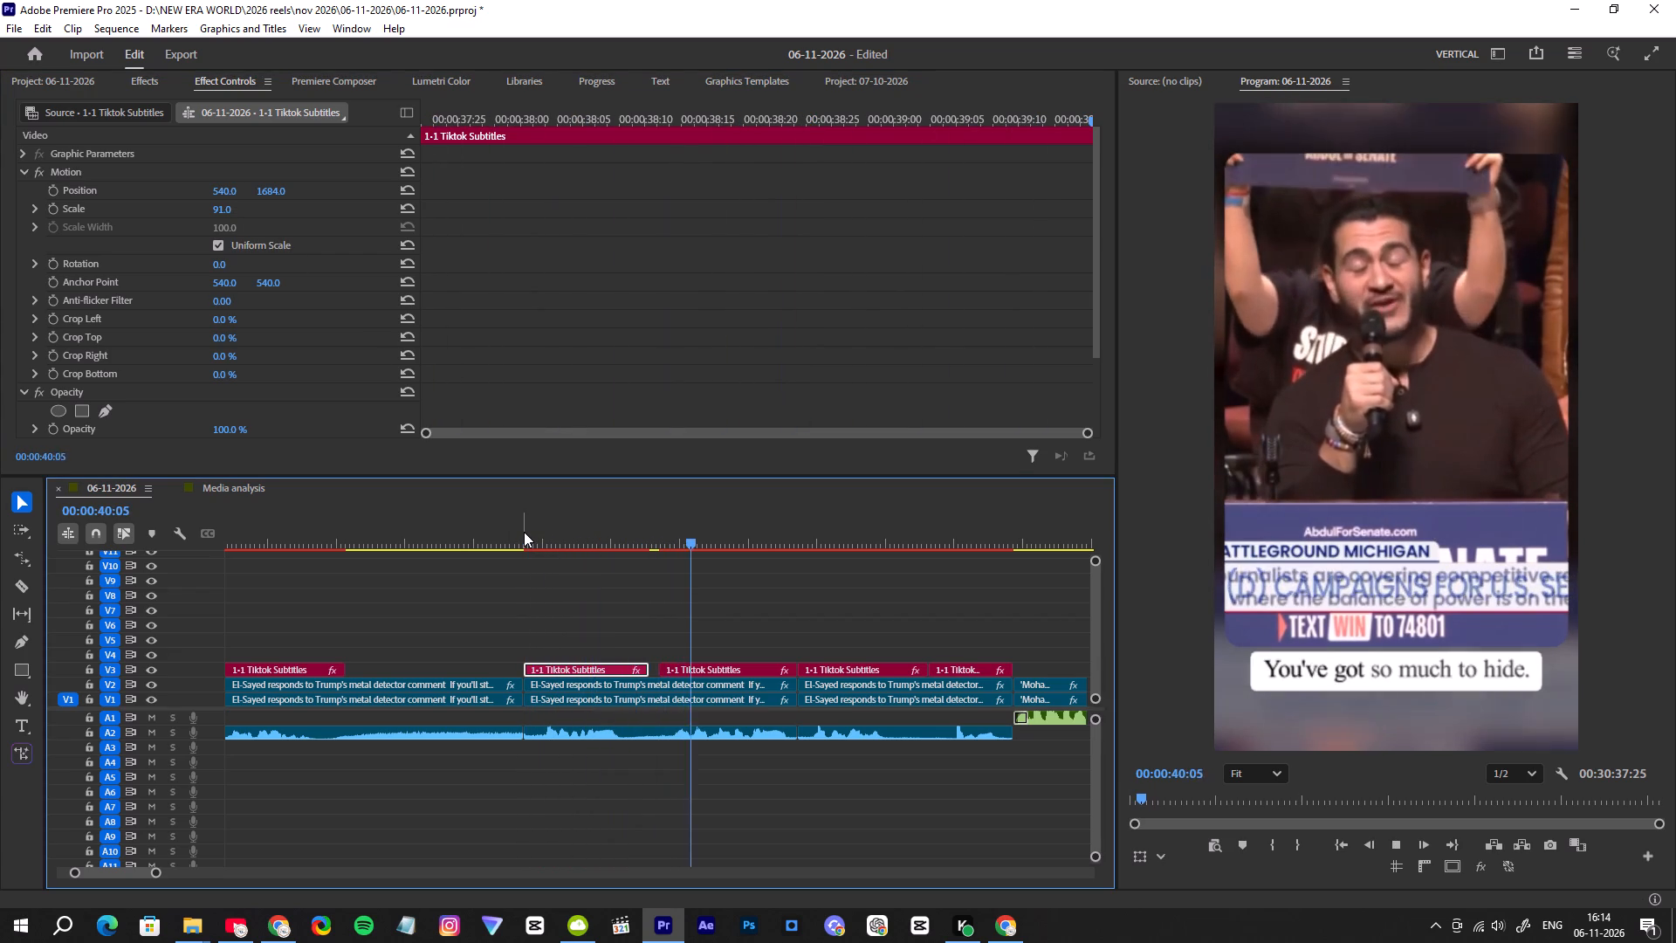
key("space")
key("space")
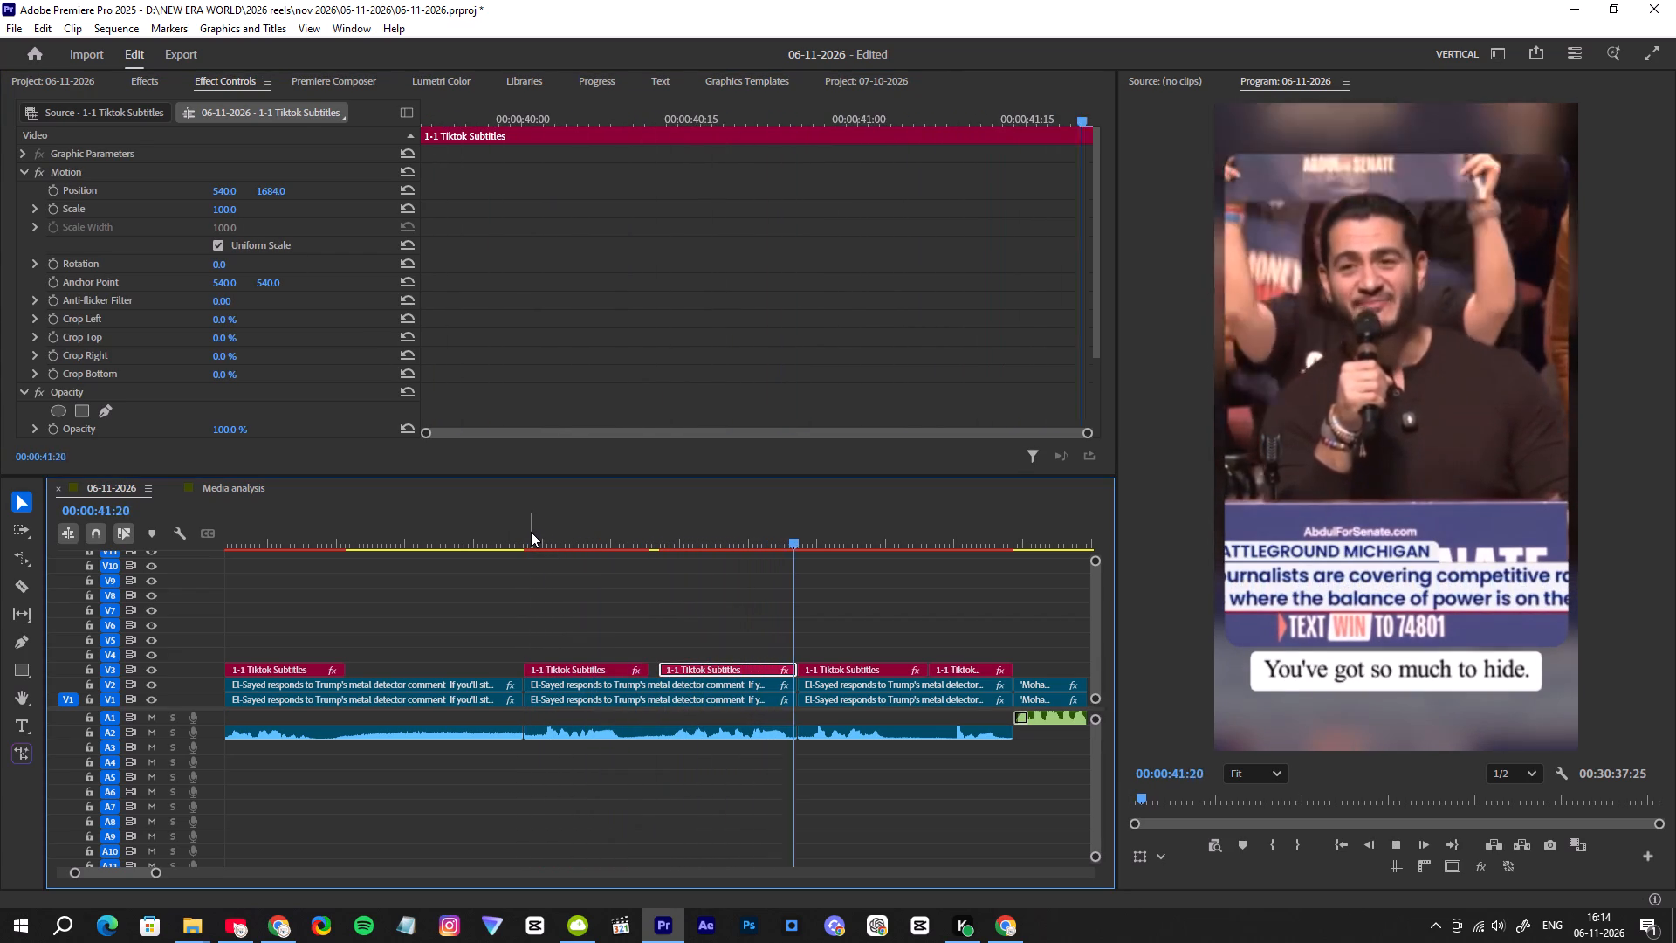
key("space")
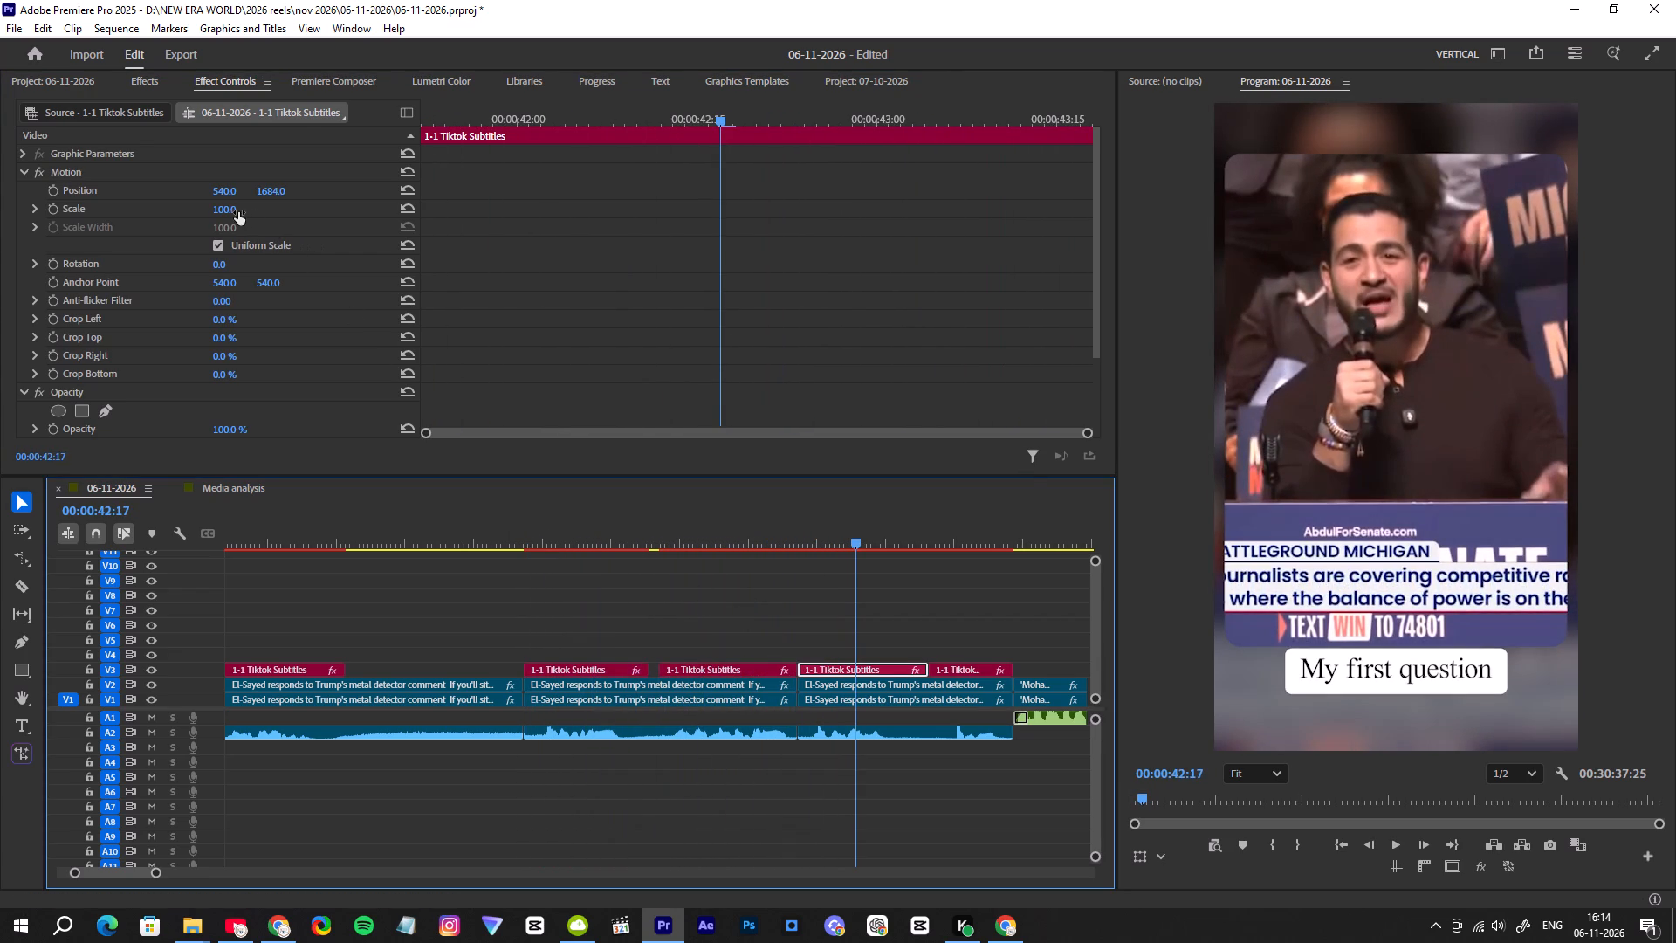
left_click_drag(236, 211, 228, 216)
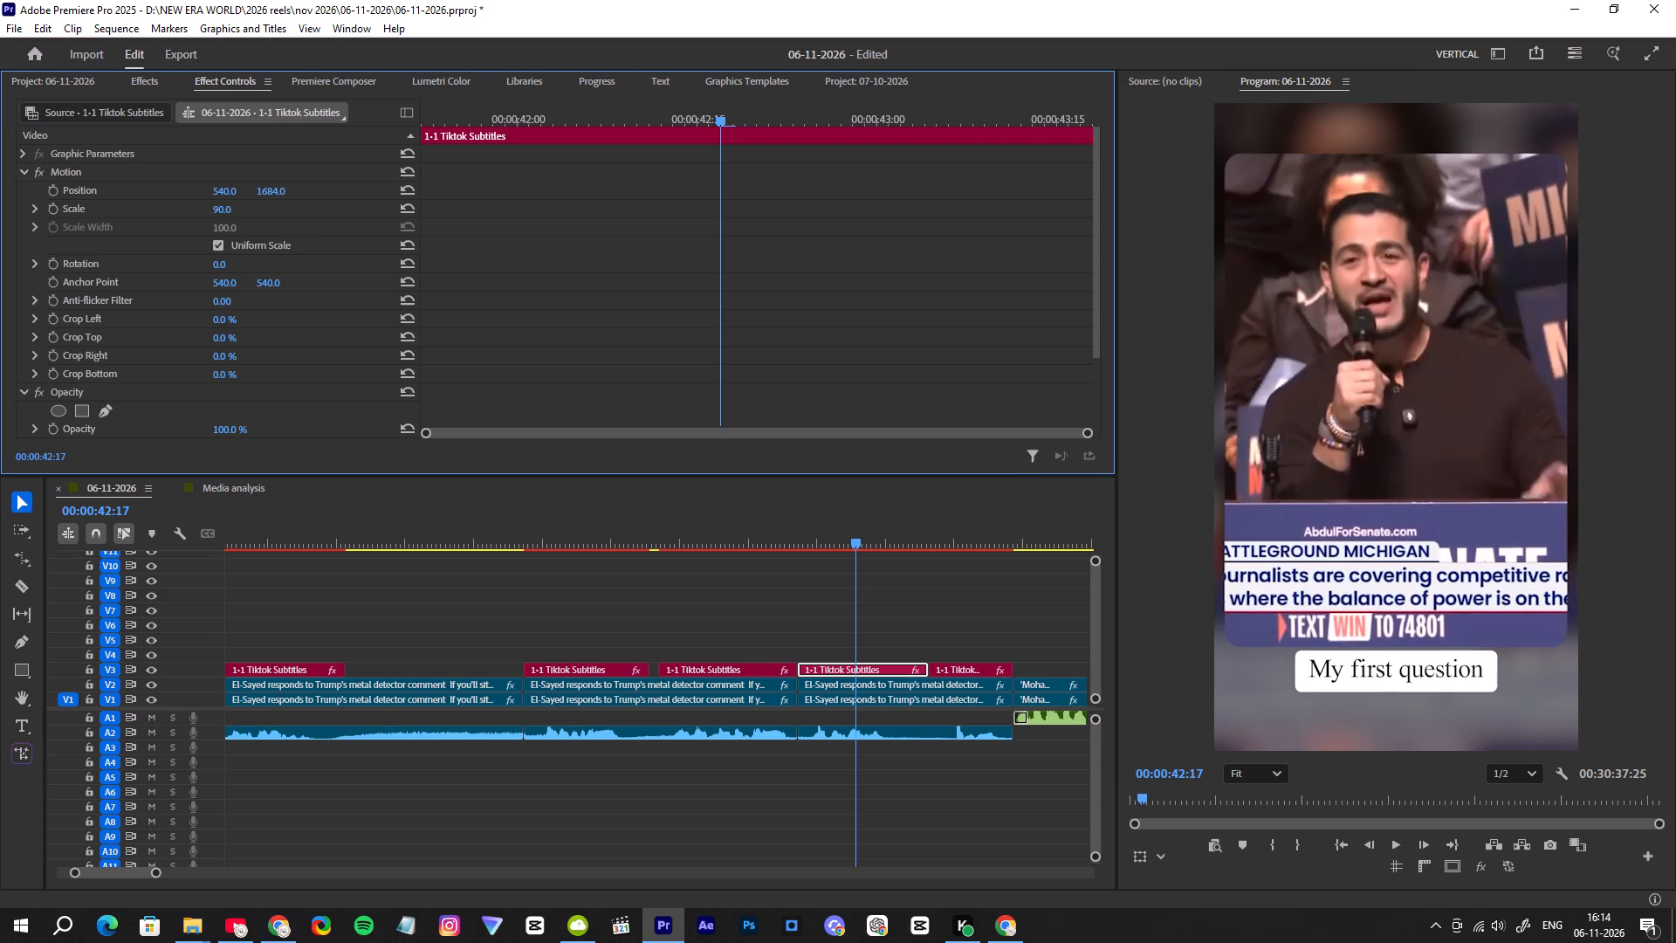
left_click_drag(228, 216, 227, 217)
Set the motion scale of the "Epstein" subtitle to 93.
key("space")
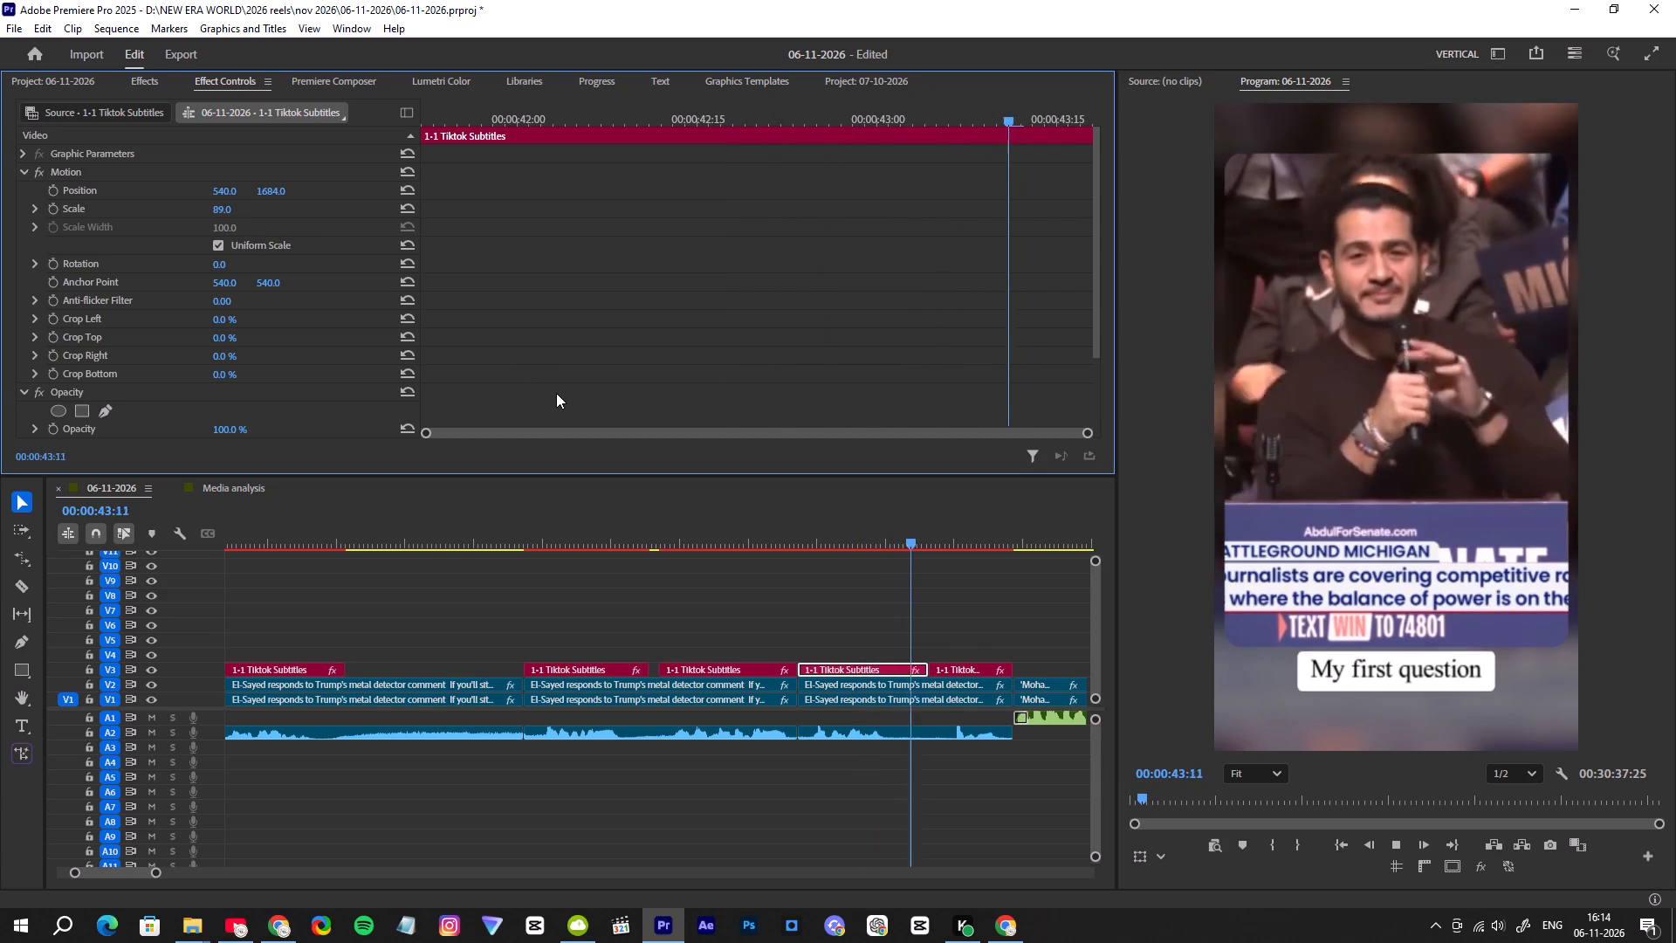
key("space")
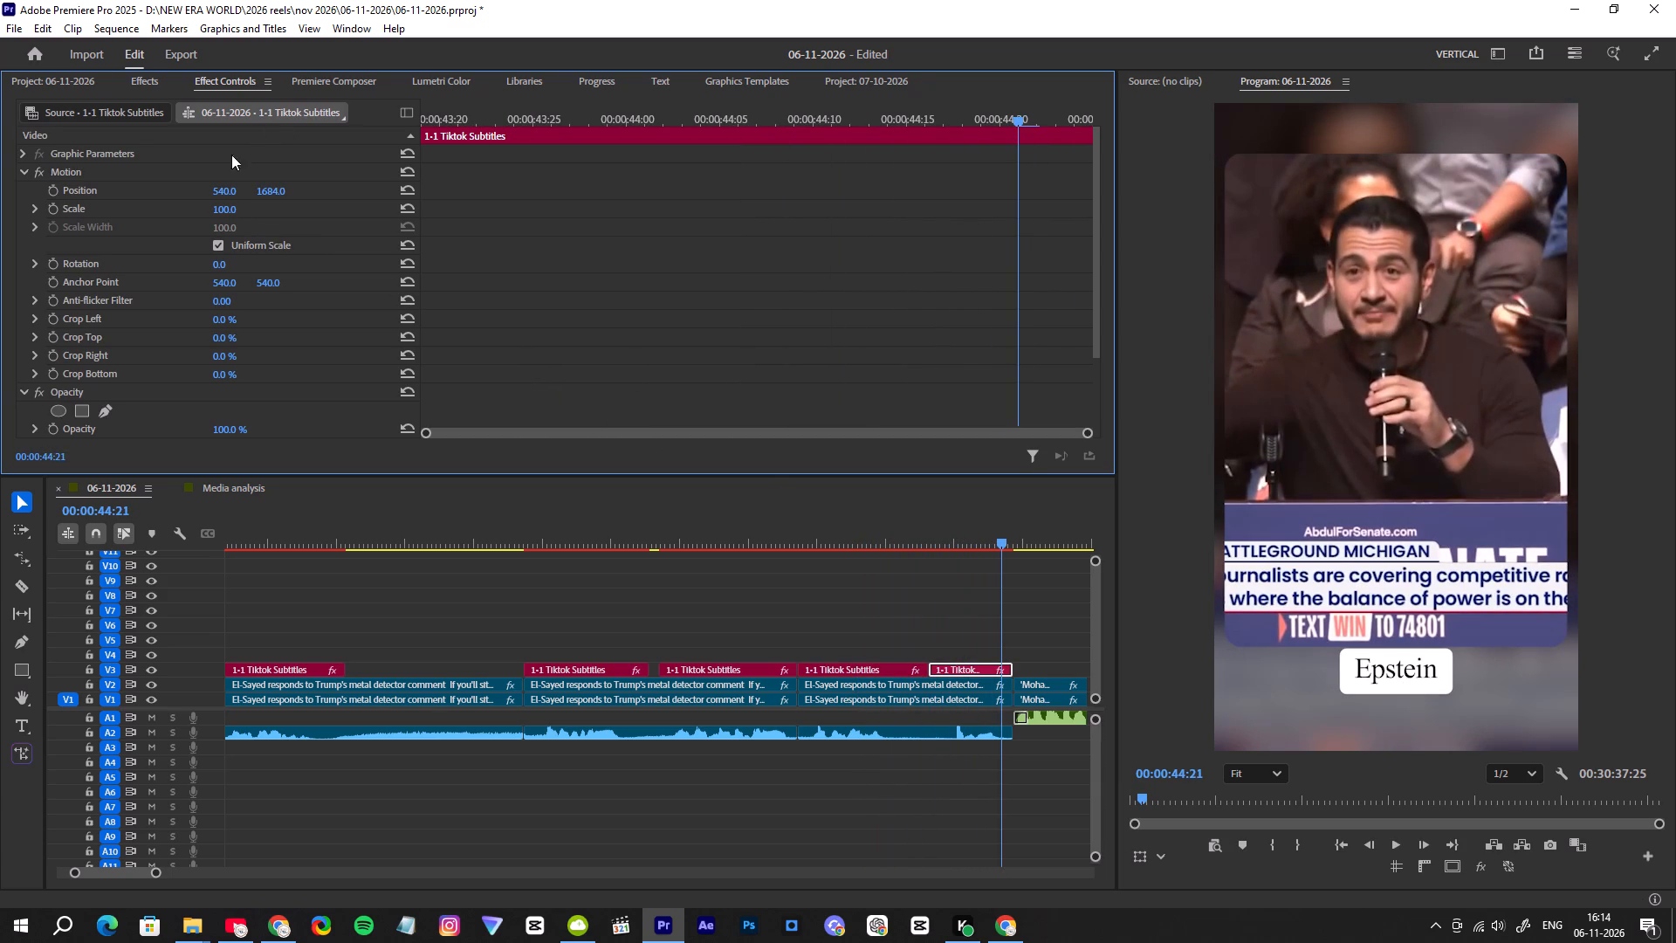
left_click(230, 209)
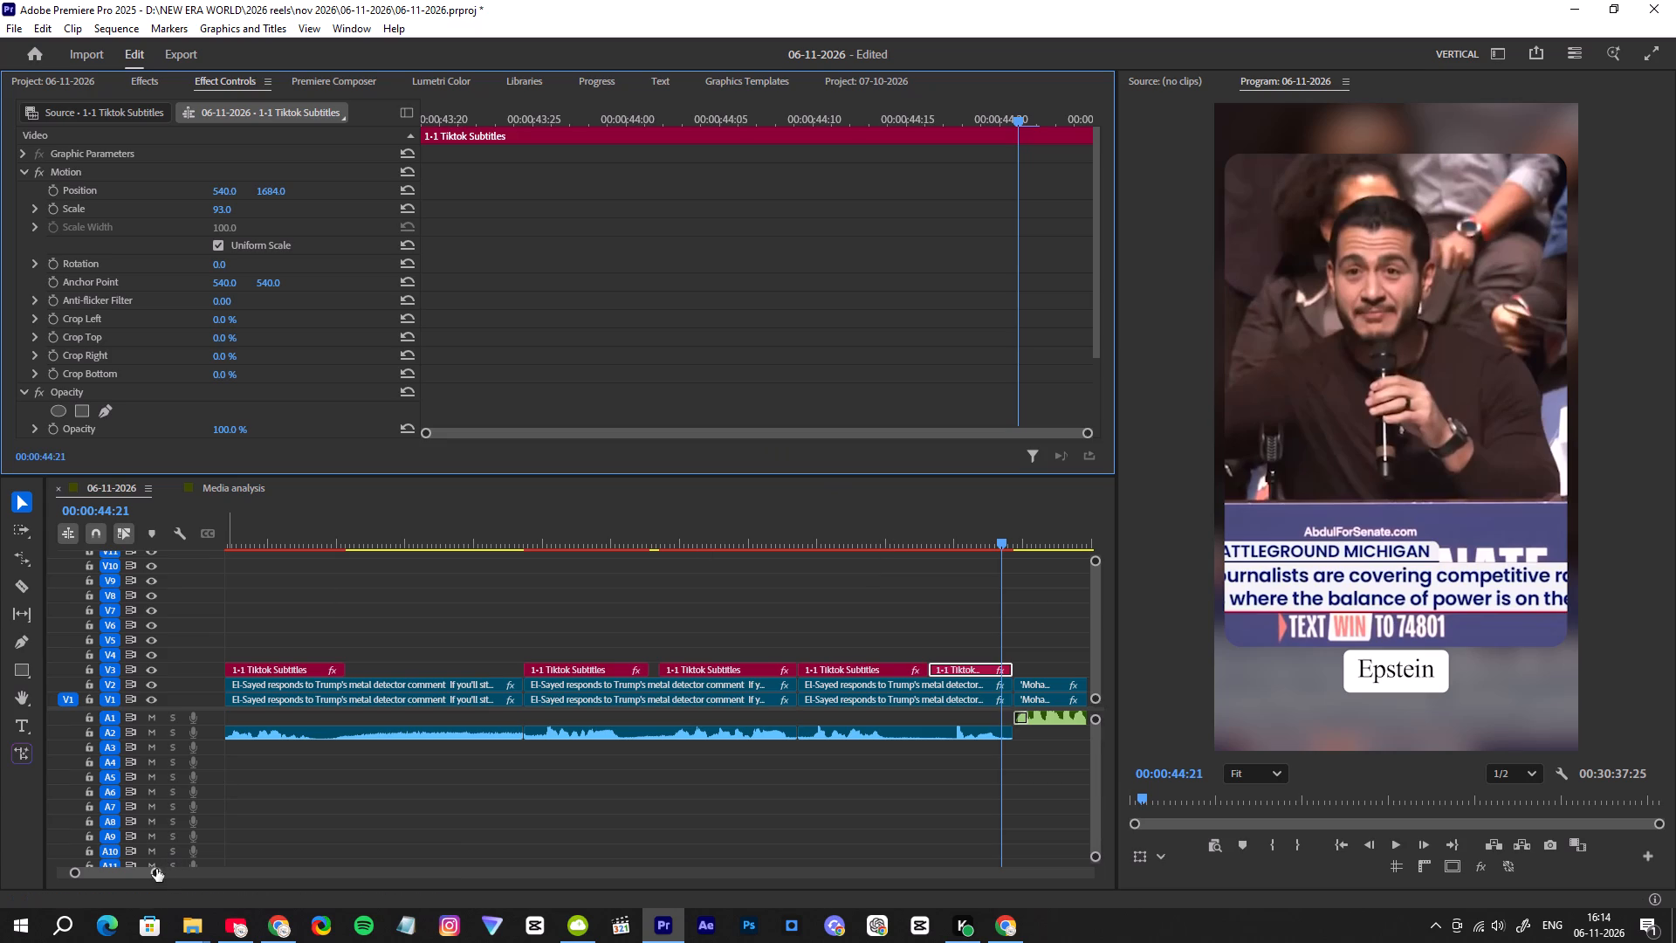
Set the vertical position of the "I'll go through a metal detector." subtitle to 1678.
left_click_drag(155, 869, 200, 862)
left_click(454, 527)
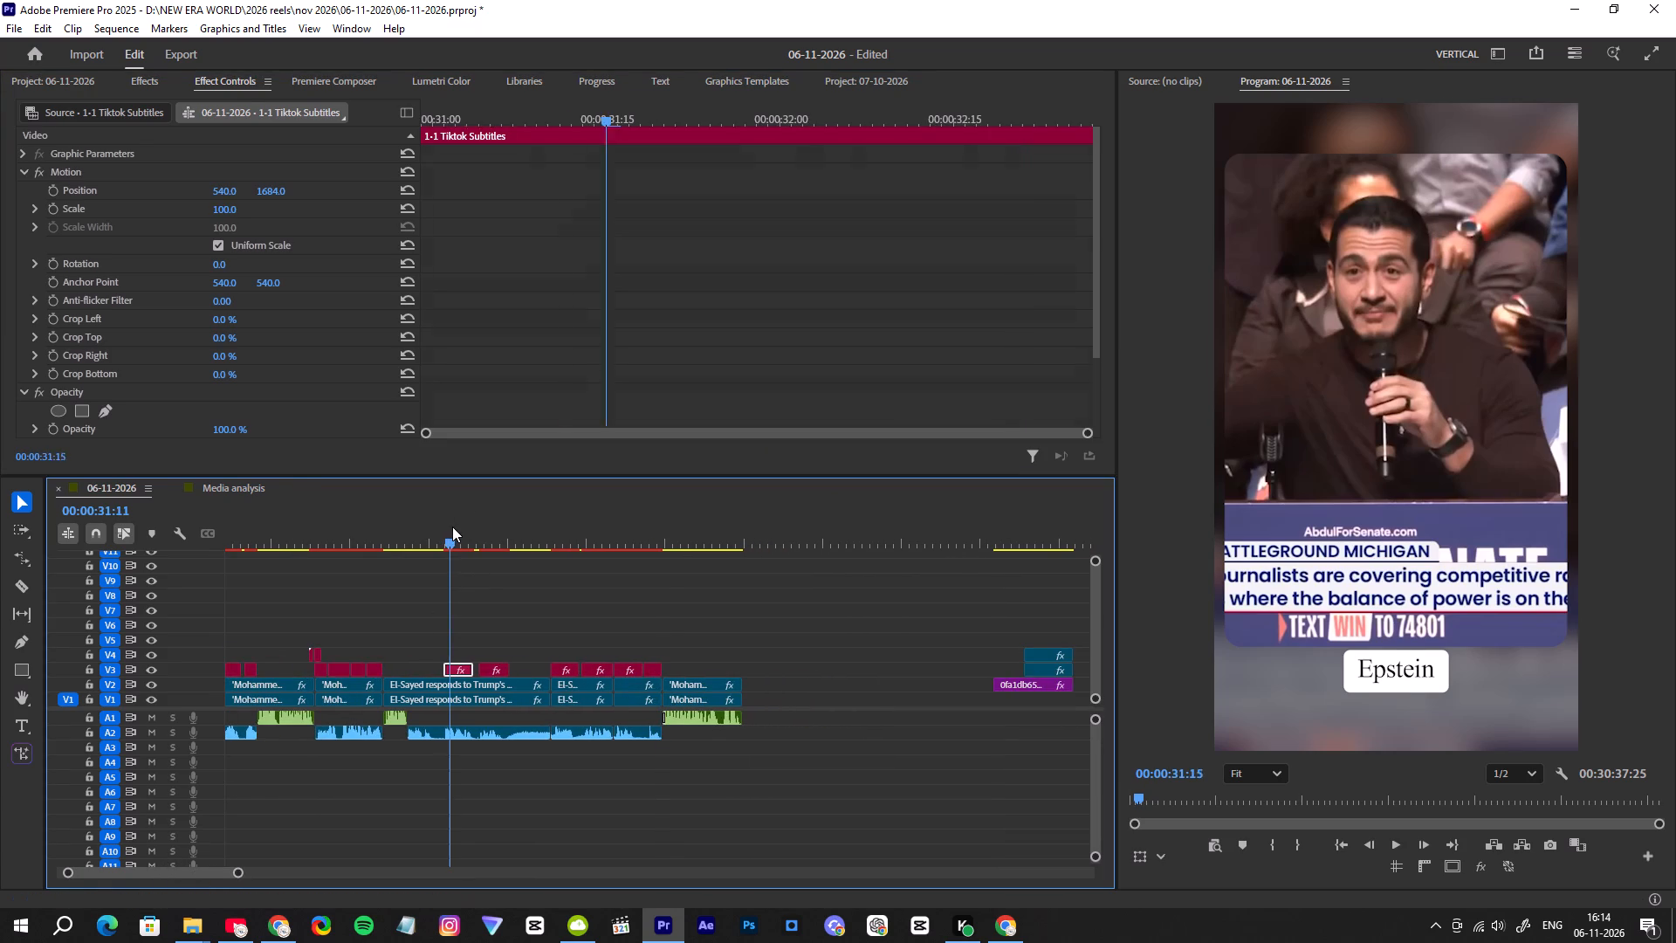
key("space")
key("space")
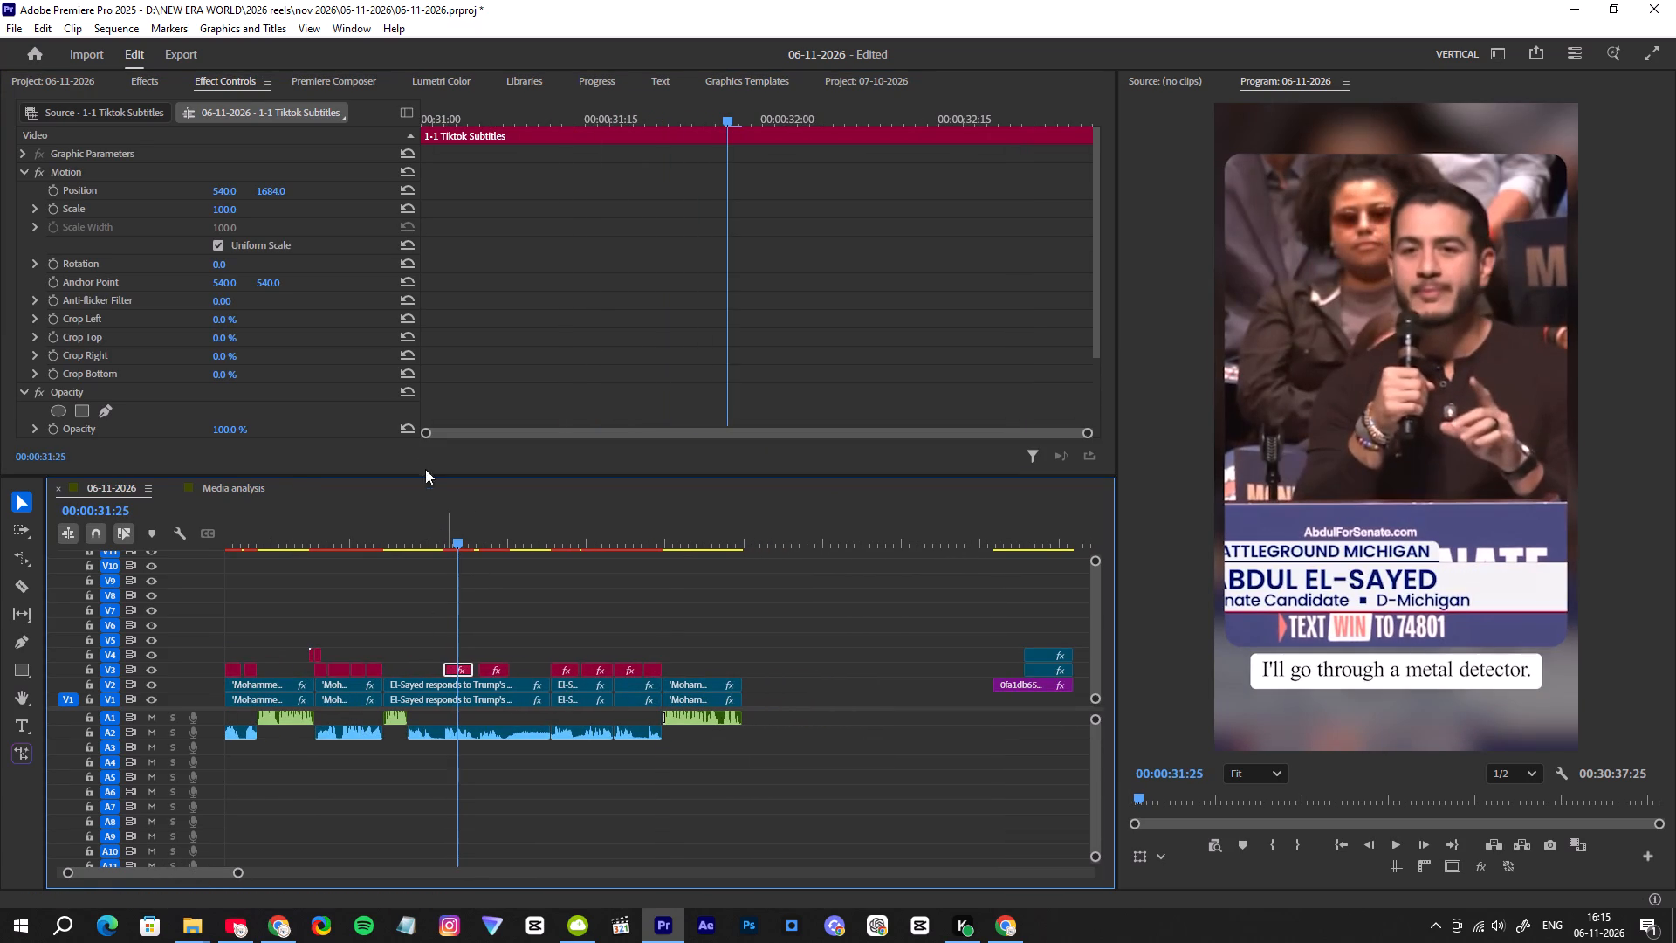
left_click(279, 192)
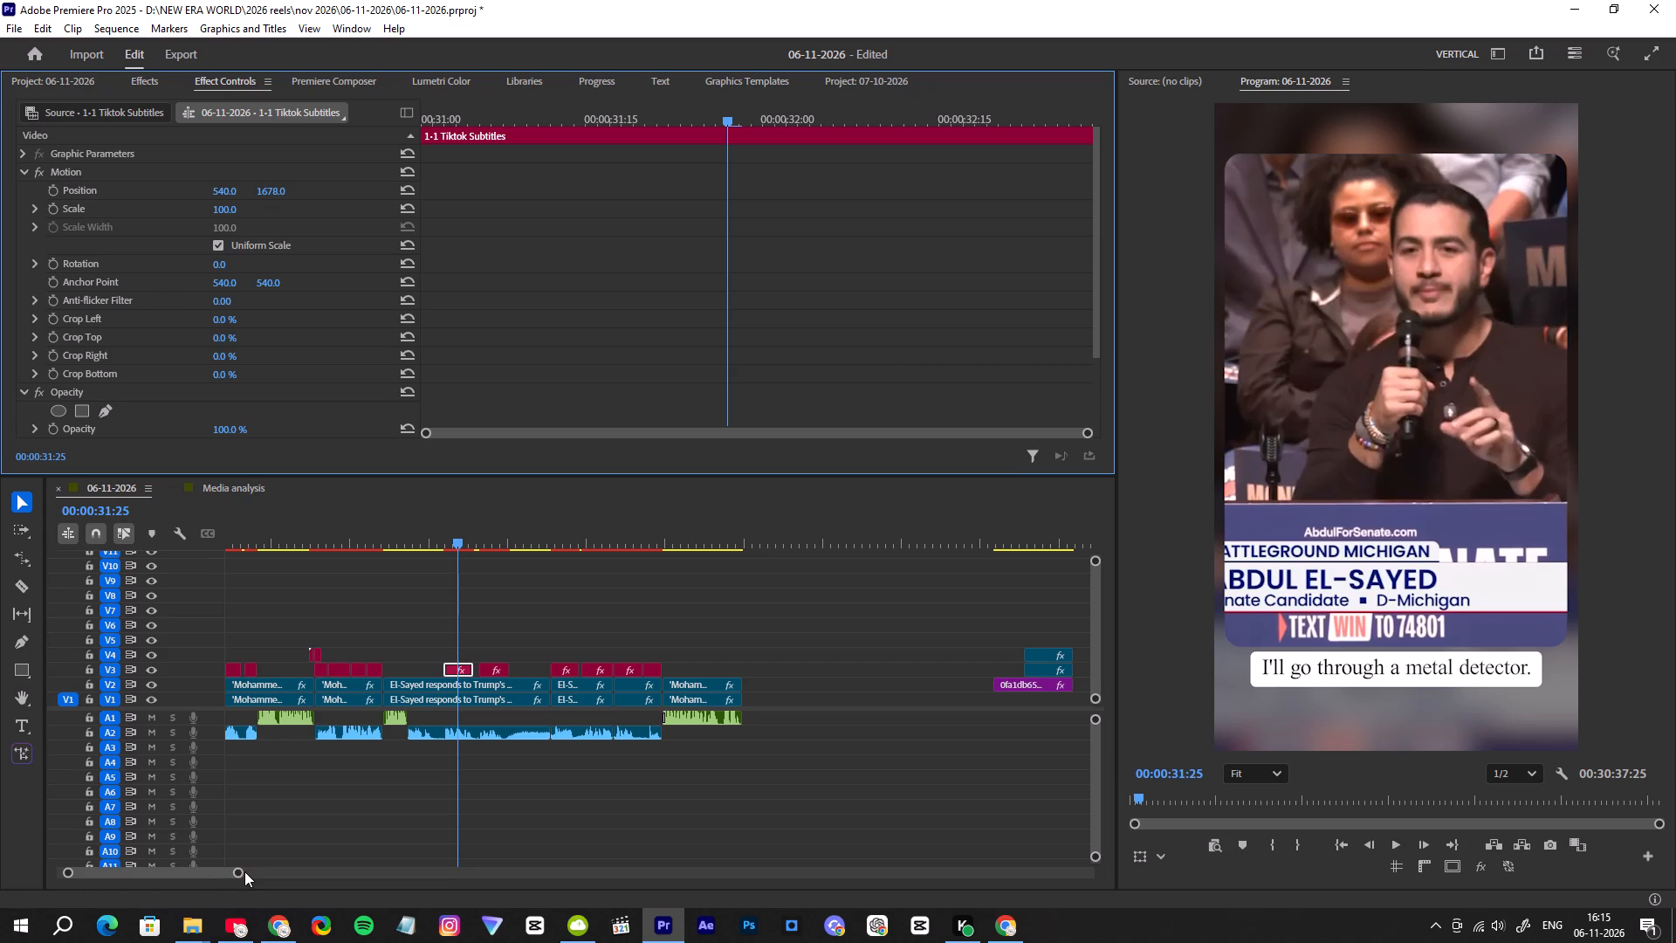
Add the default video transition at the start of the opening "Yesterday, I stood alongside" clip and shorten it to 14 frames.
left_click_drag(237, 872, 256, 876)
left_click_drag(256, 876, 369, 868)
left_click_drag(232, 520, 166, 554)
key("space")
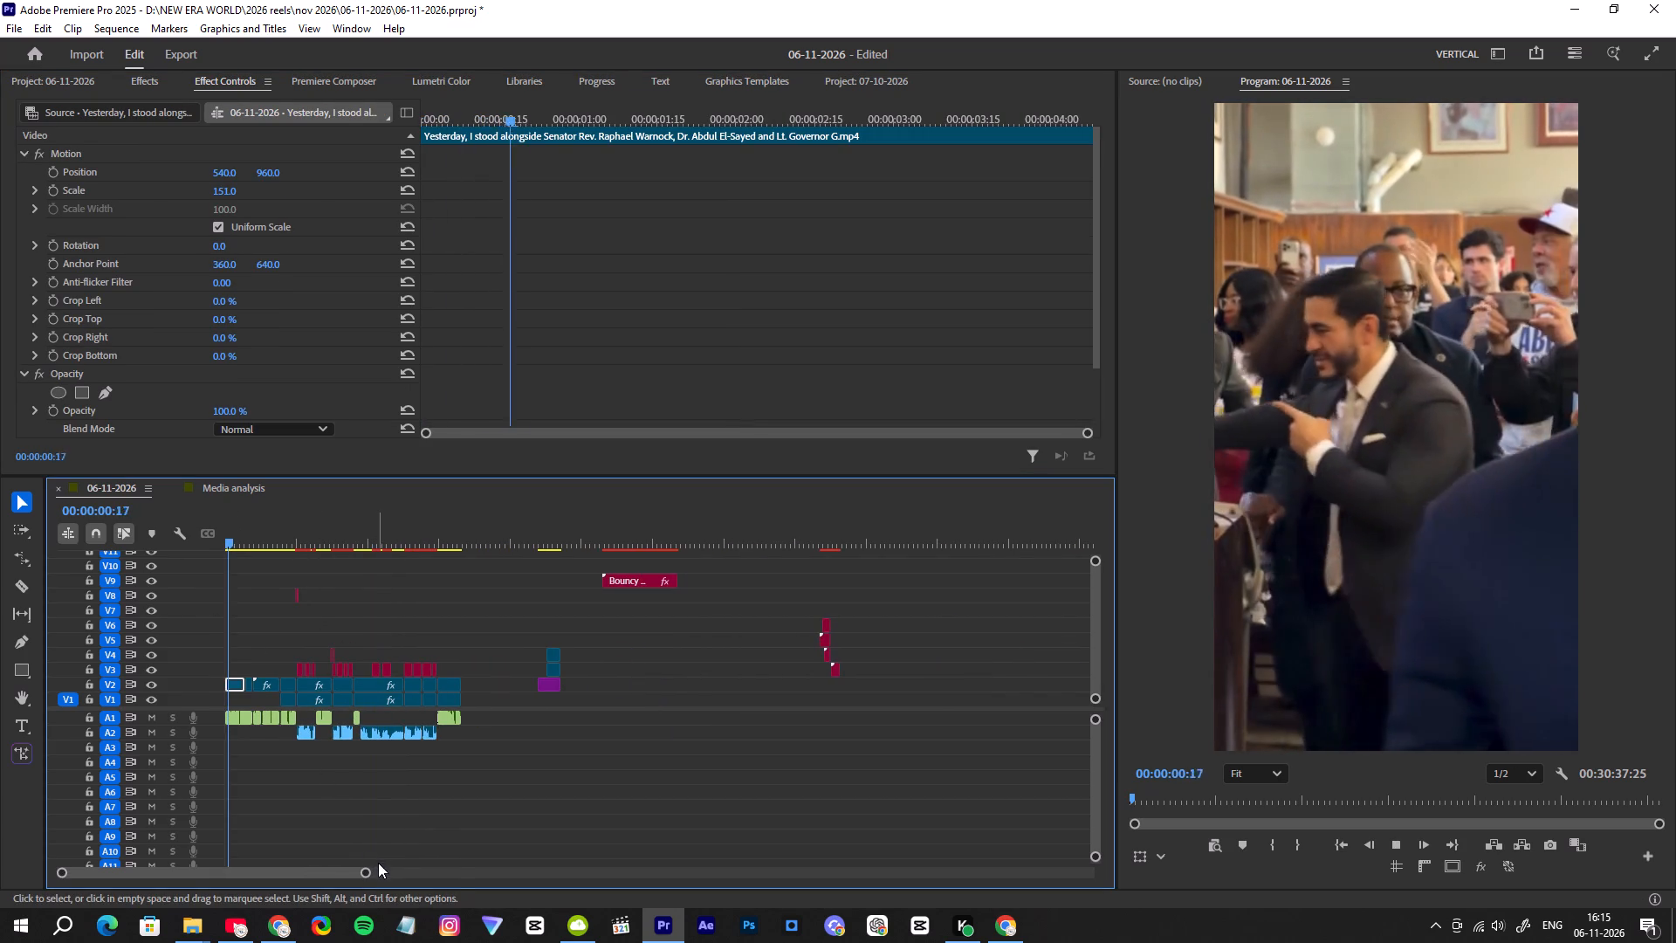
left_click_drag(365, 871, 292, 857)
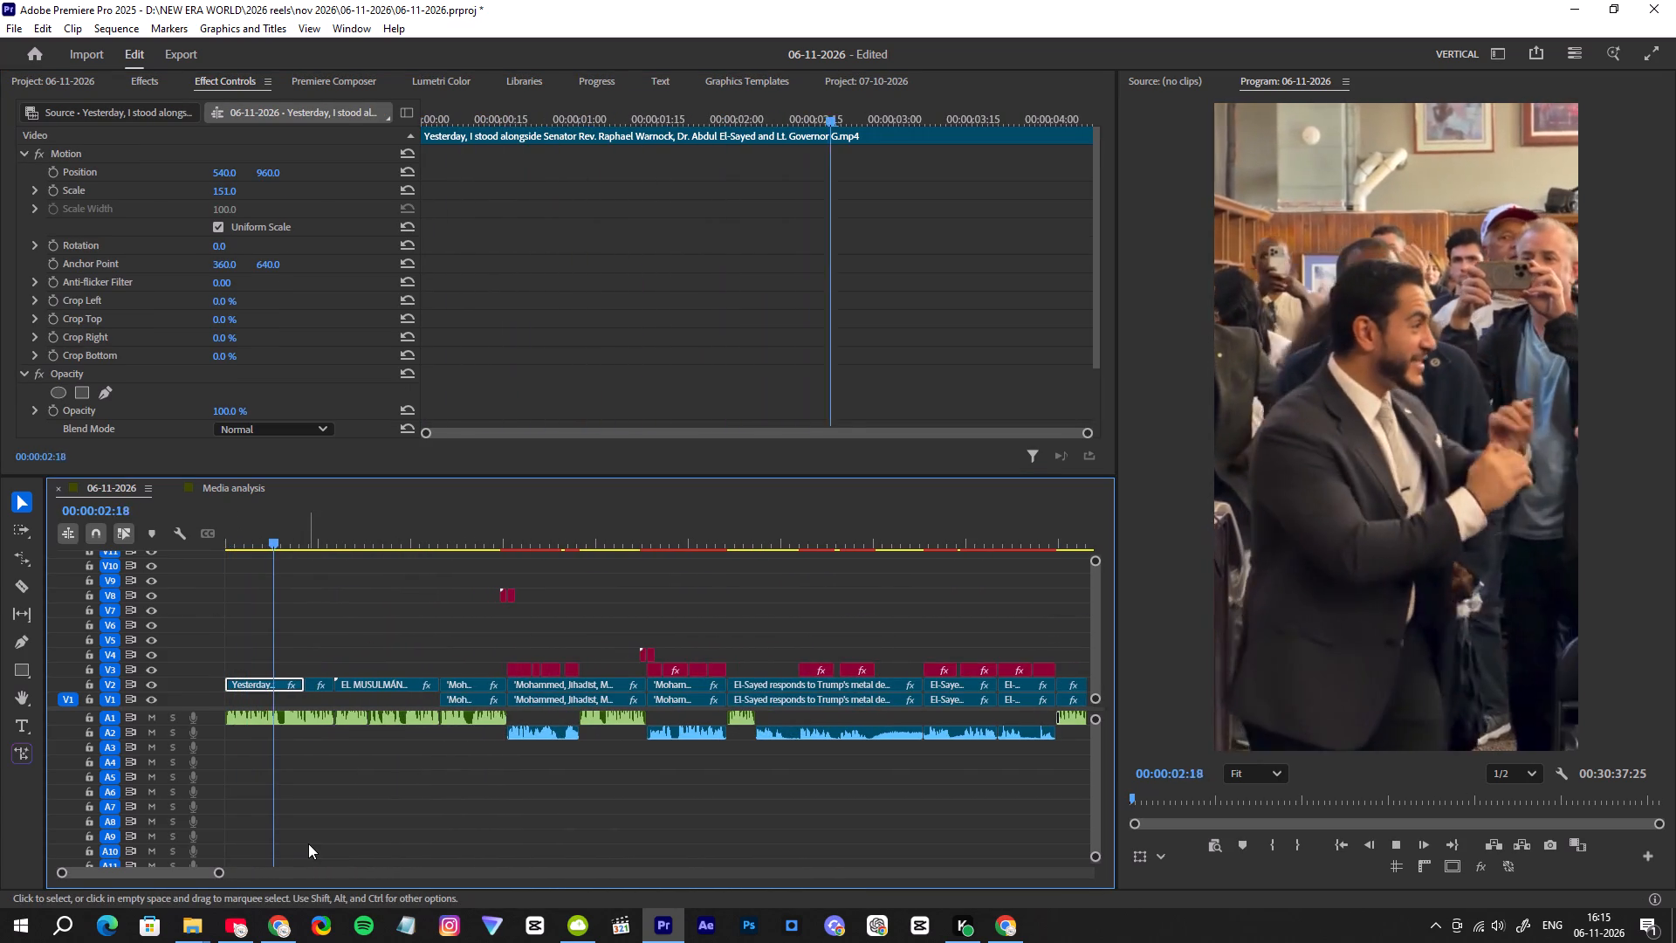
left_click_drag(254, 522, 179, 548)
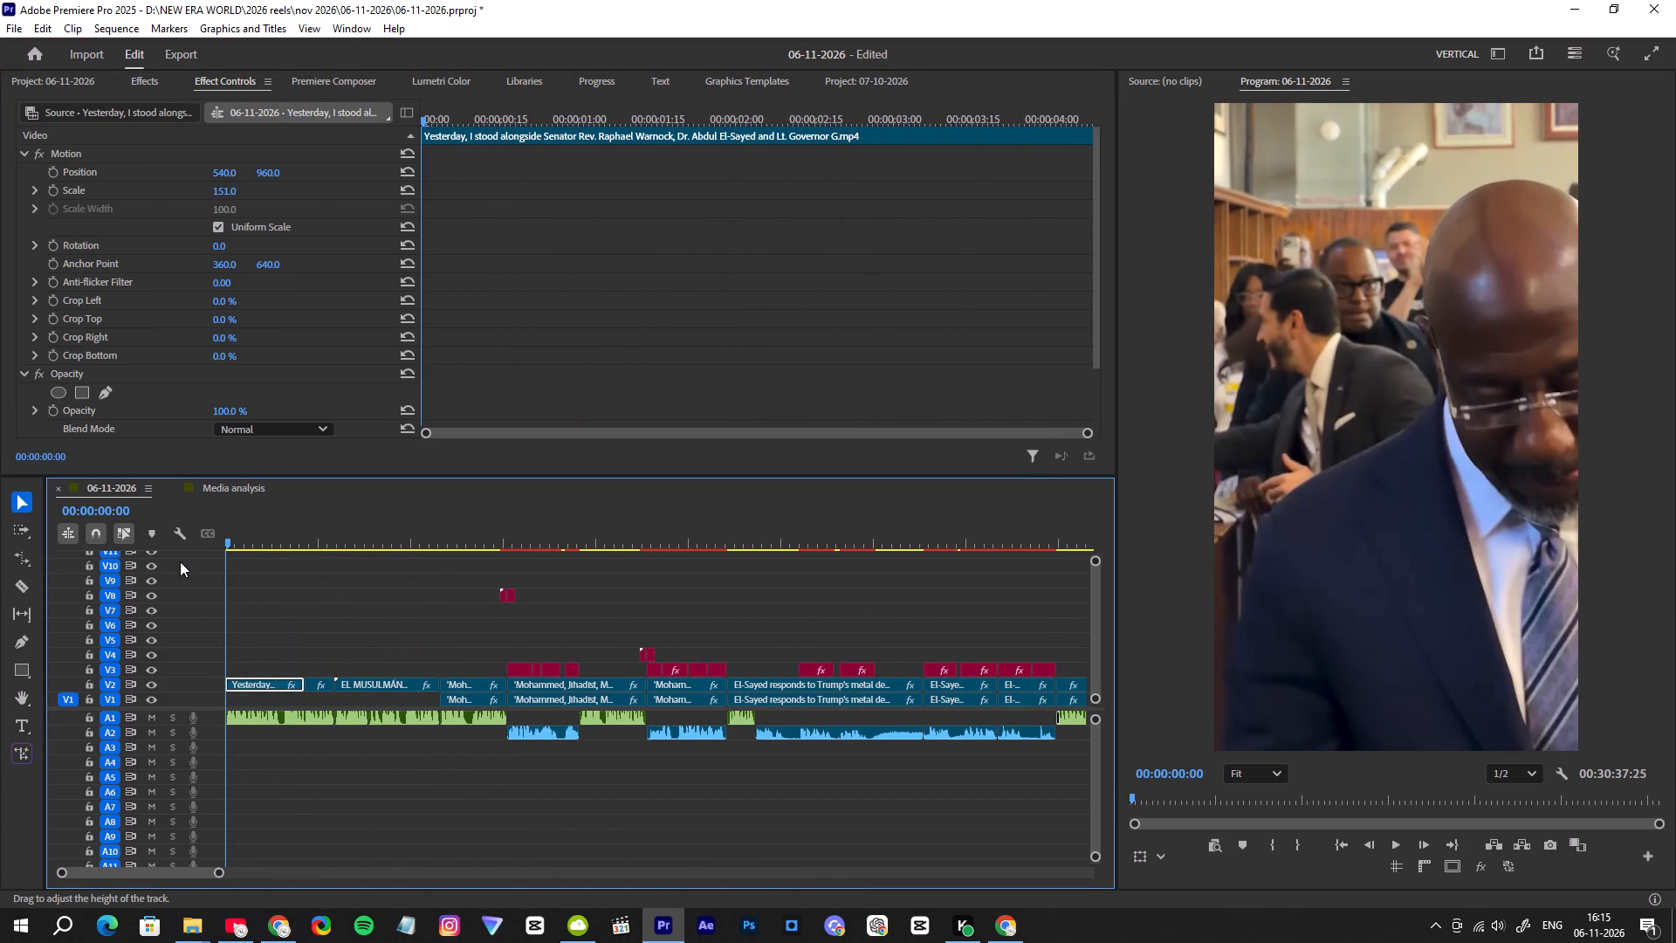
key("ctrl+d")
left_click(240, 685)
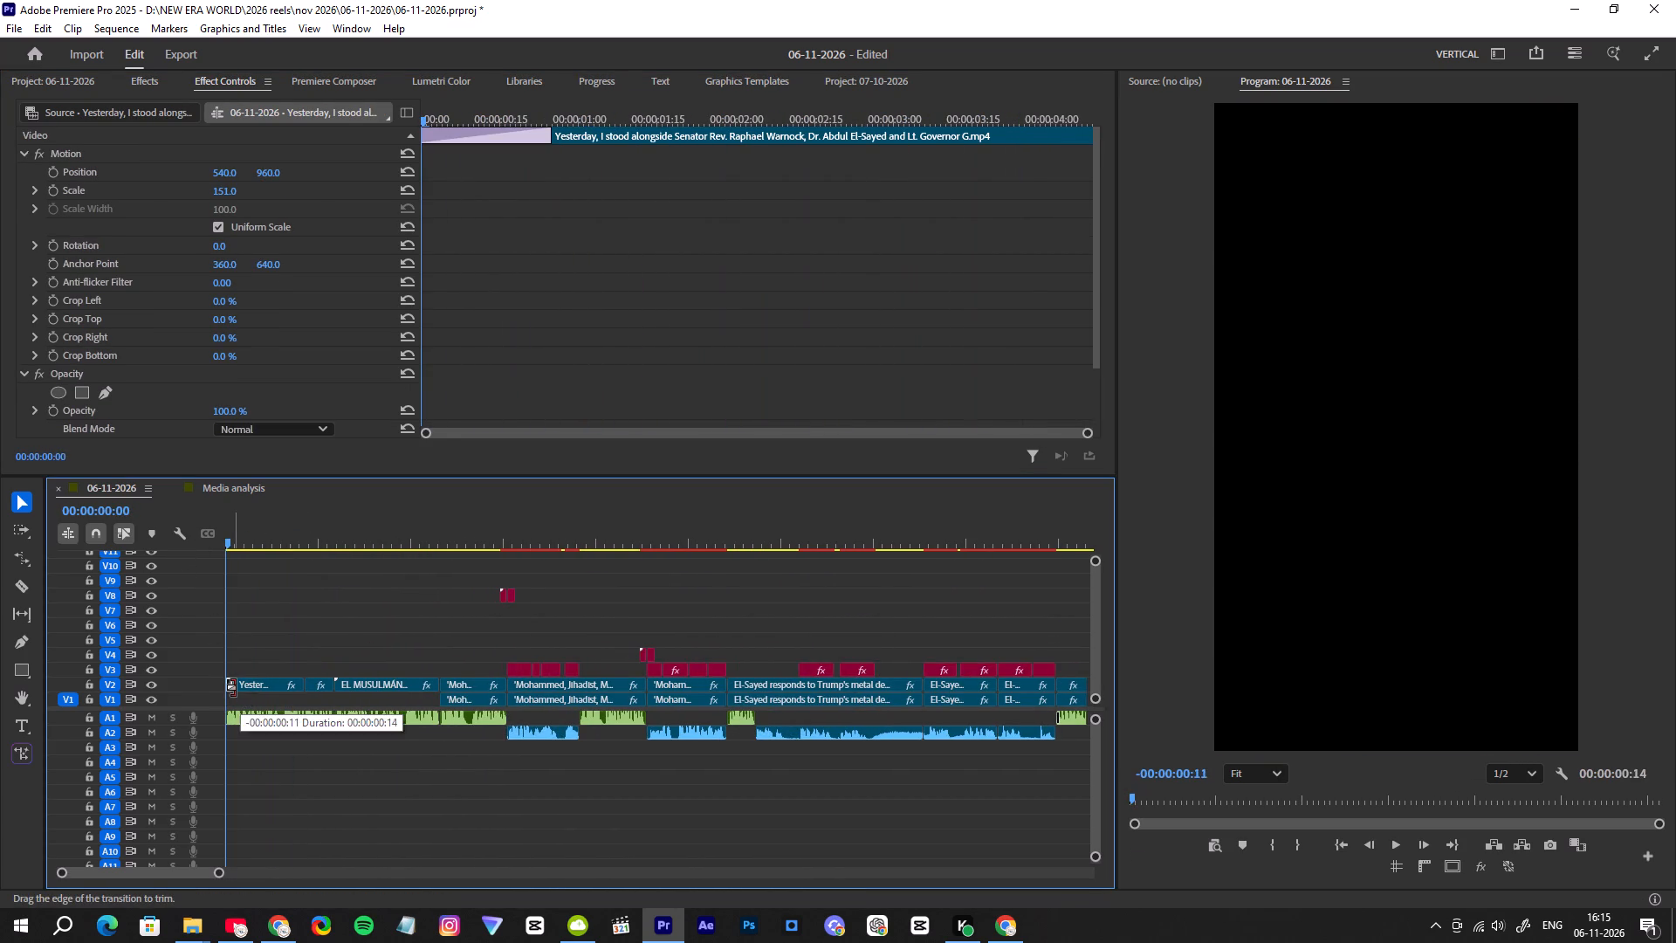
key("space")
Save the 06-11-2026 project.
left_click_drag(218, 872, 306, 871)
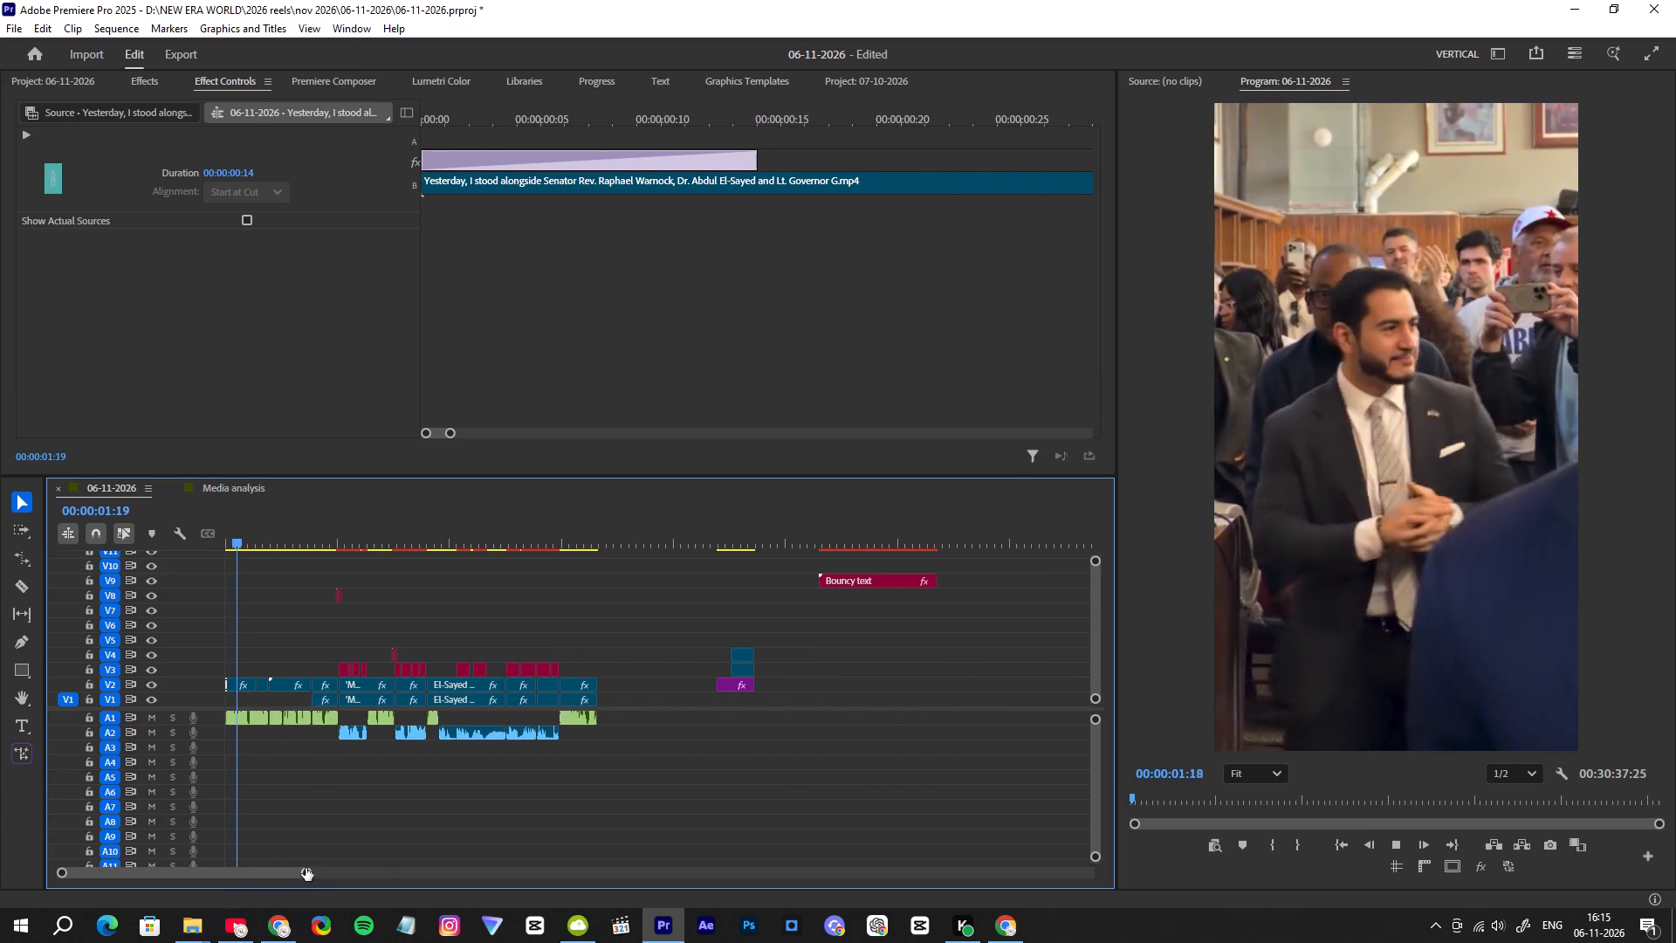
key("ctrl+s")
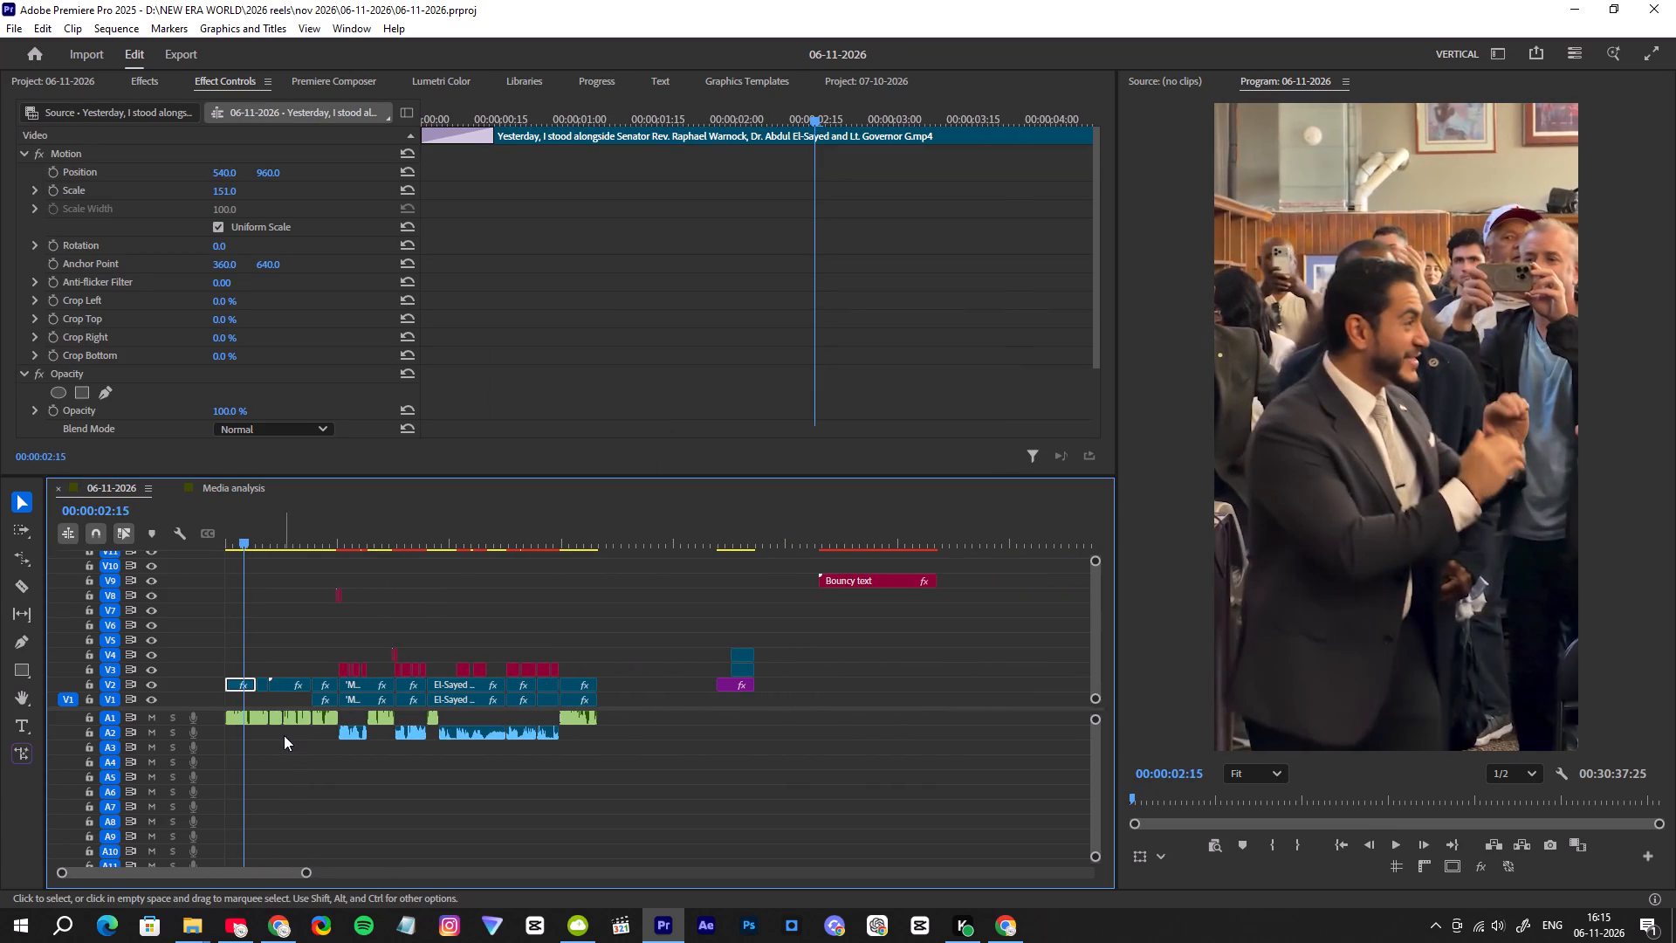
key("ctrl+s")
key("ctrl+s")
key("ctrl+s")
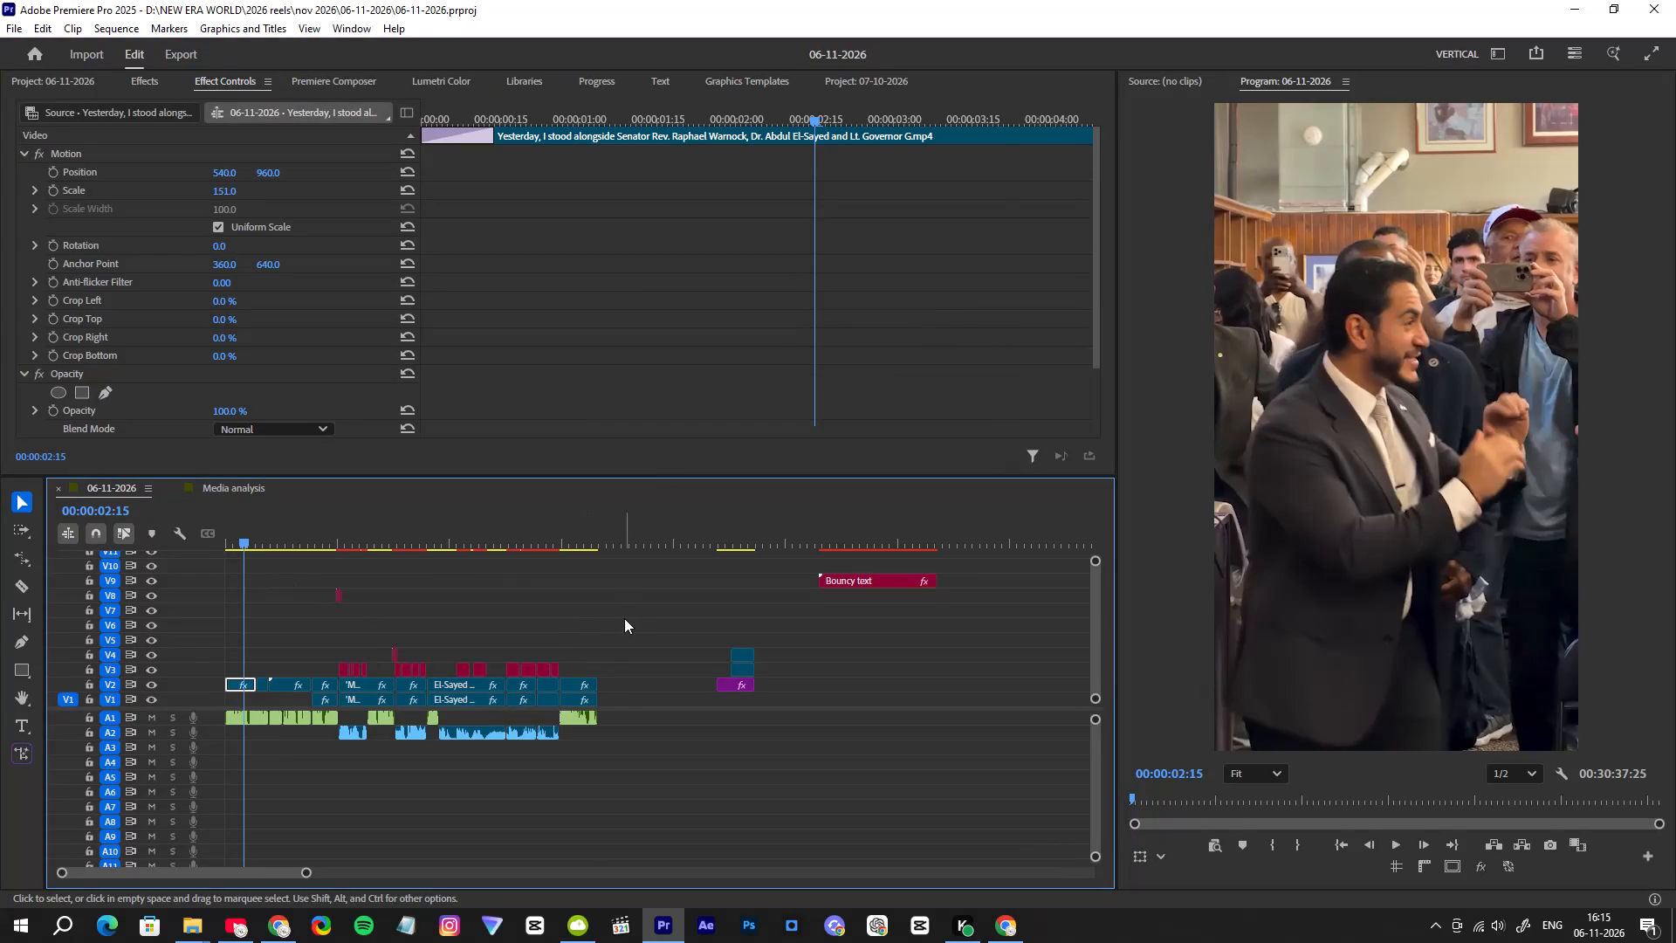
Play the reel from its very beginning to review the opening.
left_click_drag(229, 542, 186, 540)
key("space")
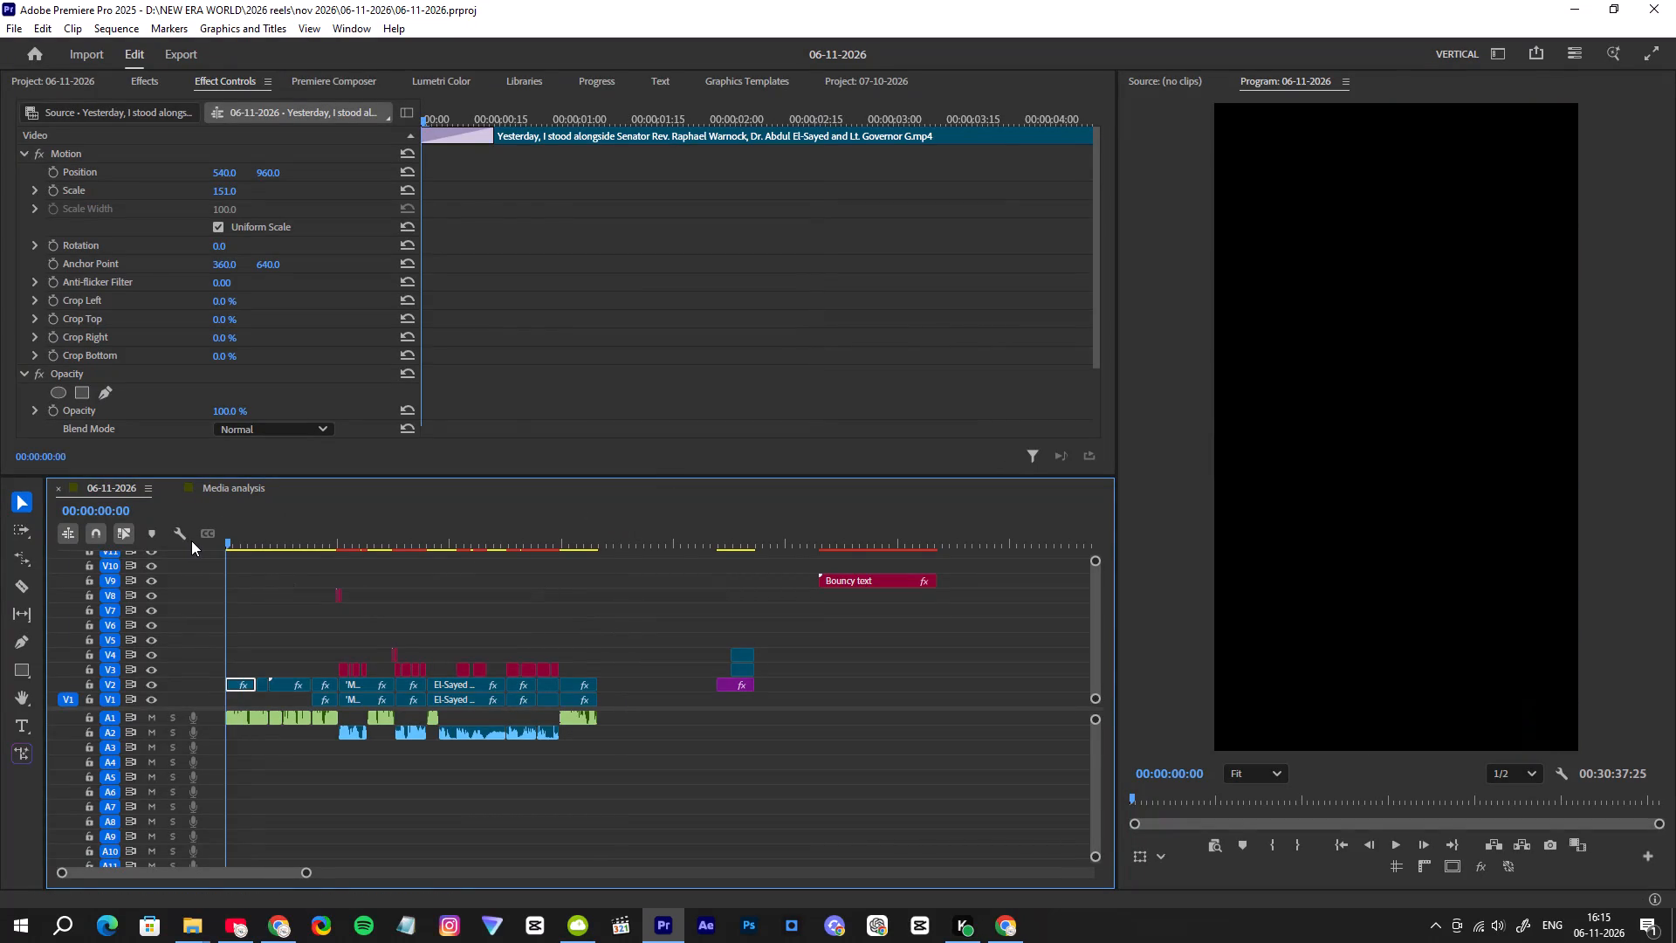
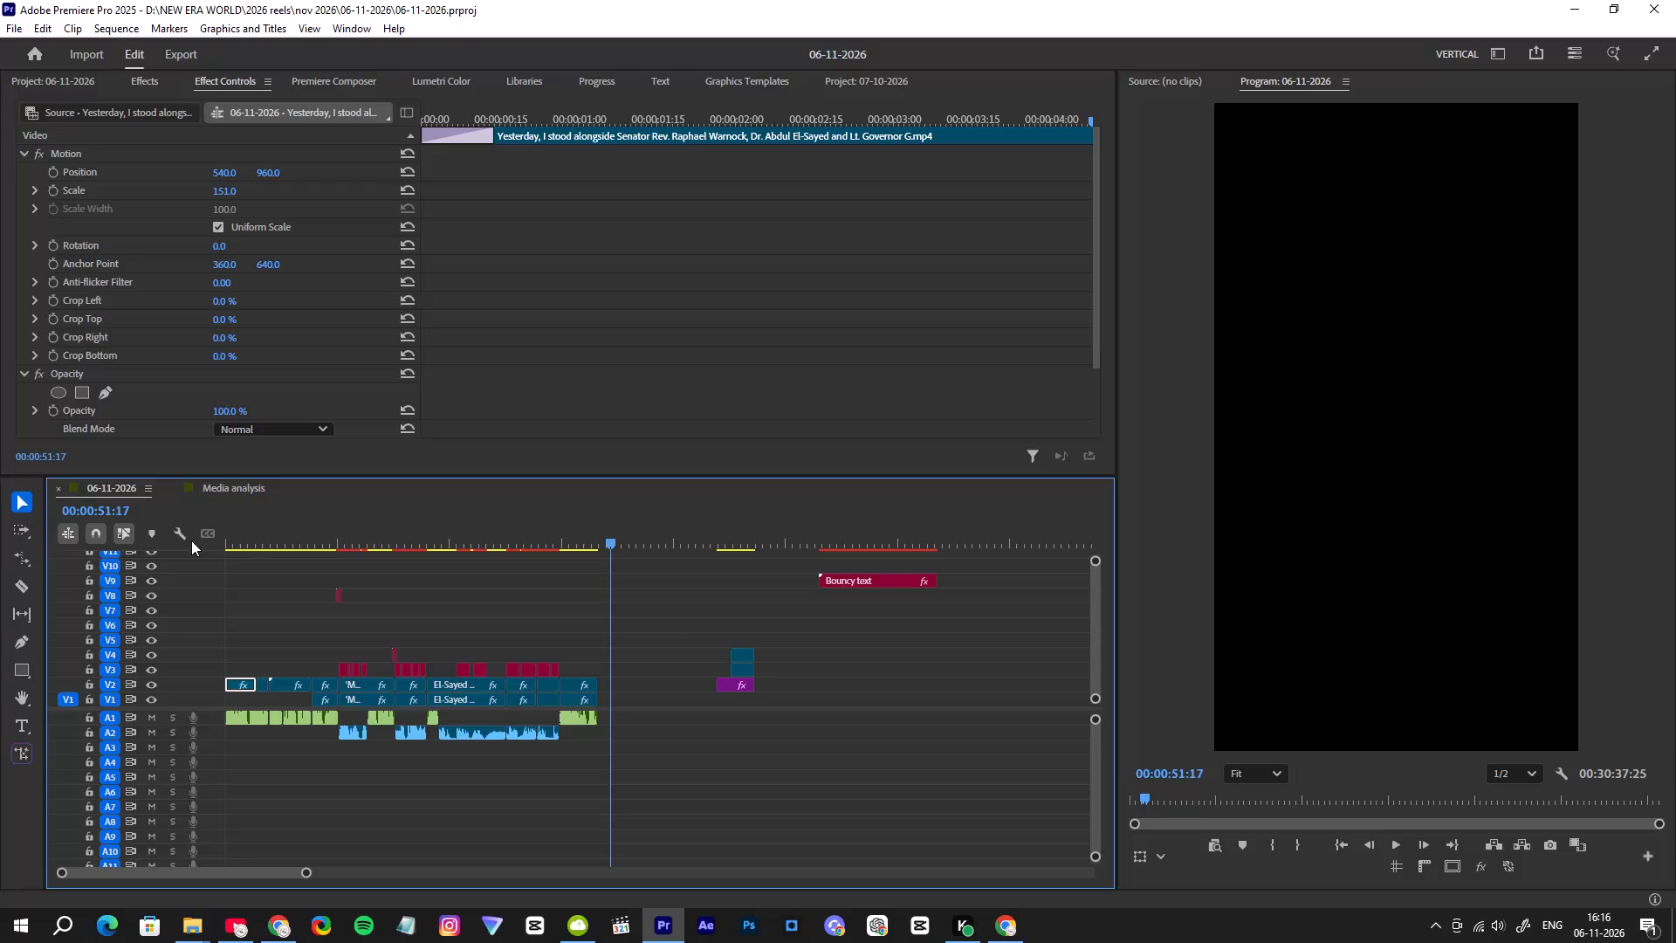
Save the 06-11-2026 project.
key("ctrl+s")
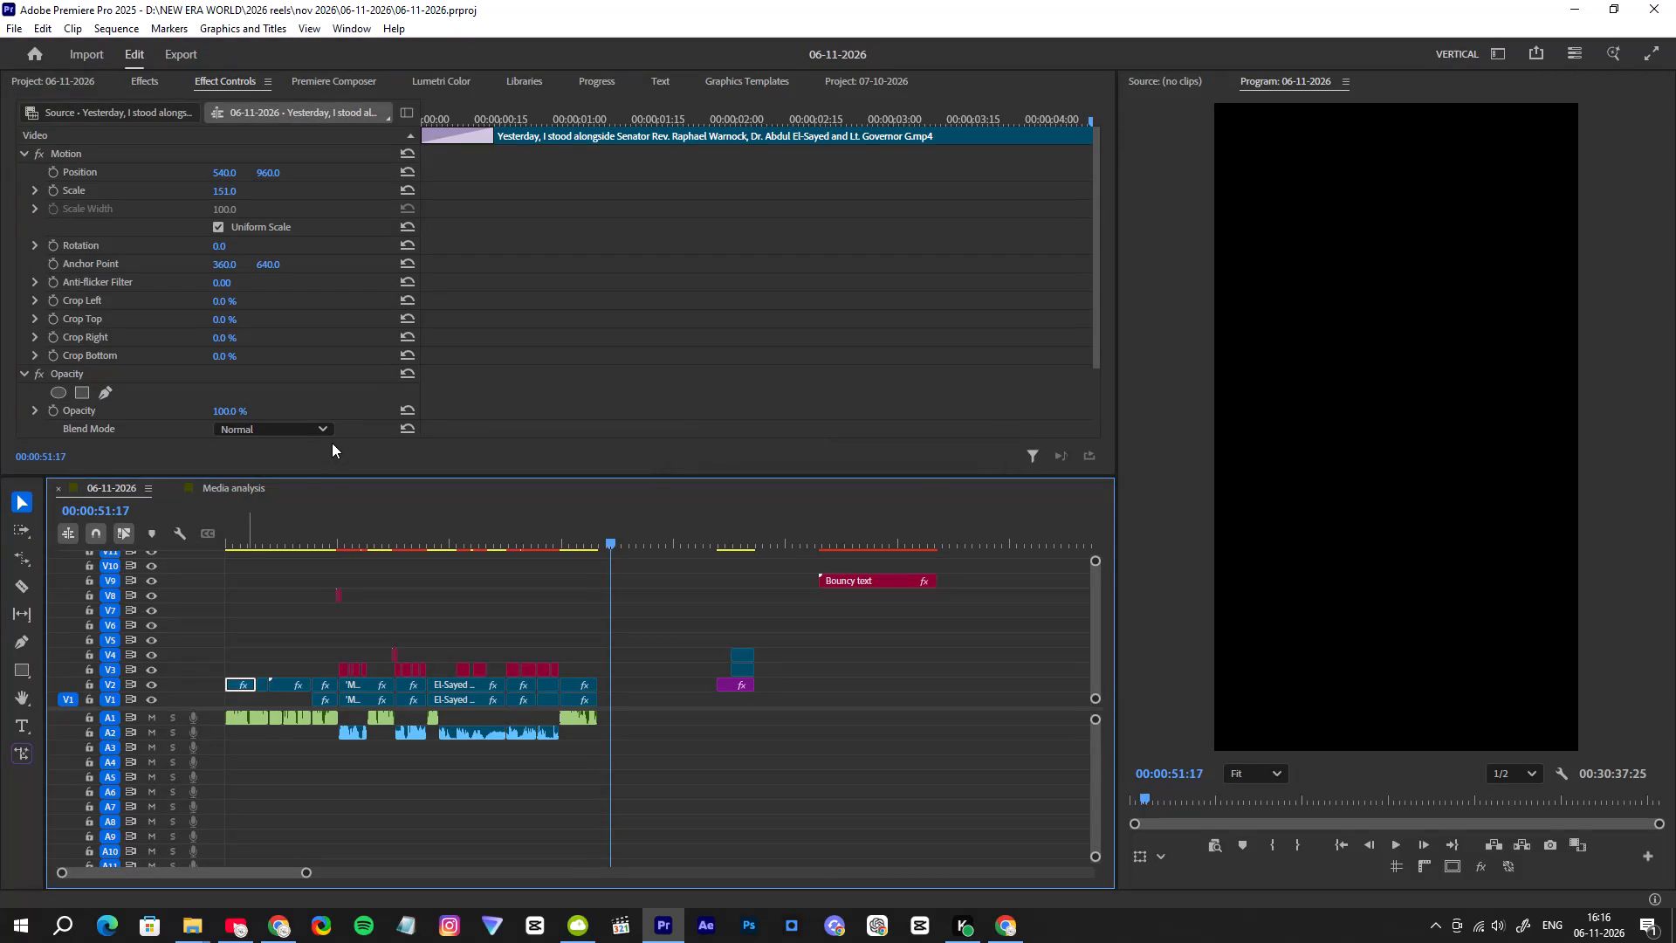
Set the vertical position of the "That's another important election" subtitle to 1684, matching the El-Sayed subtitles.
left_click(340, 533)
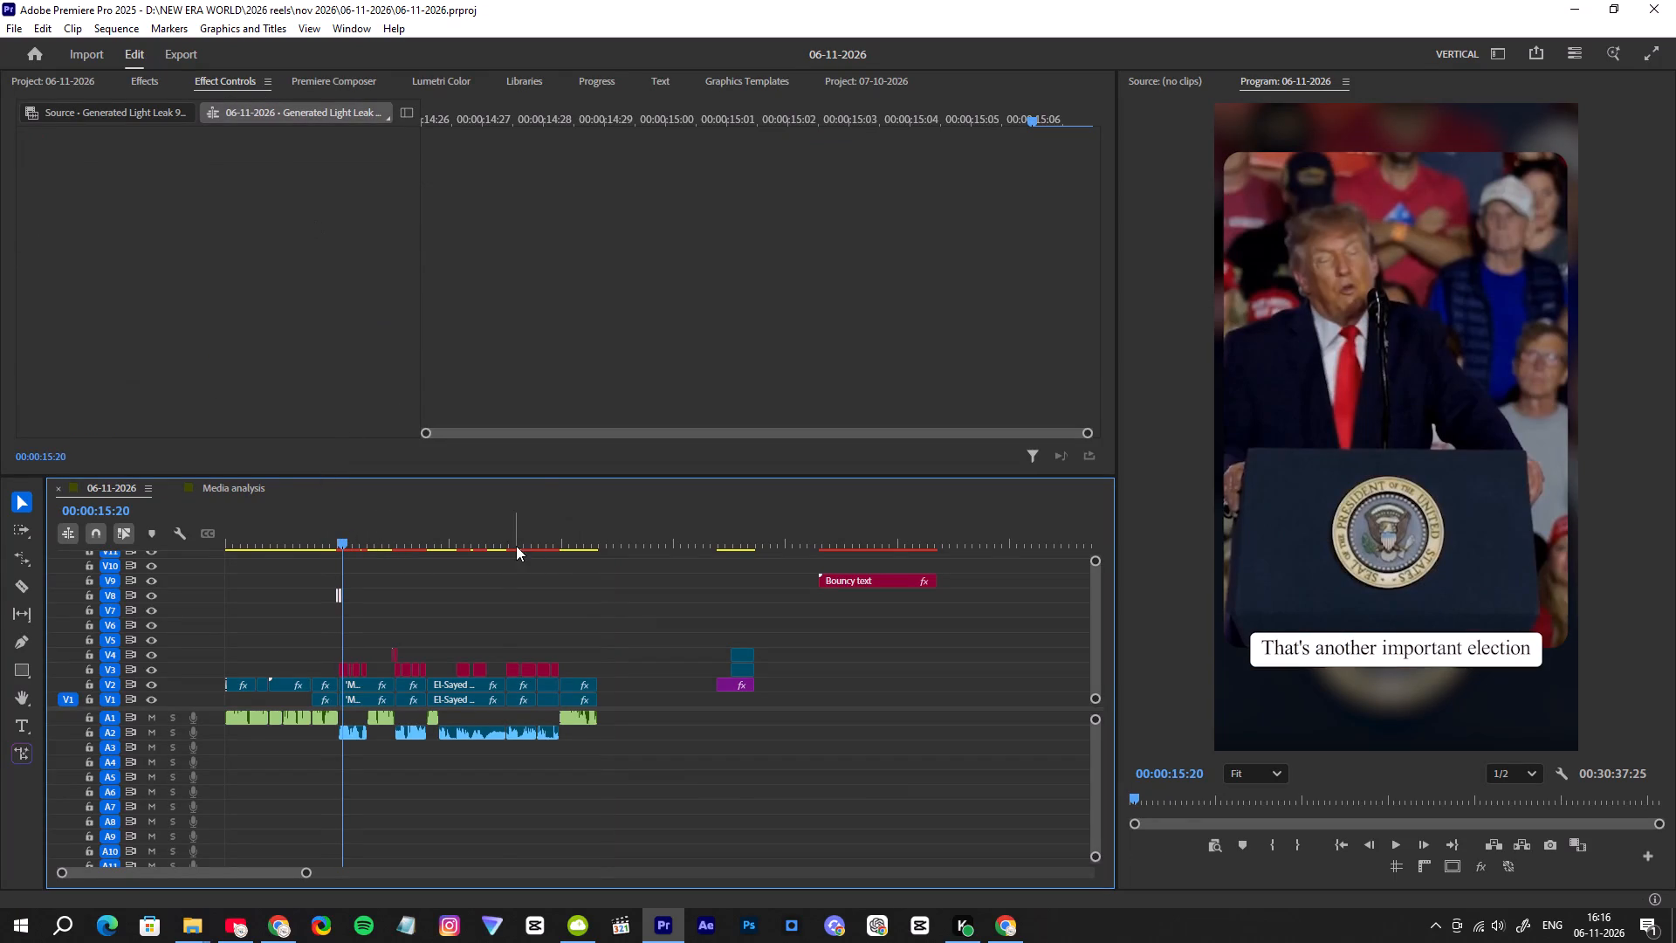
left_click_drag(501, 537, 512, 544)
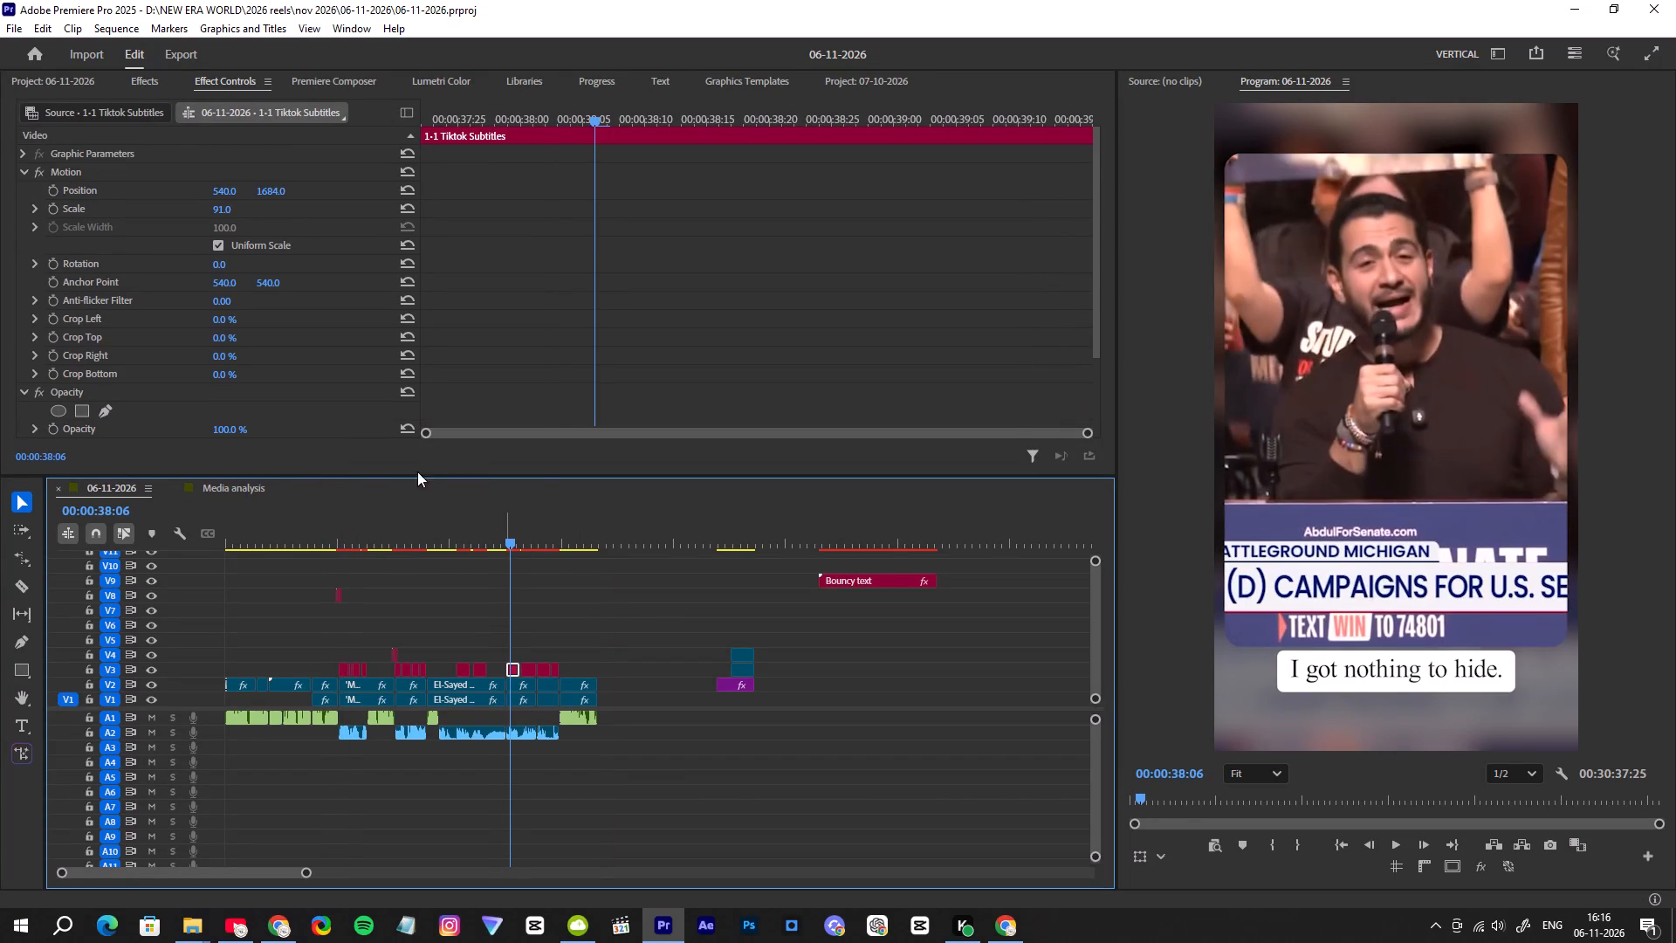
left_click_drag(355, 517, 348, 525)
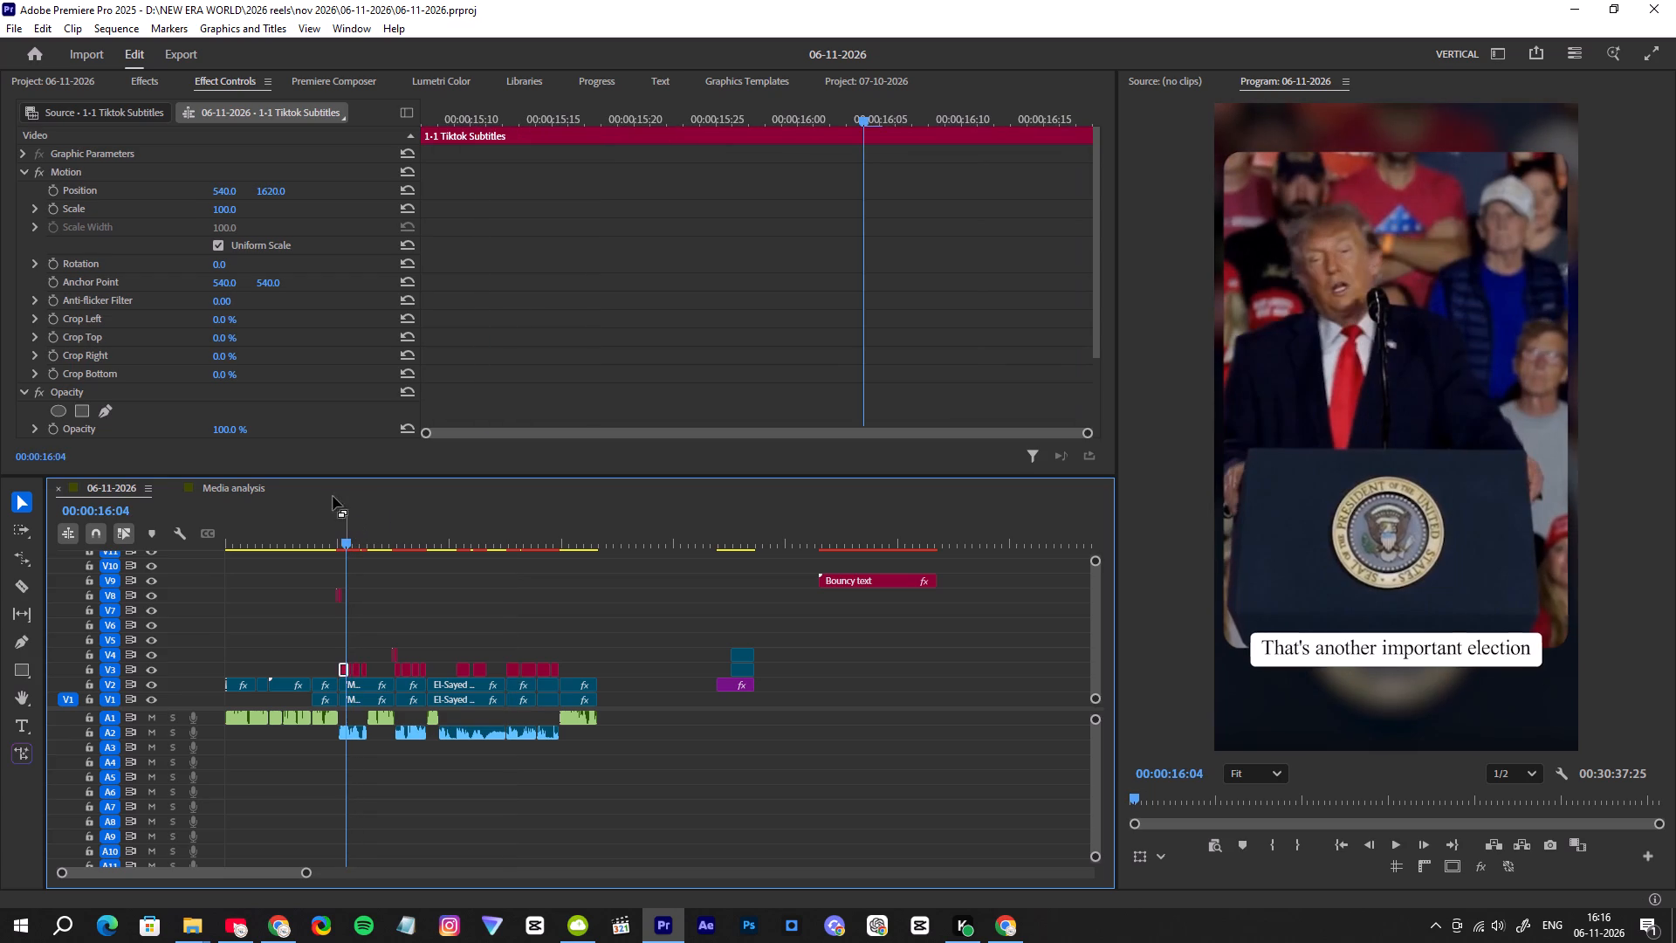
left_click(270, 191)
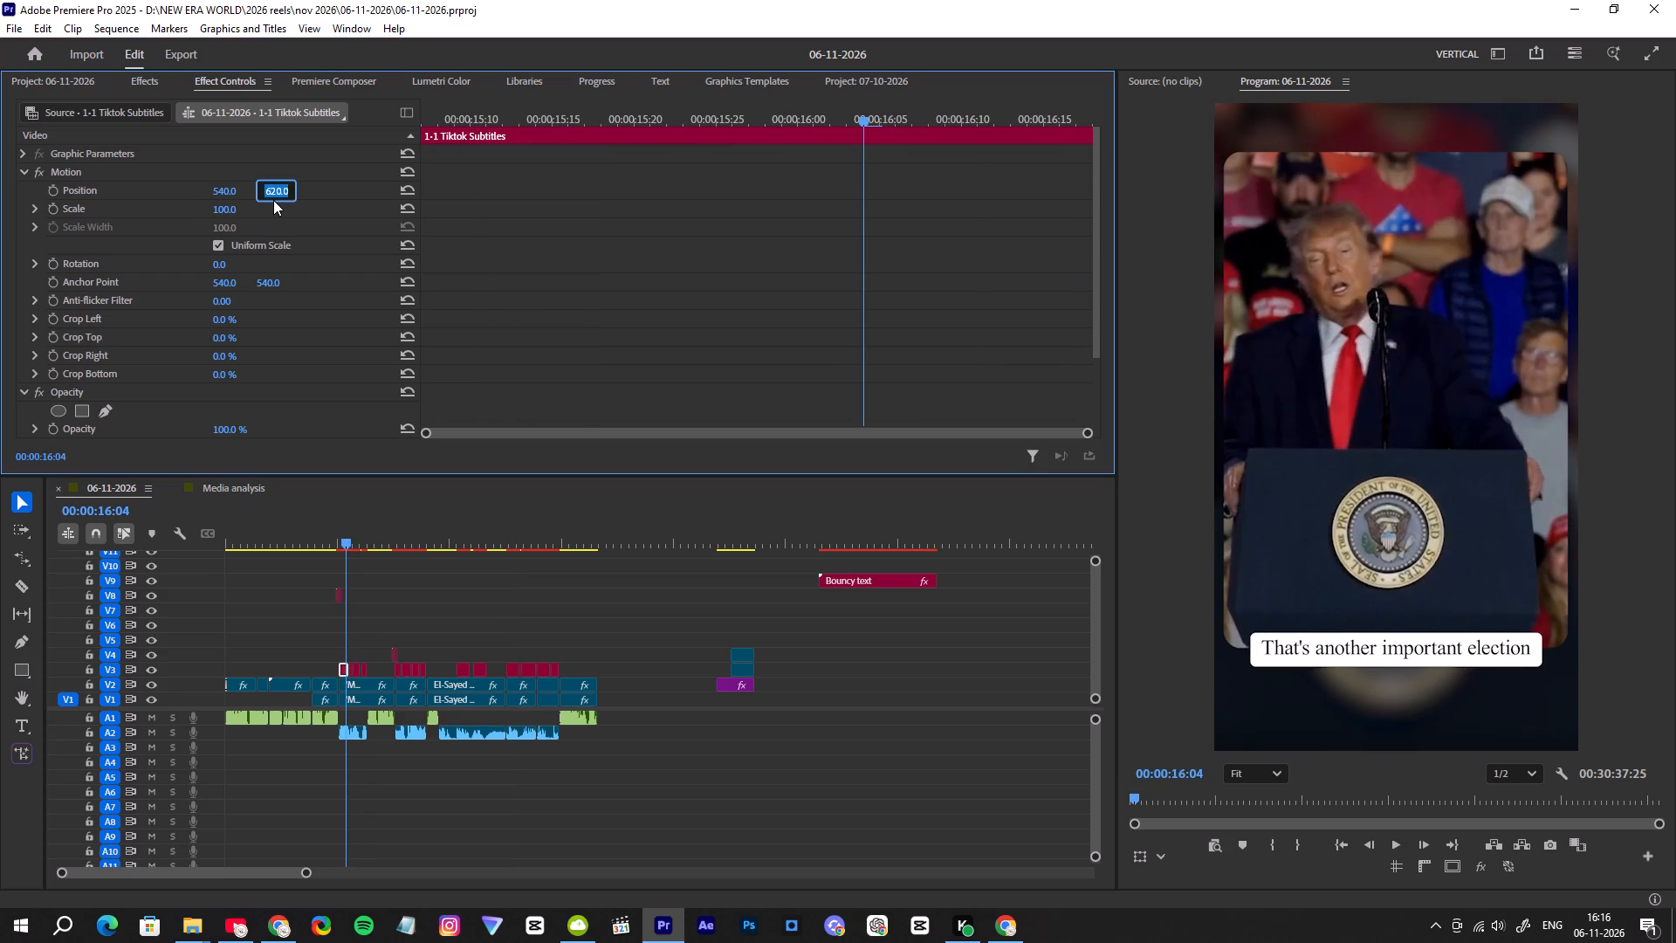
key("1")
key("6")
key("8")
key("4")
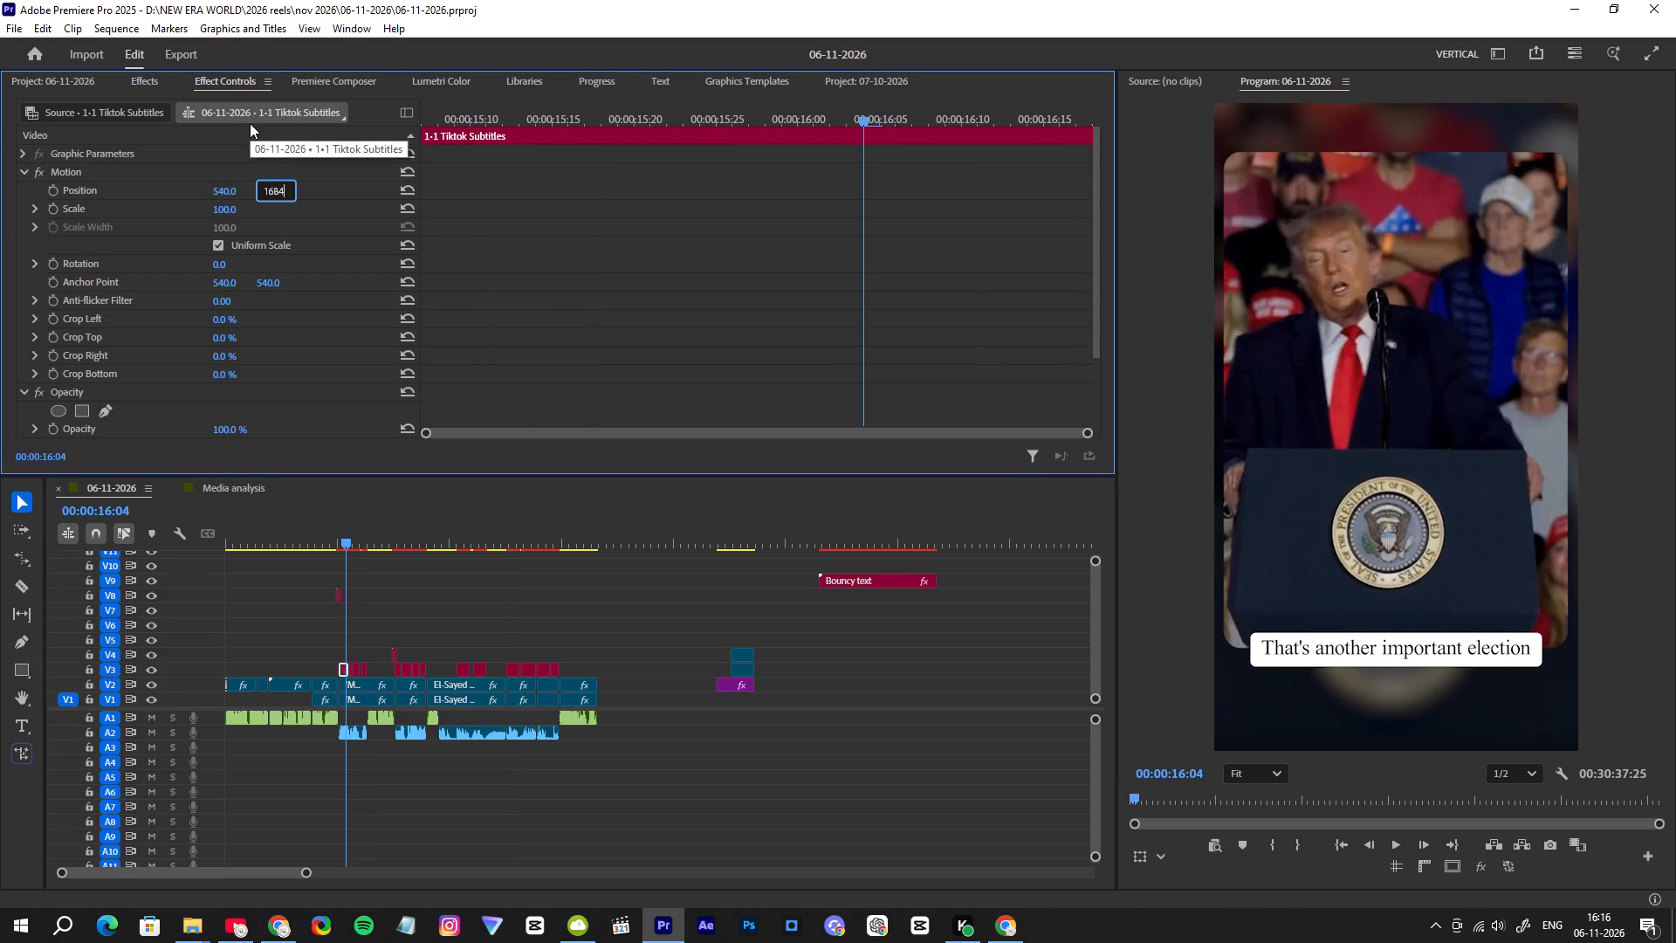
left_click(396, 601)
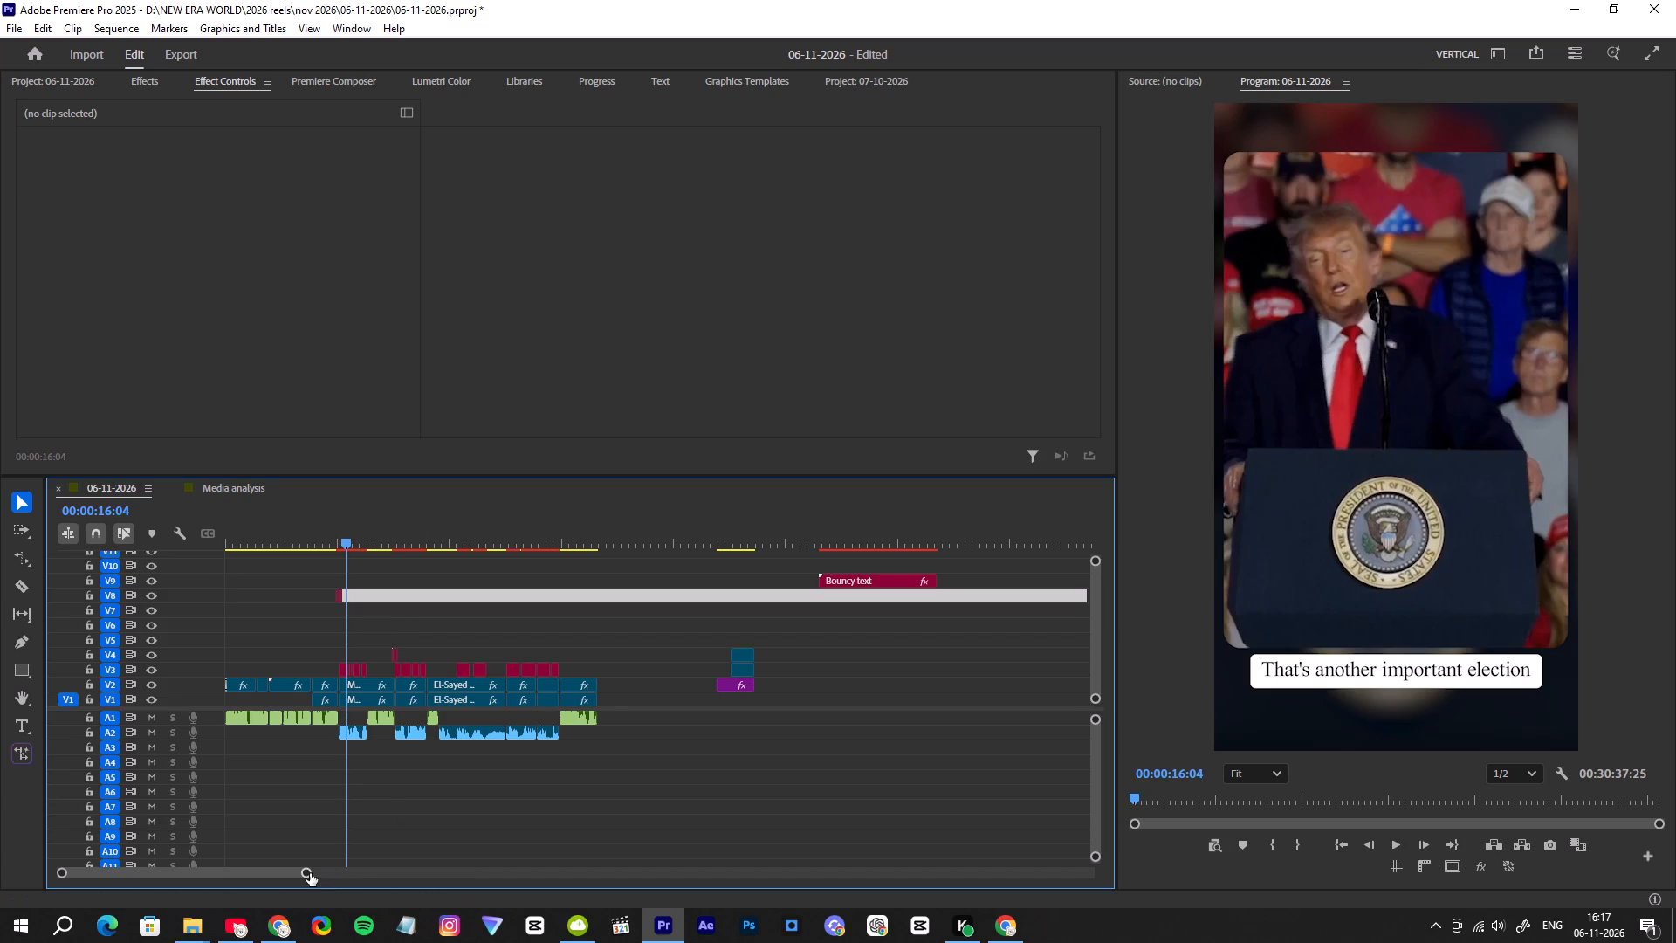
Paste the Motion attributes of the "That's another important election" subtitle onto the three subtitles following it, and play them back.
left_click_drag(307, 875, 223, 874)
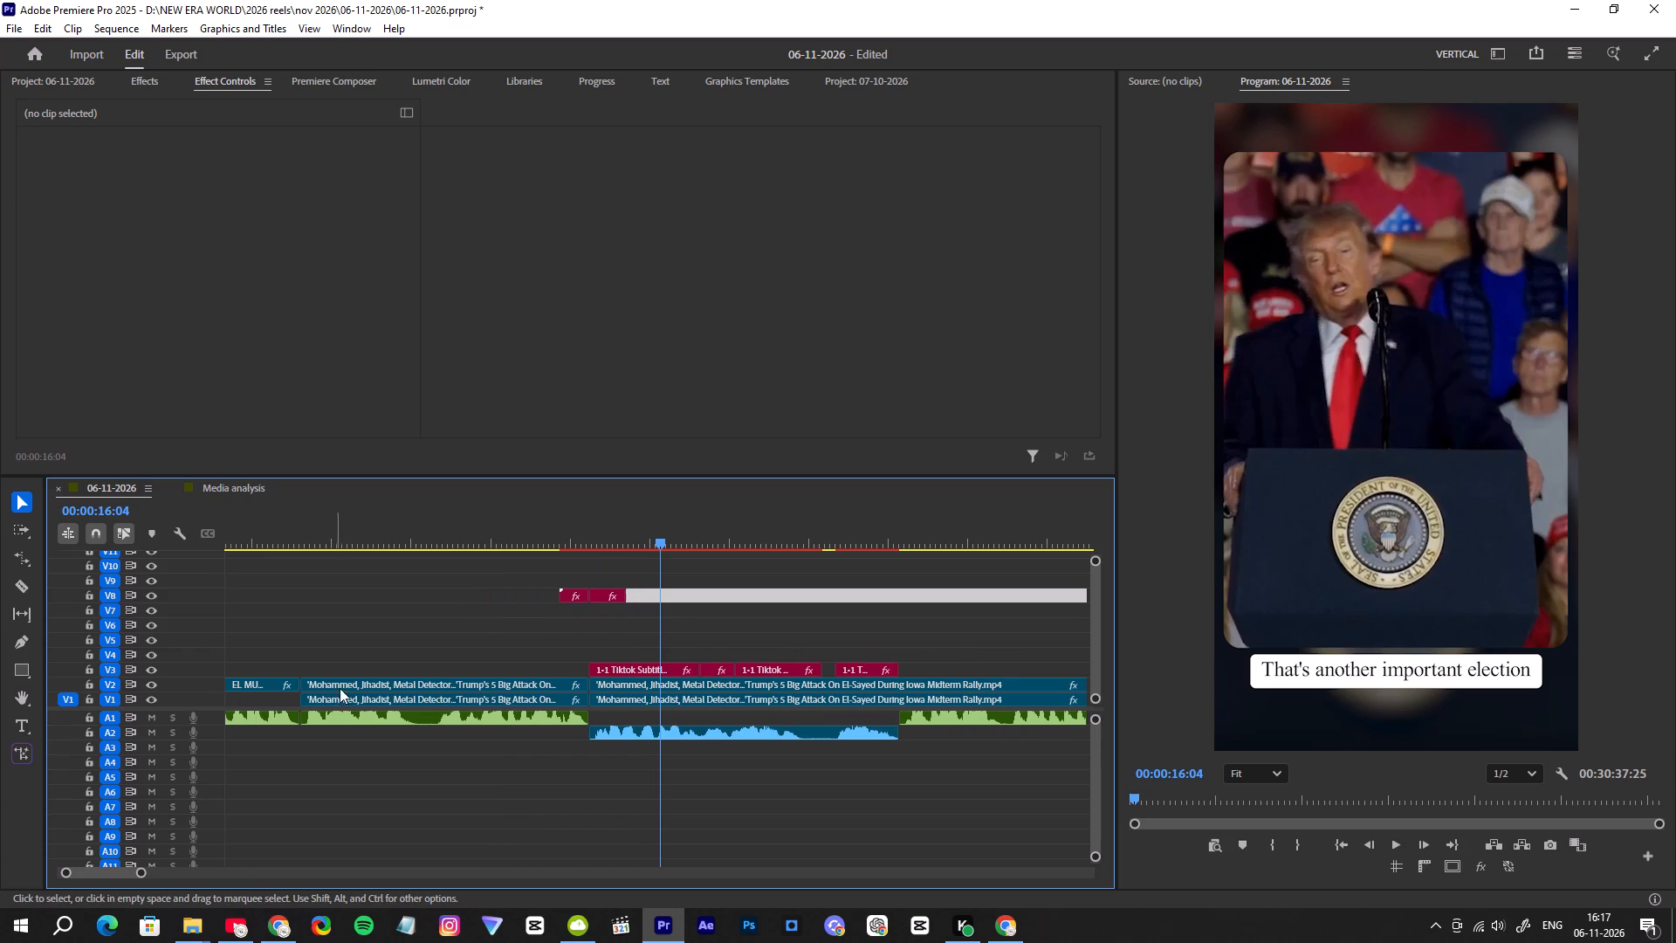
left_click(624, 670)
right_click(624, 670)
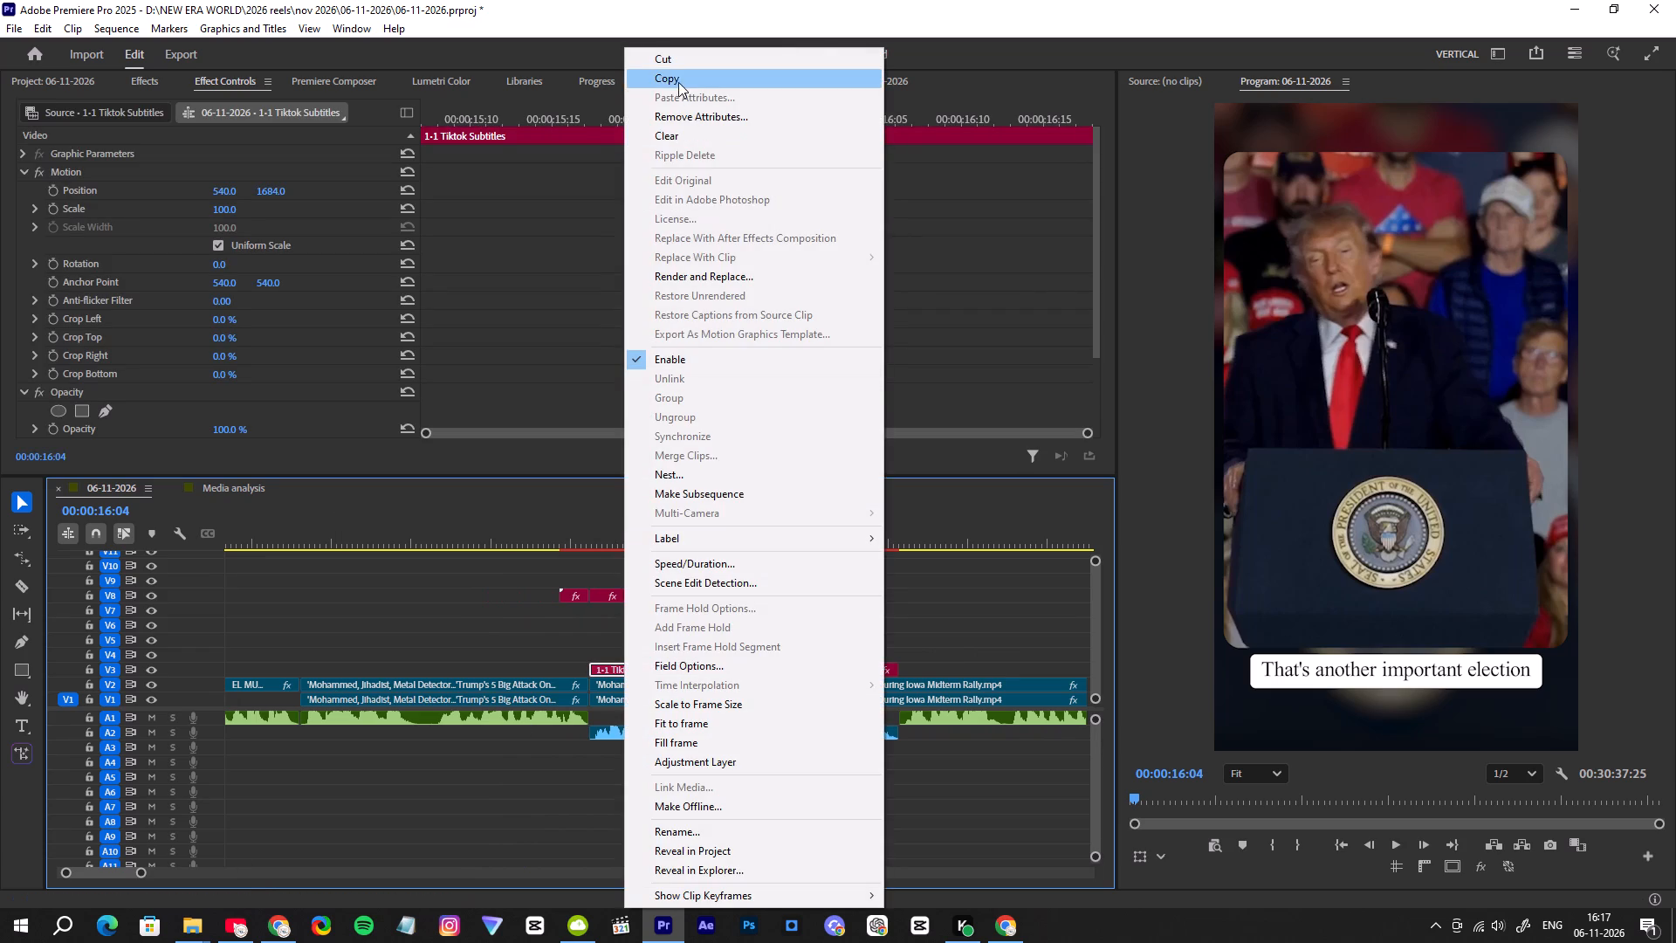
left_click(678, 82)
left_click_drag(718, 627, 856, 664)
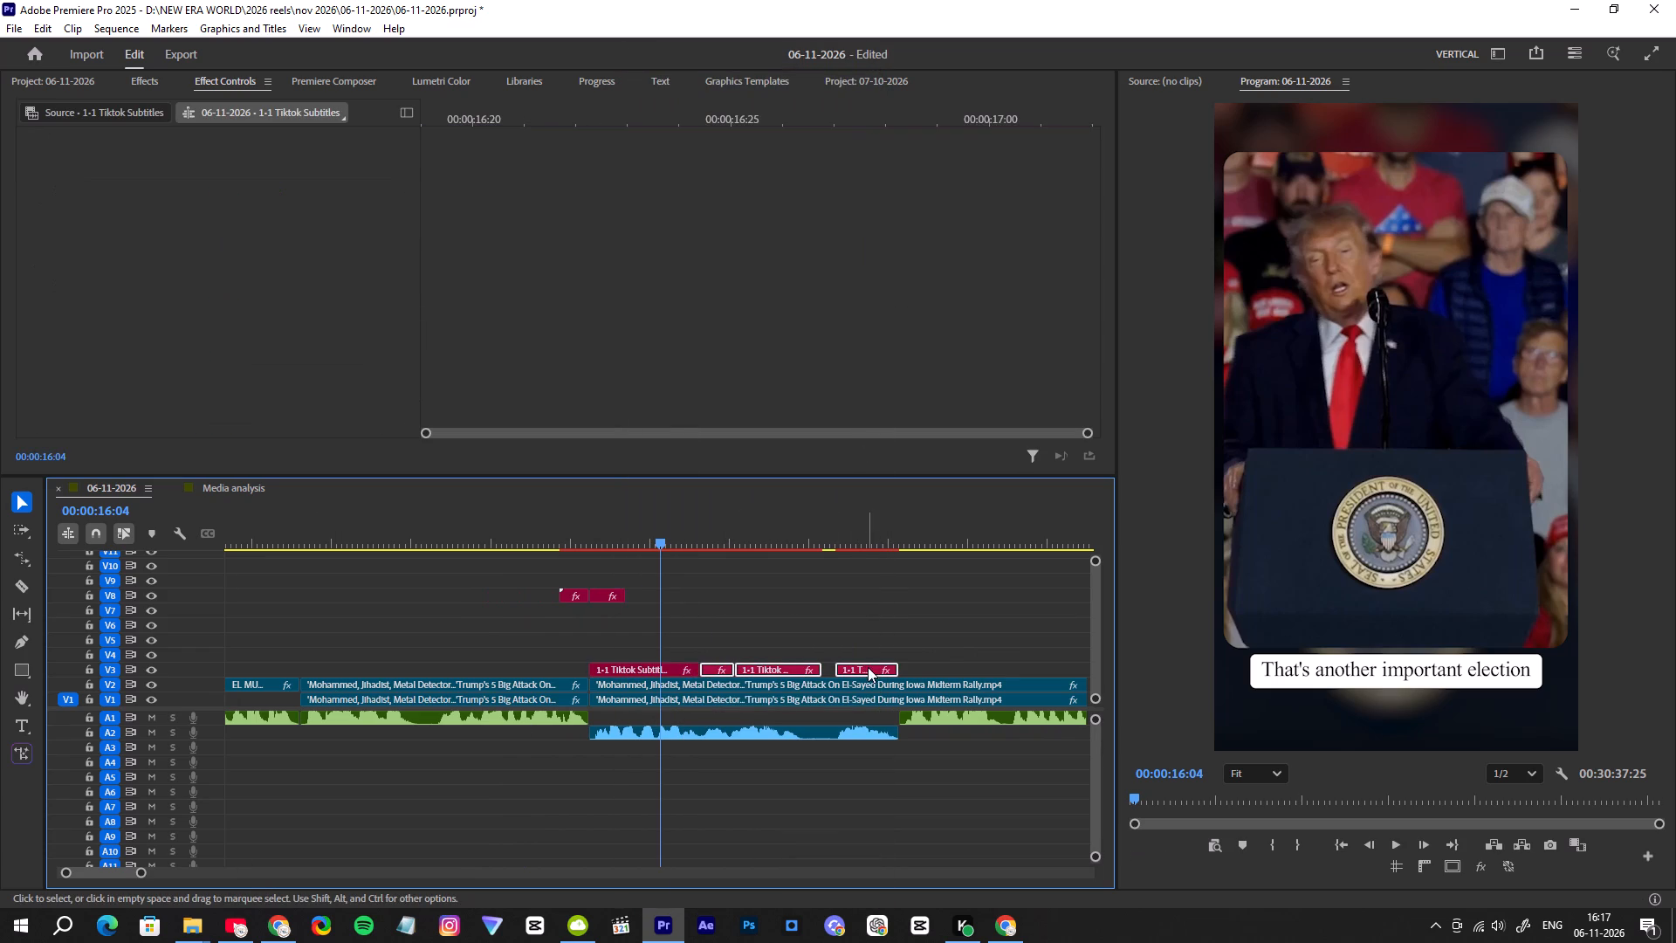
right_click(870, 671)
left_click(952, 116)
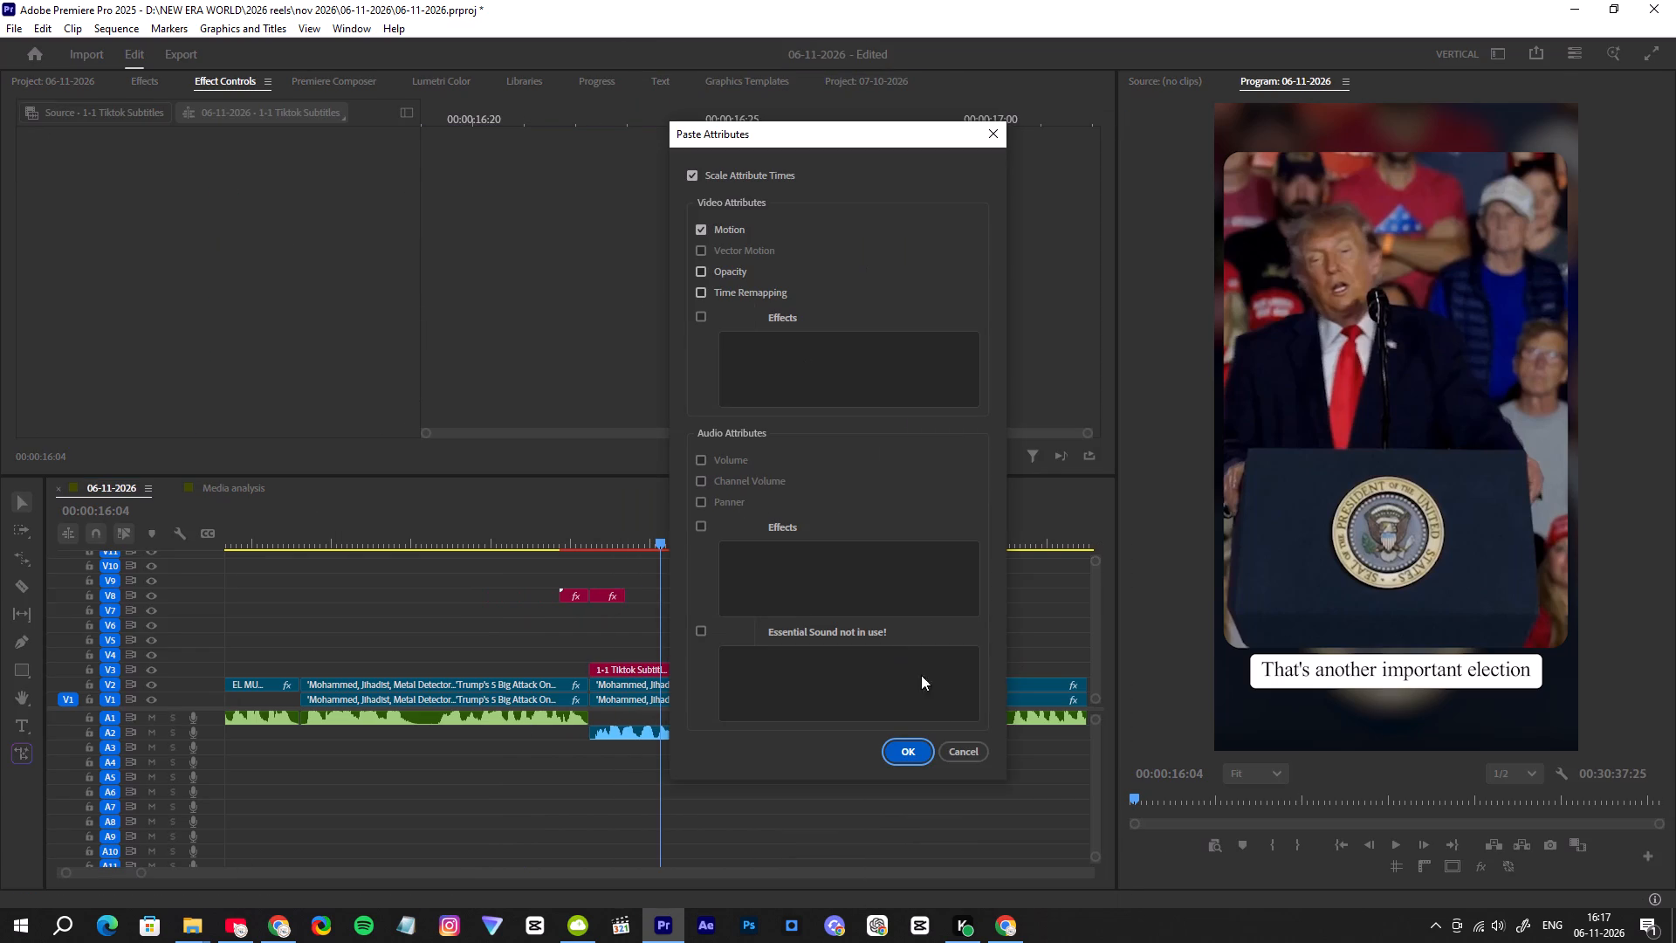
left_click(917, 752)
left_click(682, 540)
key("space")
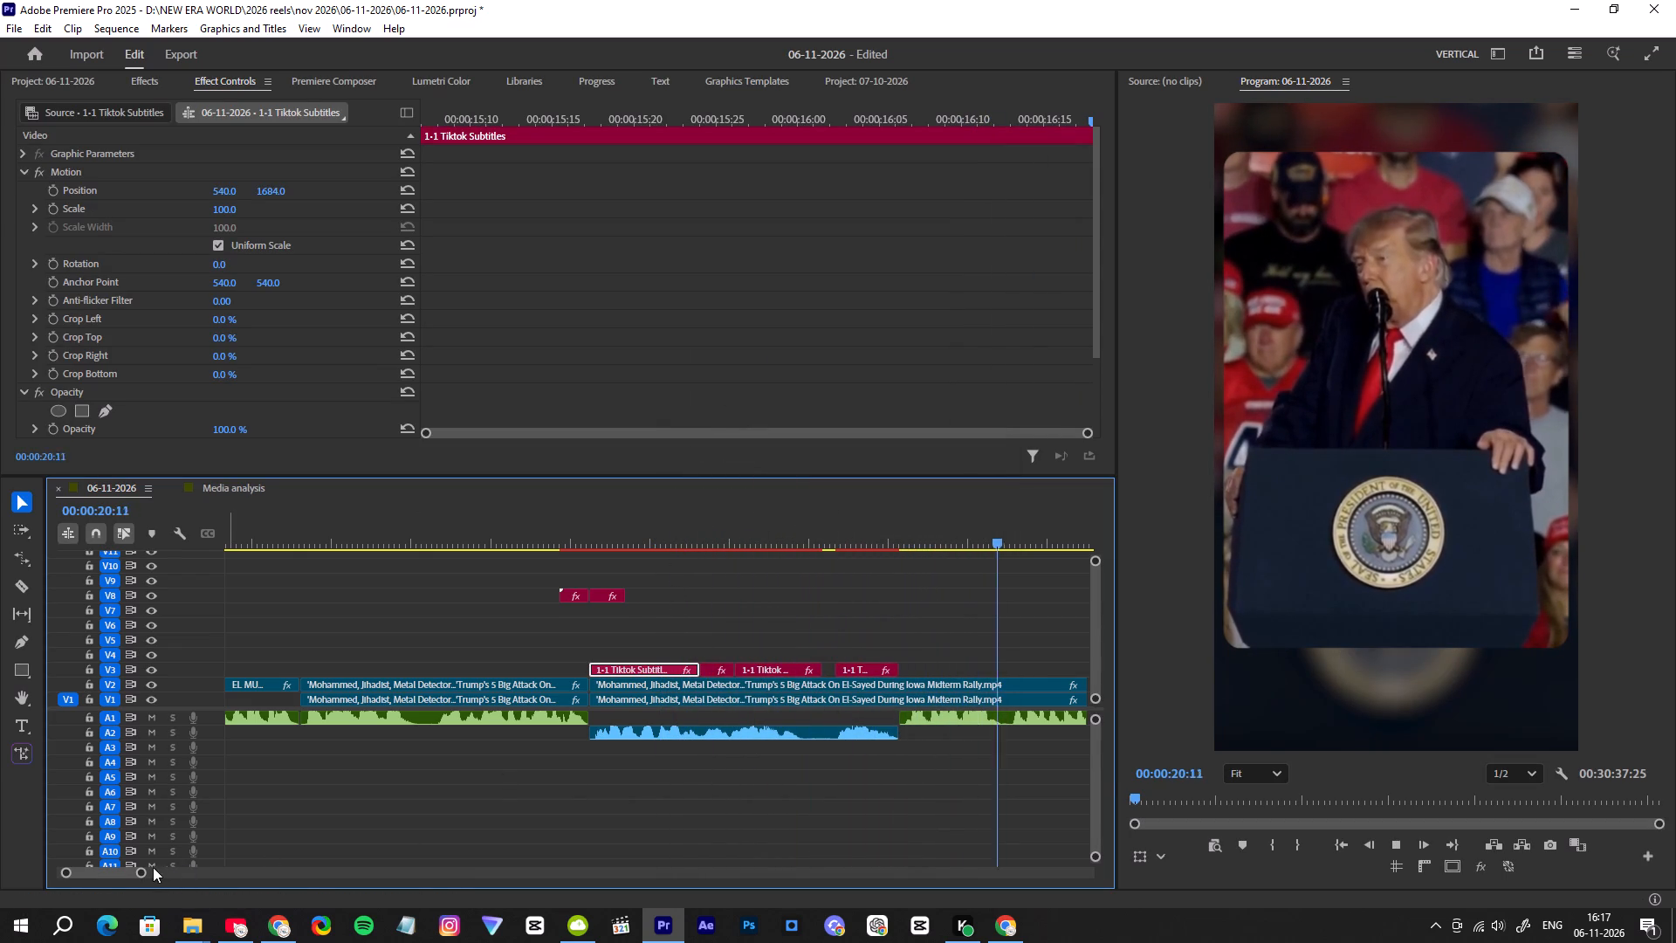
Paste the same Motion attributes onto the four V3 subtitles over the second Trump speech segment.
left_click_drag(143, 874, 191, 868)
key("space")
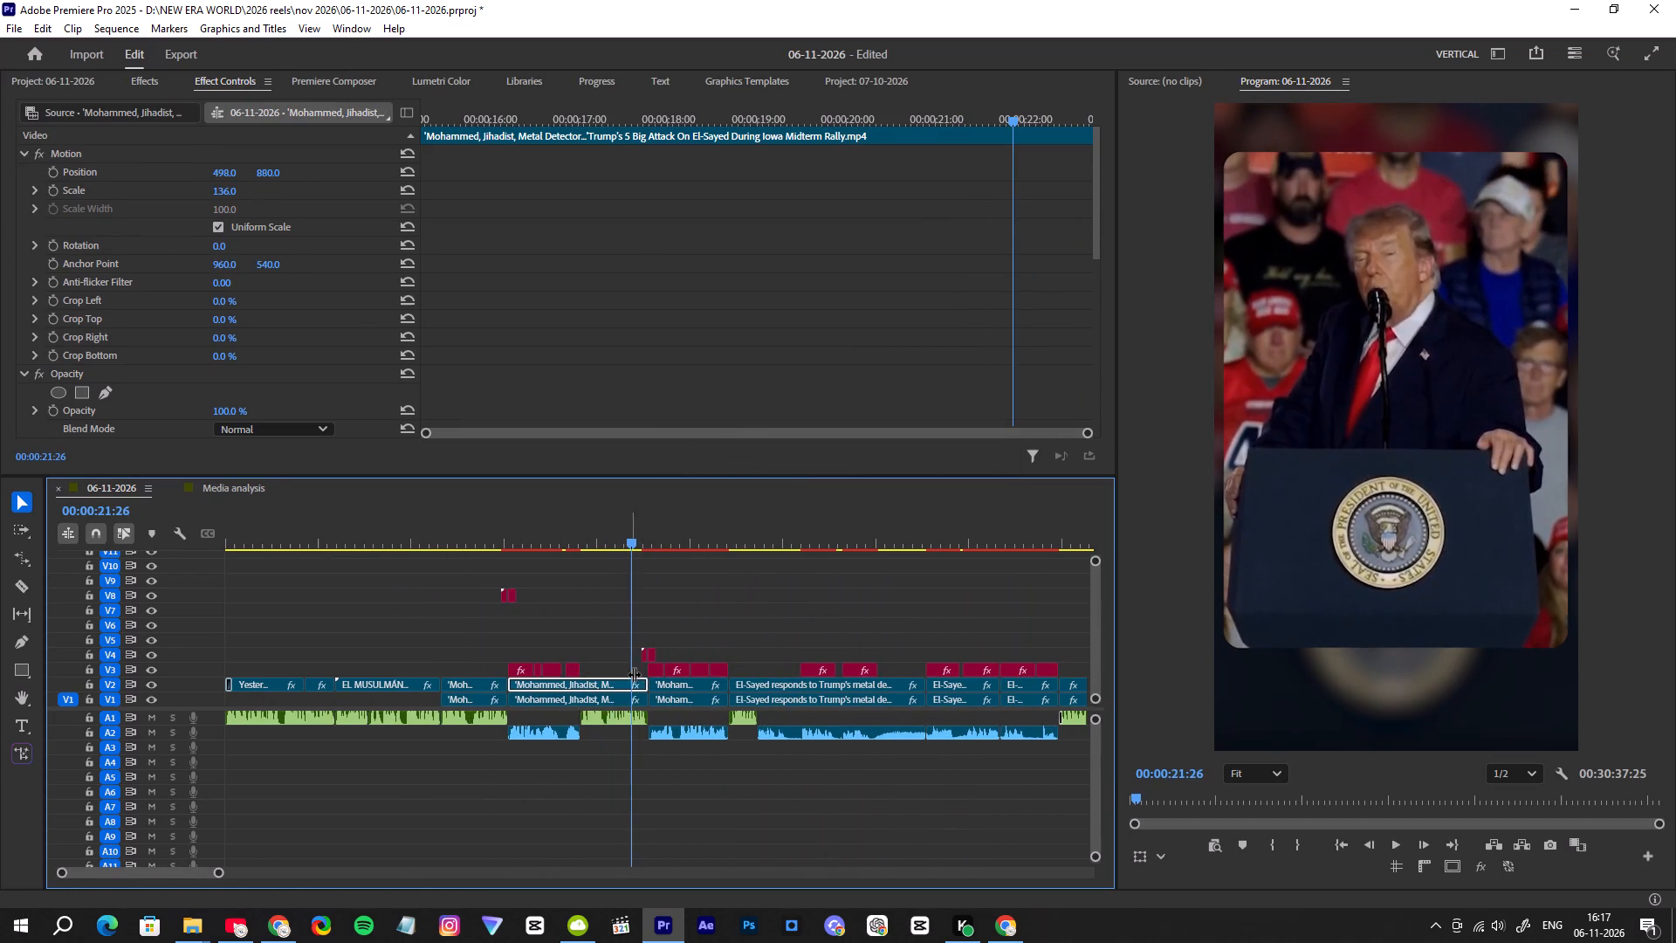
left_click_drag(640, 671, 732, 670)
right_click(715, 669)
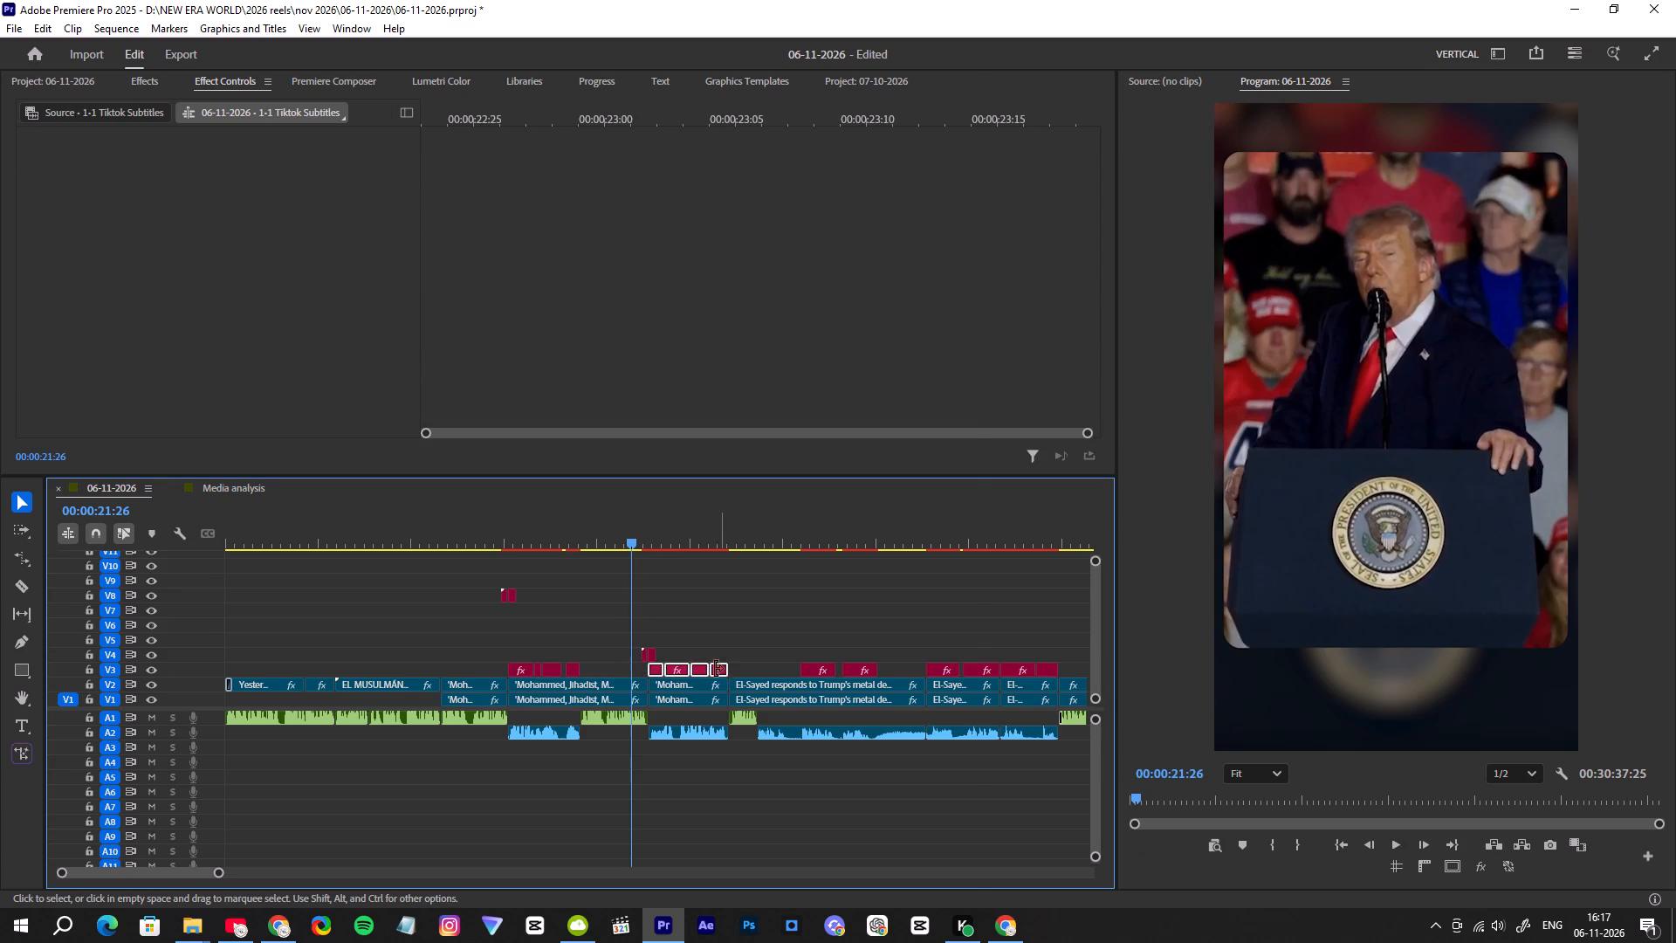
left_click(798, 120)
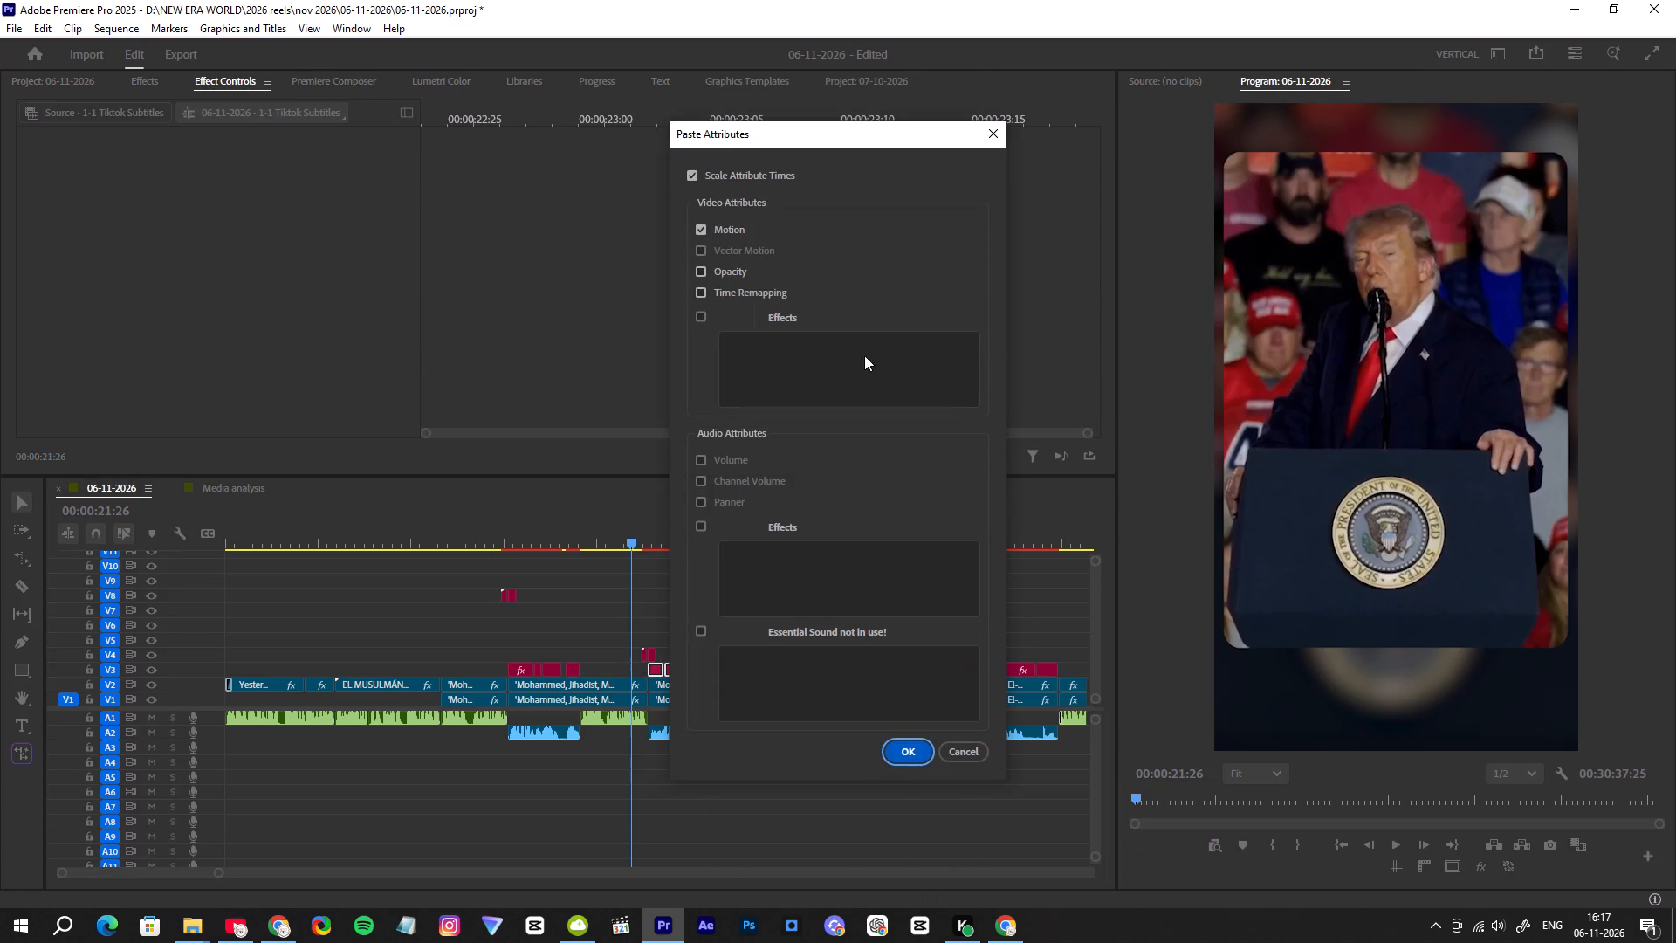
left_click(918, 747)
Review the second Trump subtitles and the El-Sayed section through to the "Epstein" subtitle, checking subtitle placement.
key("space")
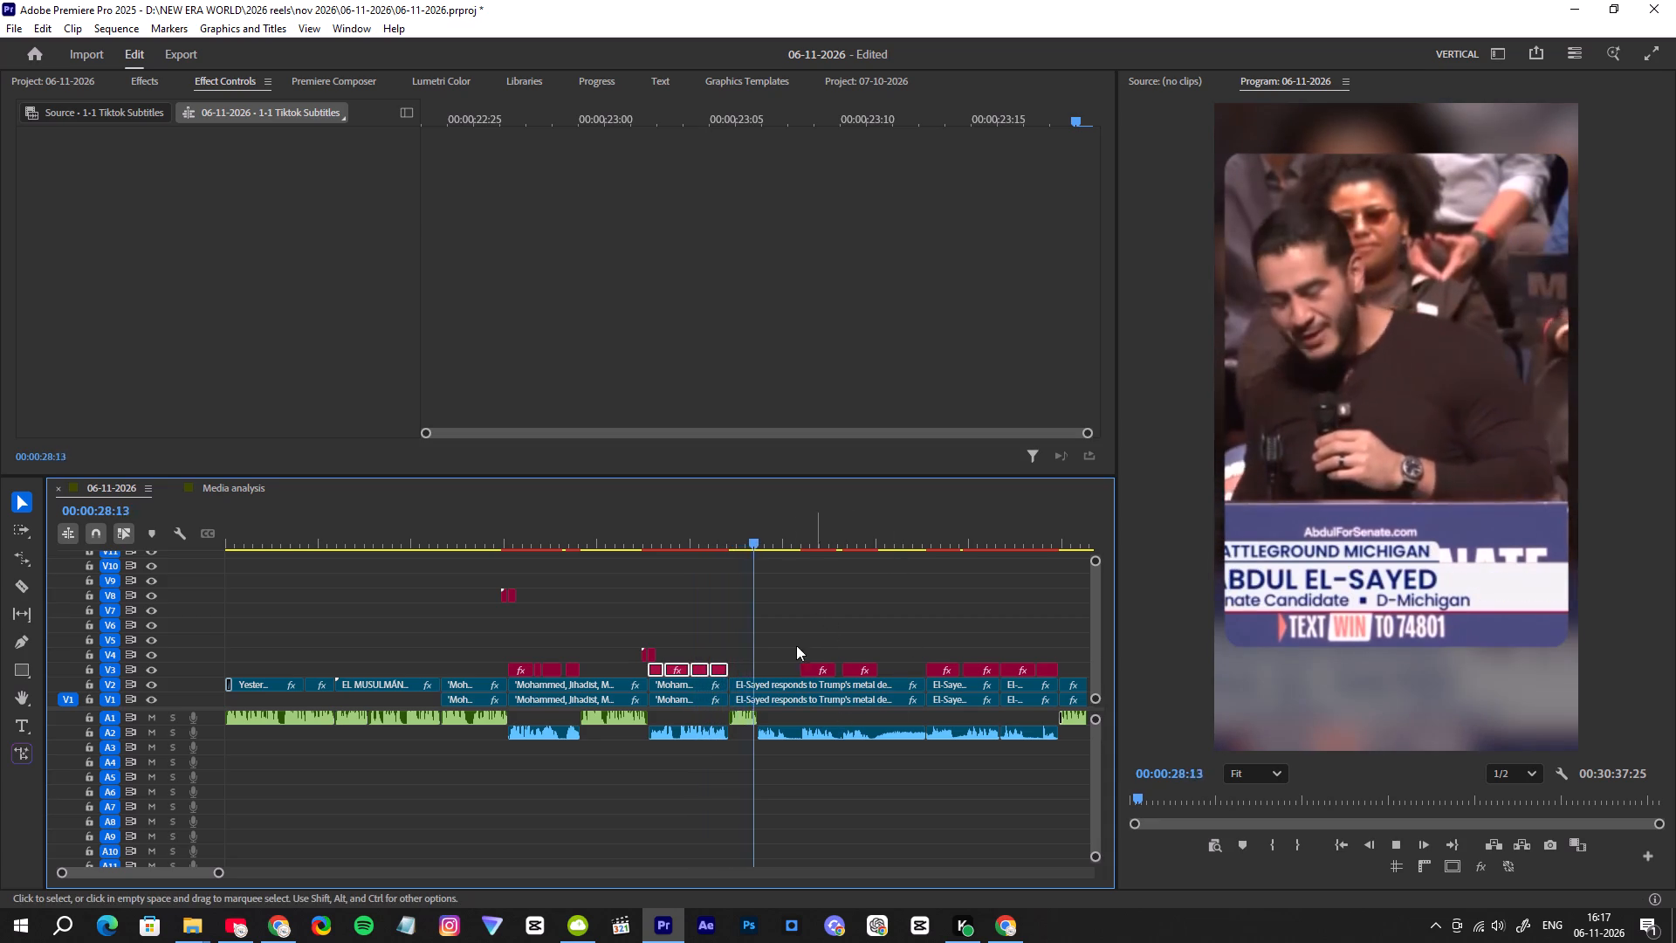
left_click_drag(220, 874, 232, 871)
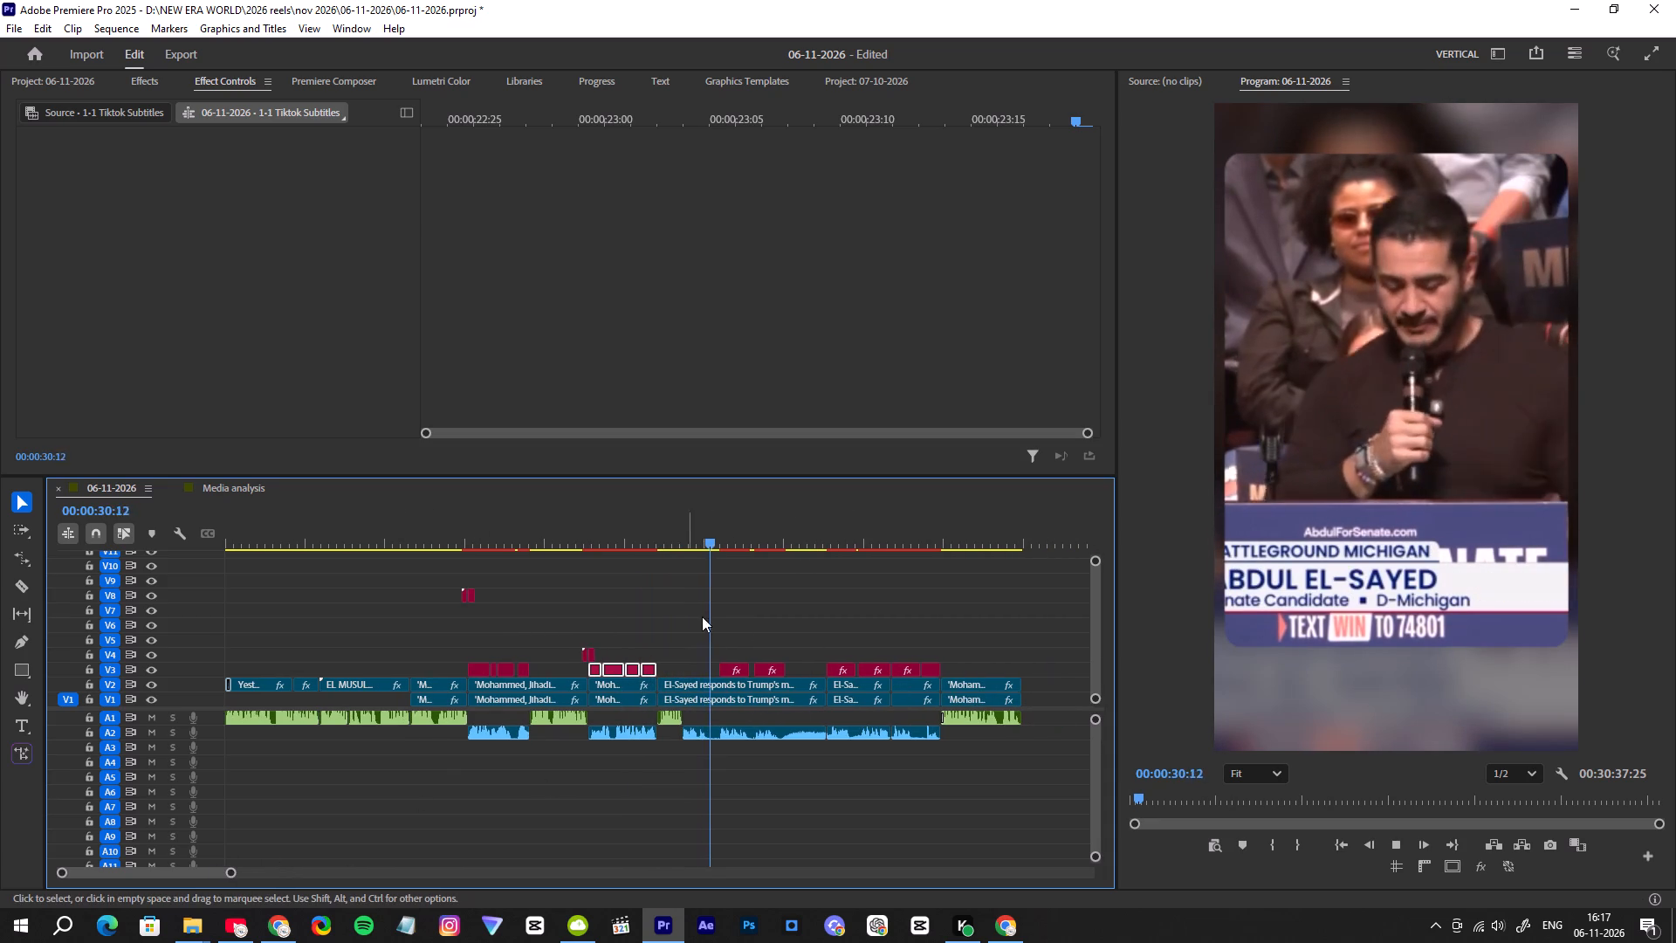
left_click_drag(732, 540, 923, 562)
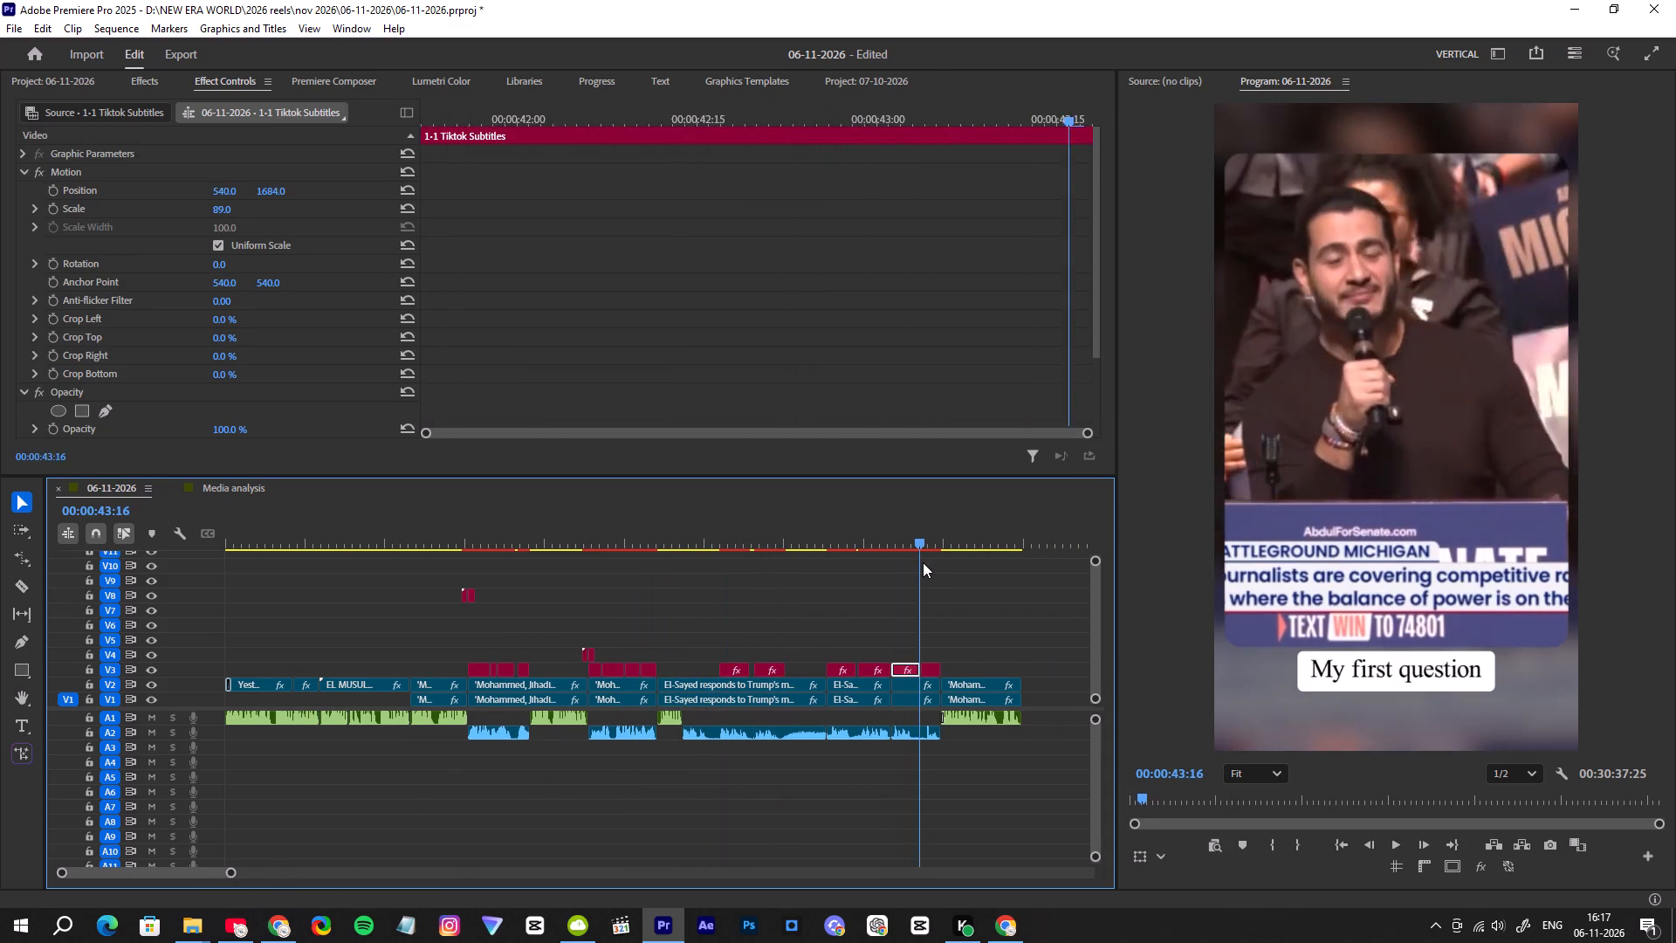
left_click_drag(923, 562, 924, 562)
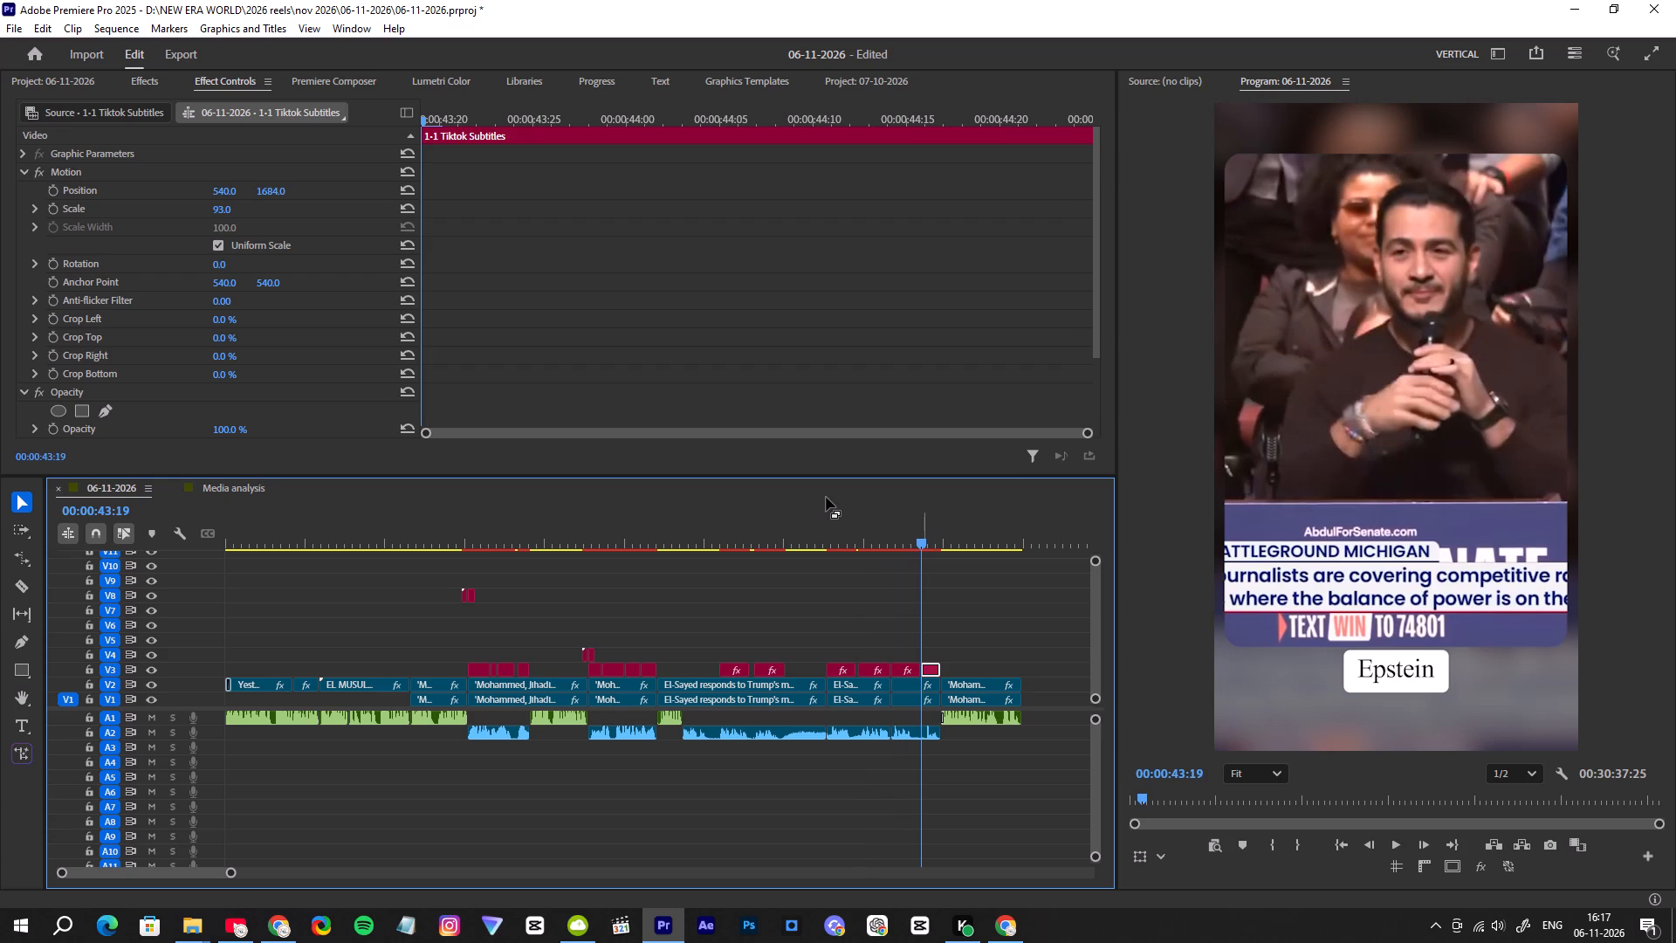
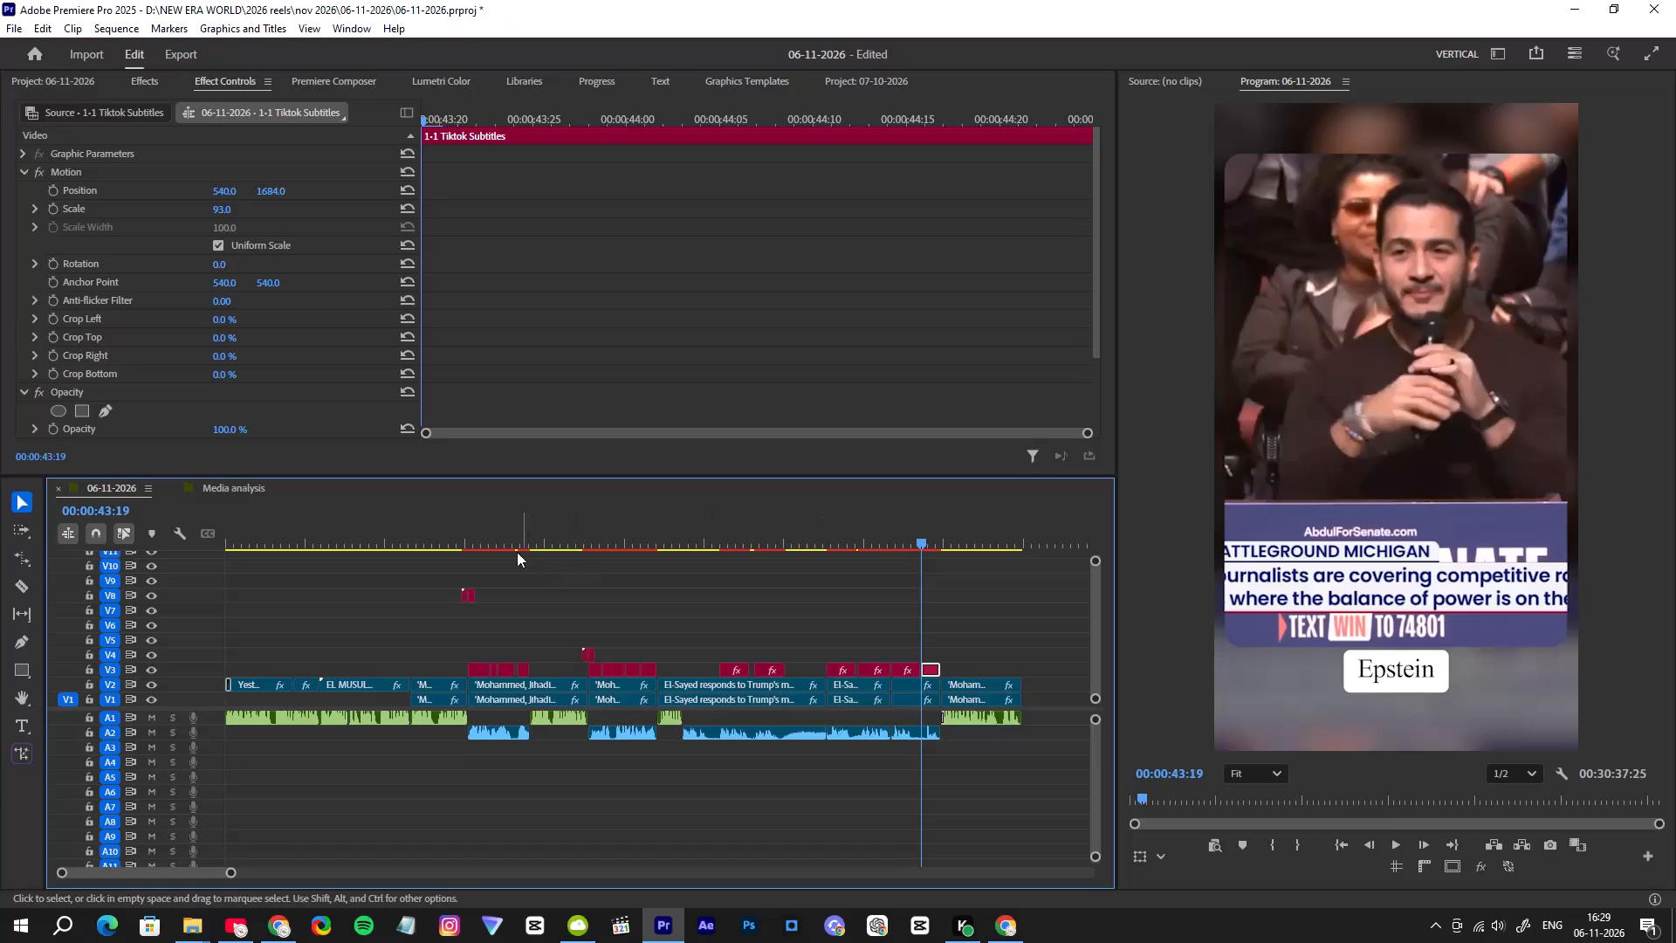
Check the light leak transition on V8 at the cut into the first Trump speech.
left_click(471, 535)
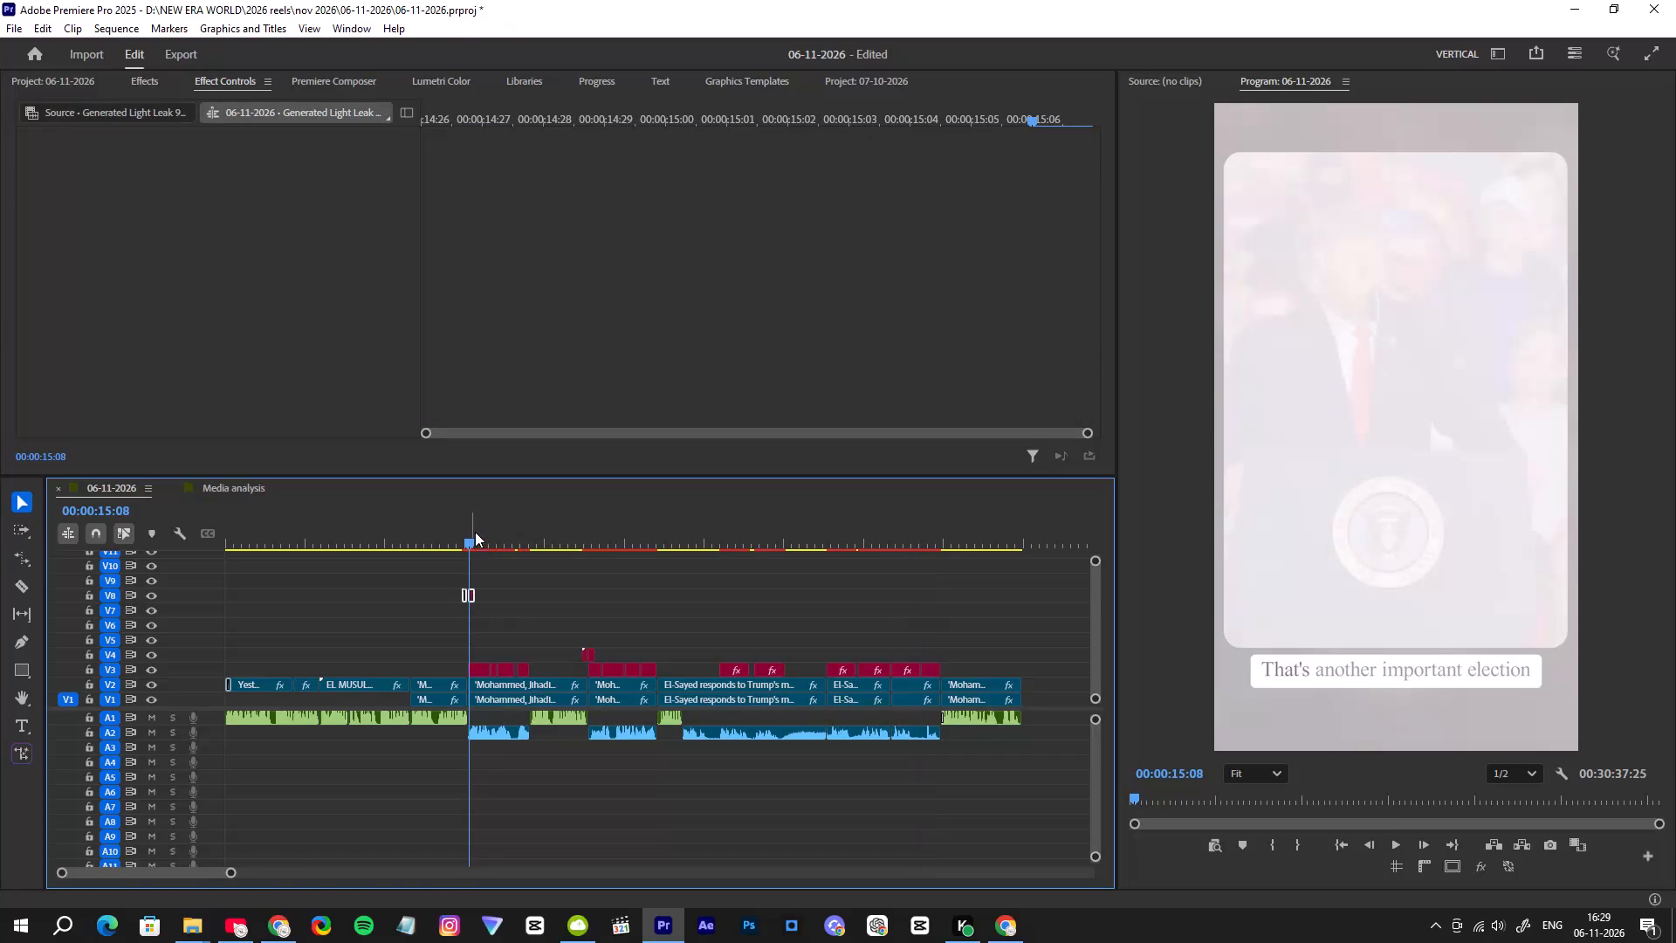
left_click_drag(230, 873, 162, 872)
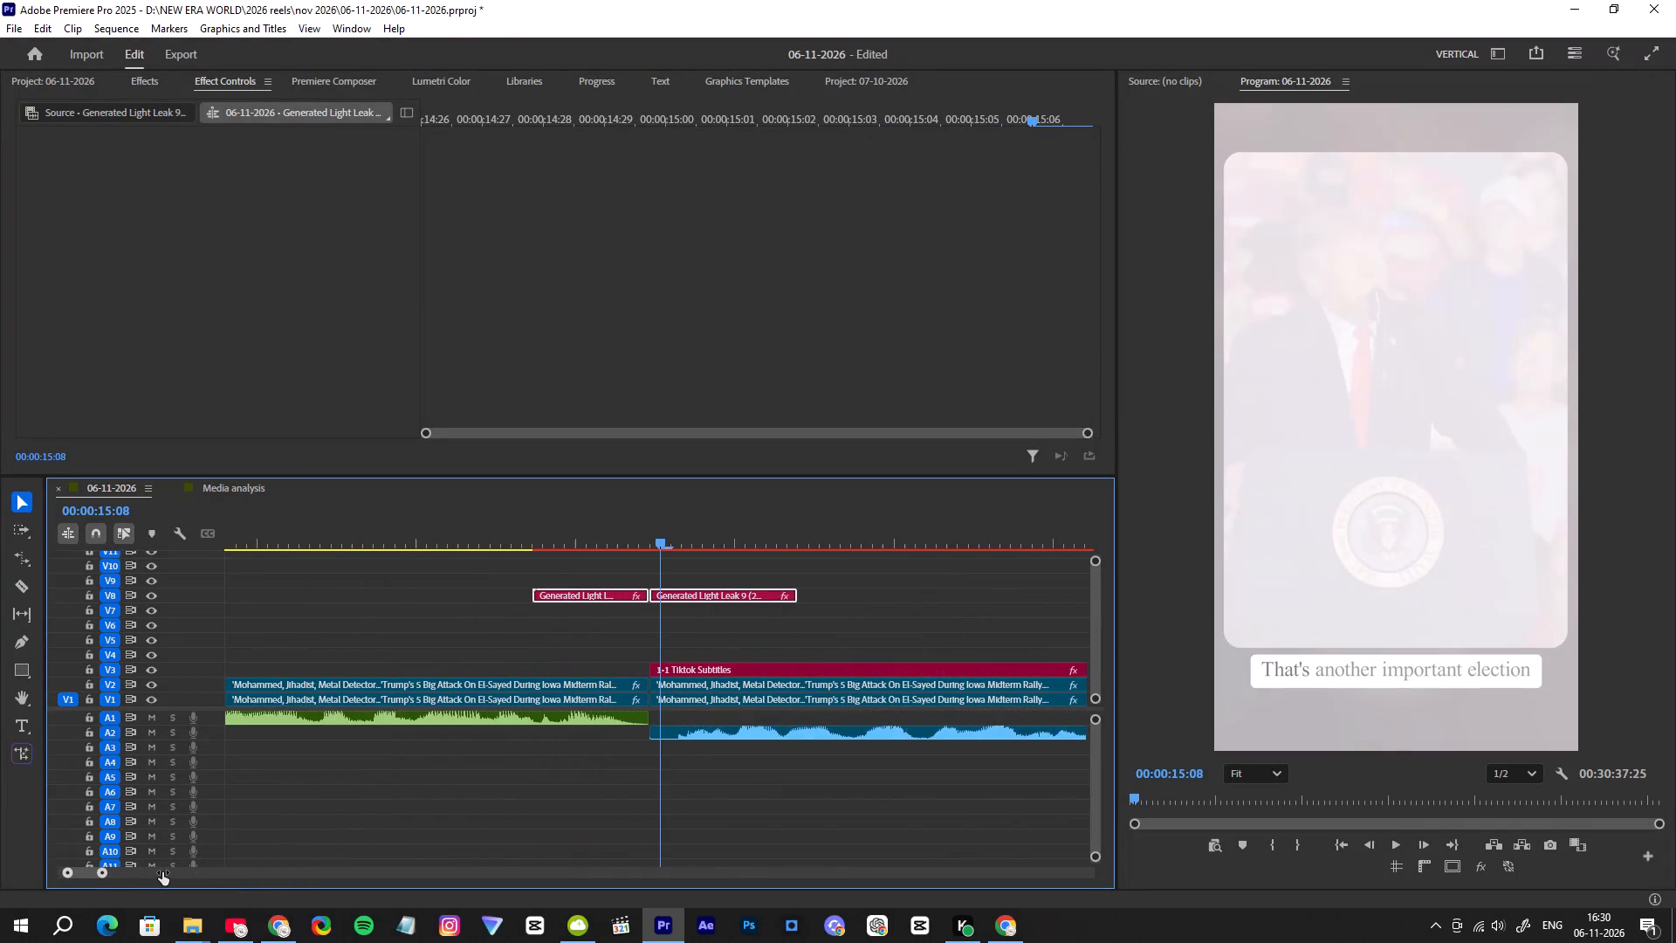
left_click_drag(162, 872, 158, 872)
left_click_drag(663, 540, 649, 549)
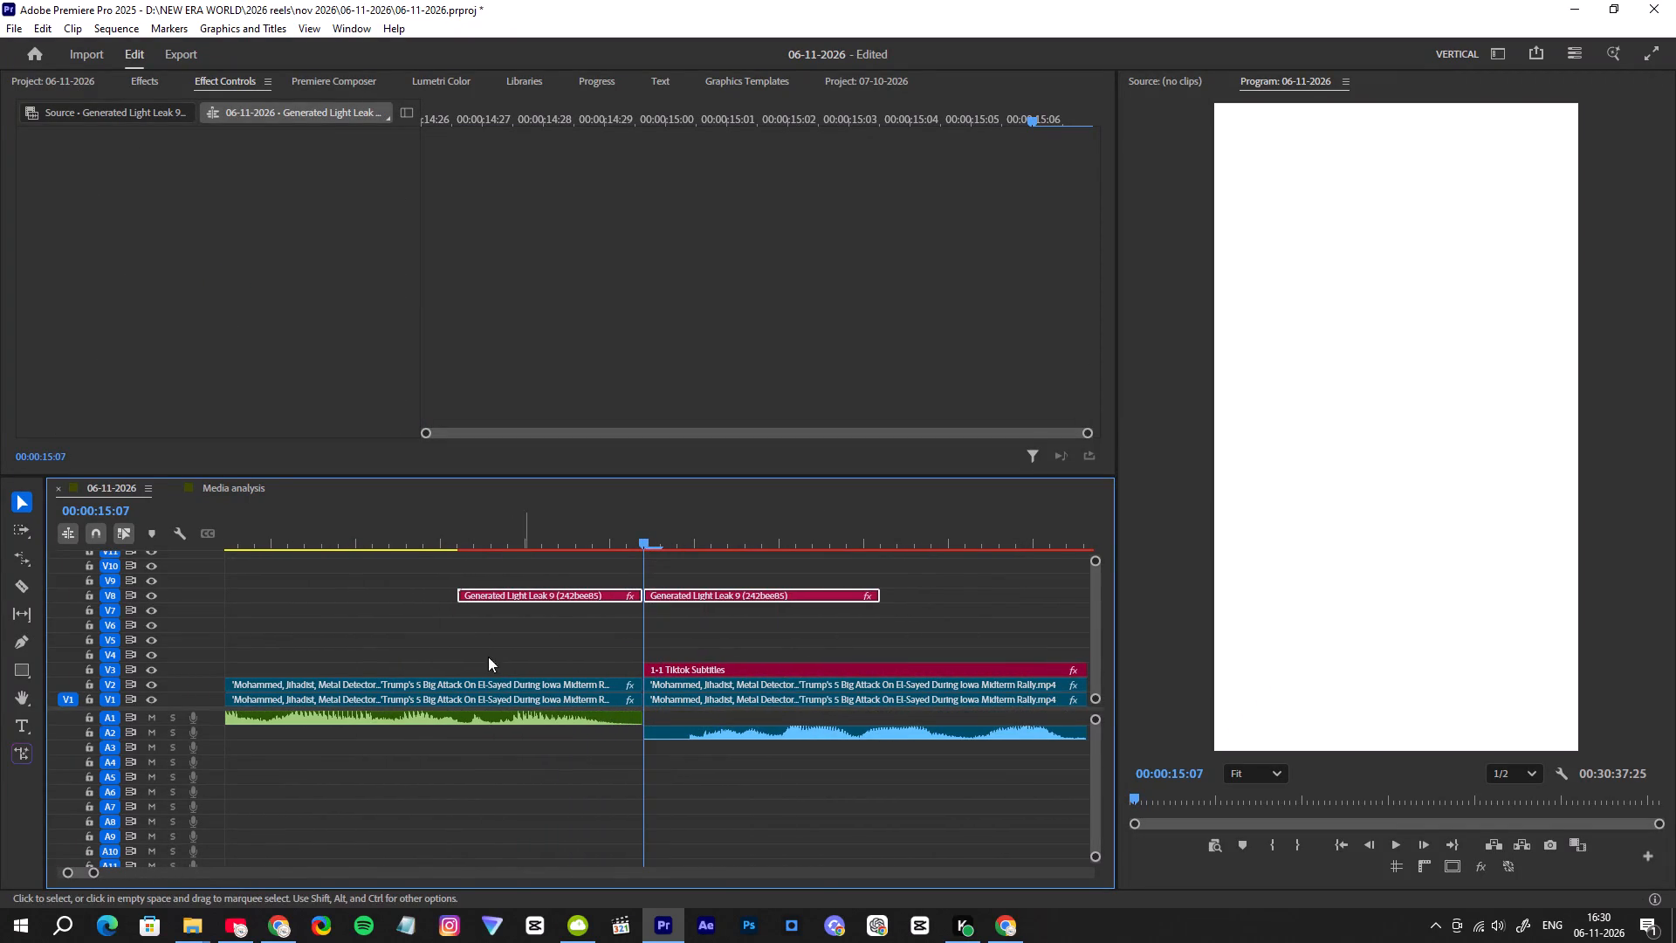
left_click_drag(93, 871, 189, 869)
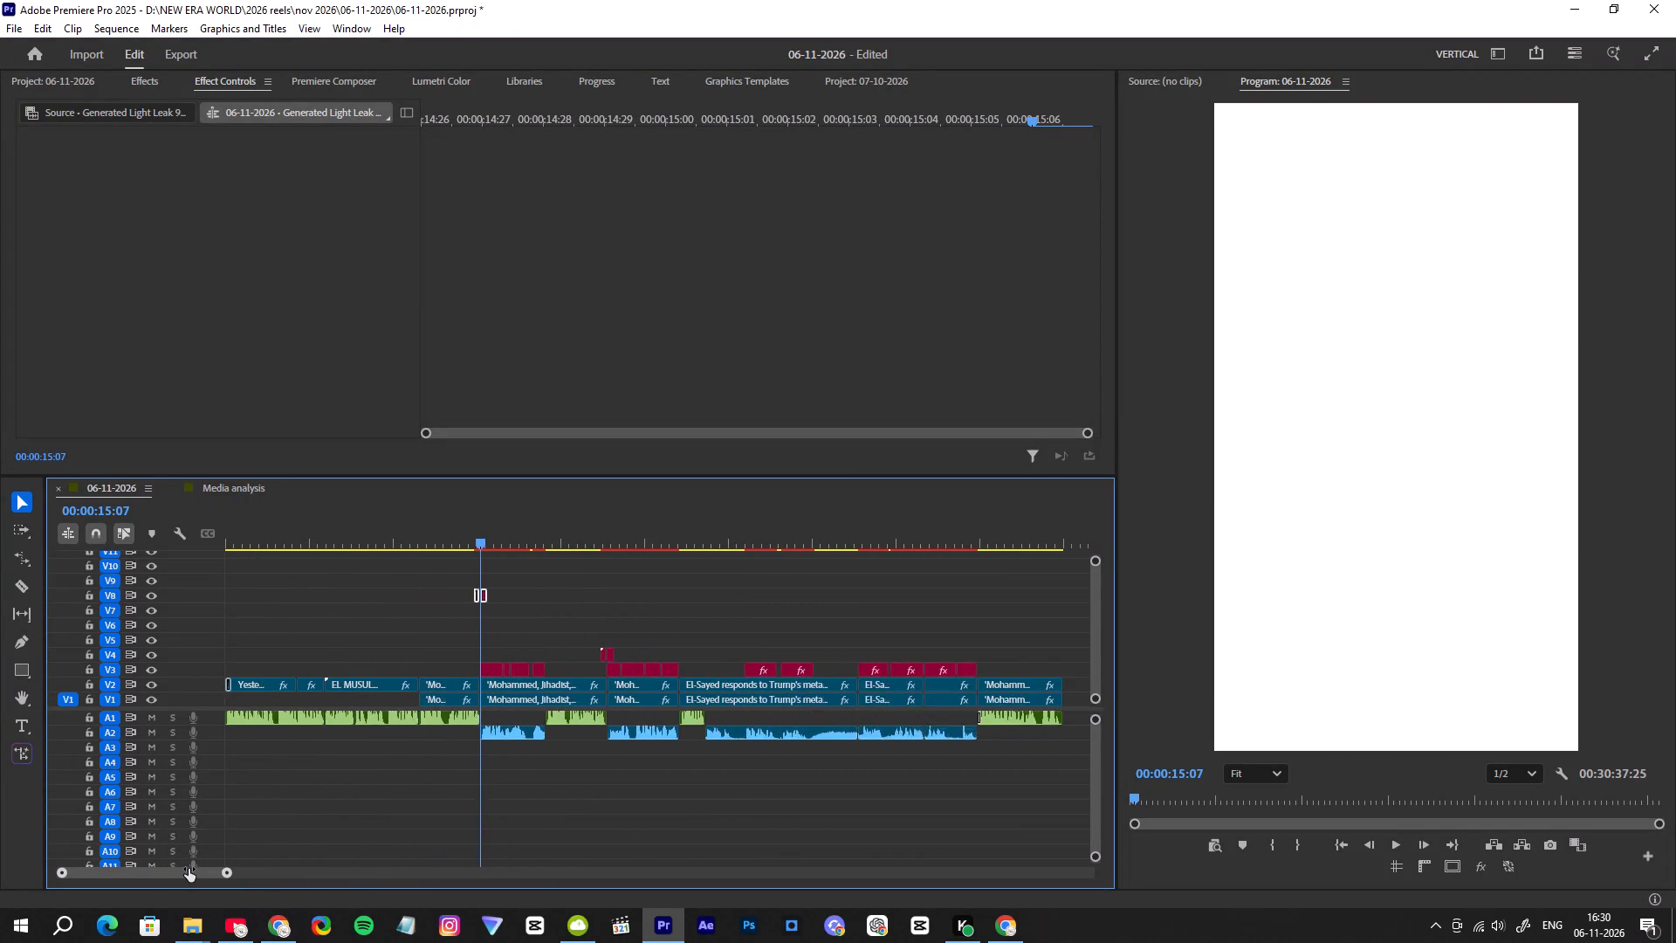
left_click_drag(189, 869, 216, 868)
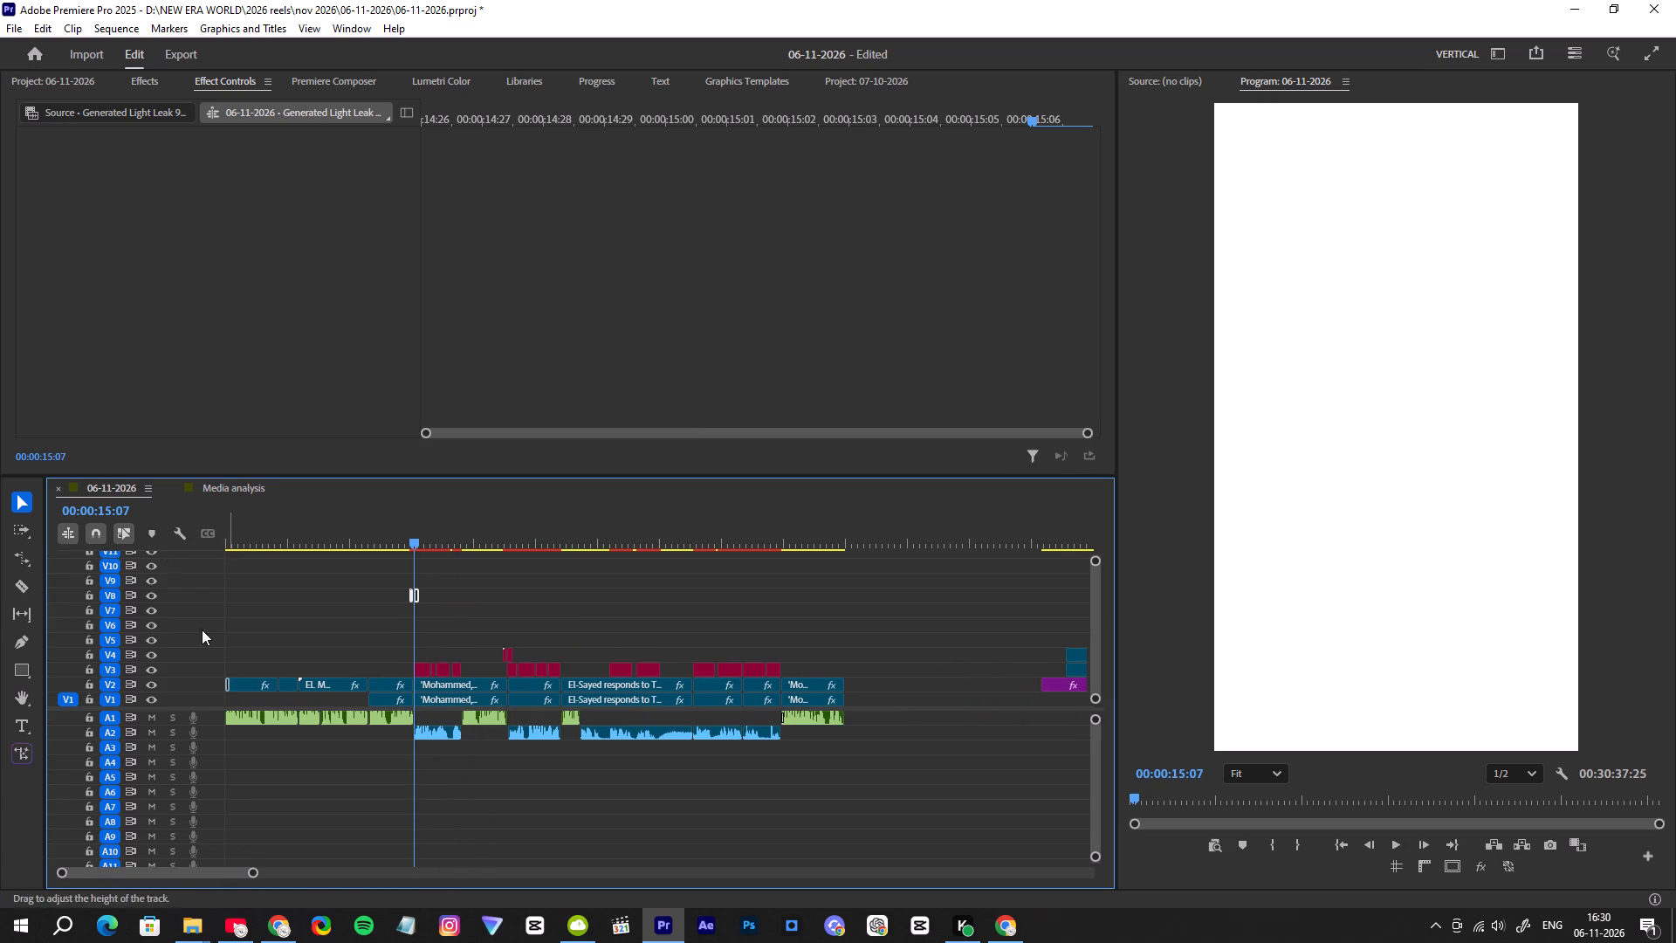
Switch to File Explorer and look through the Youtube Audio Library folder in Music for a background track.
left_click(202, 933)
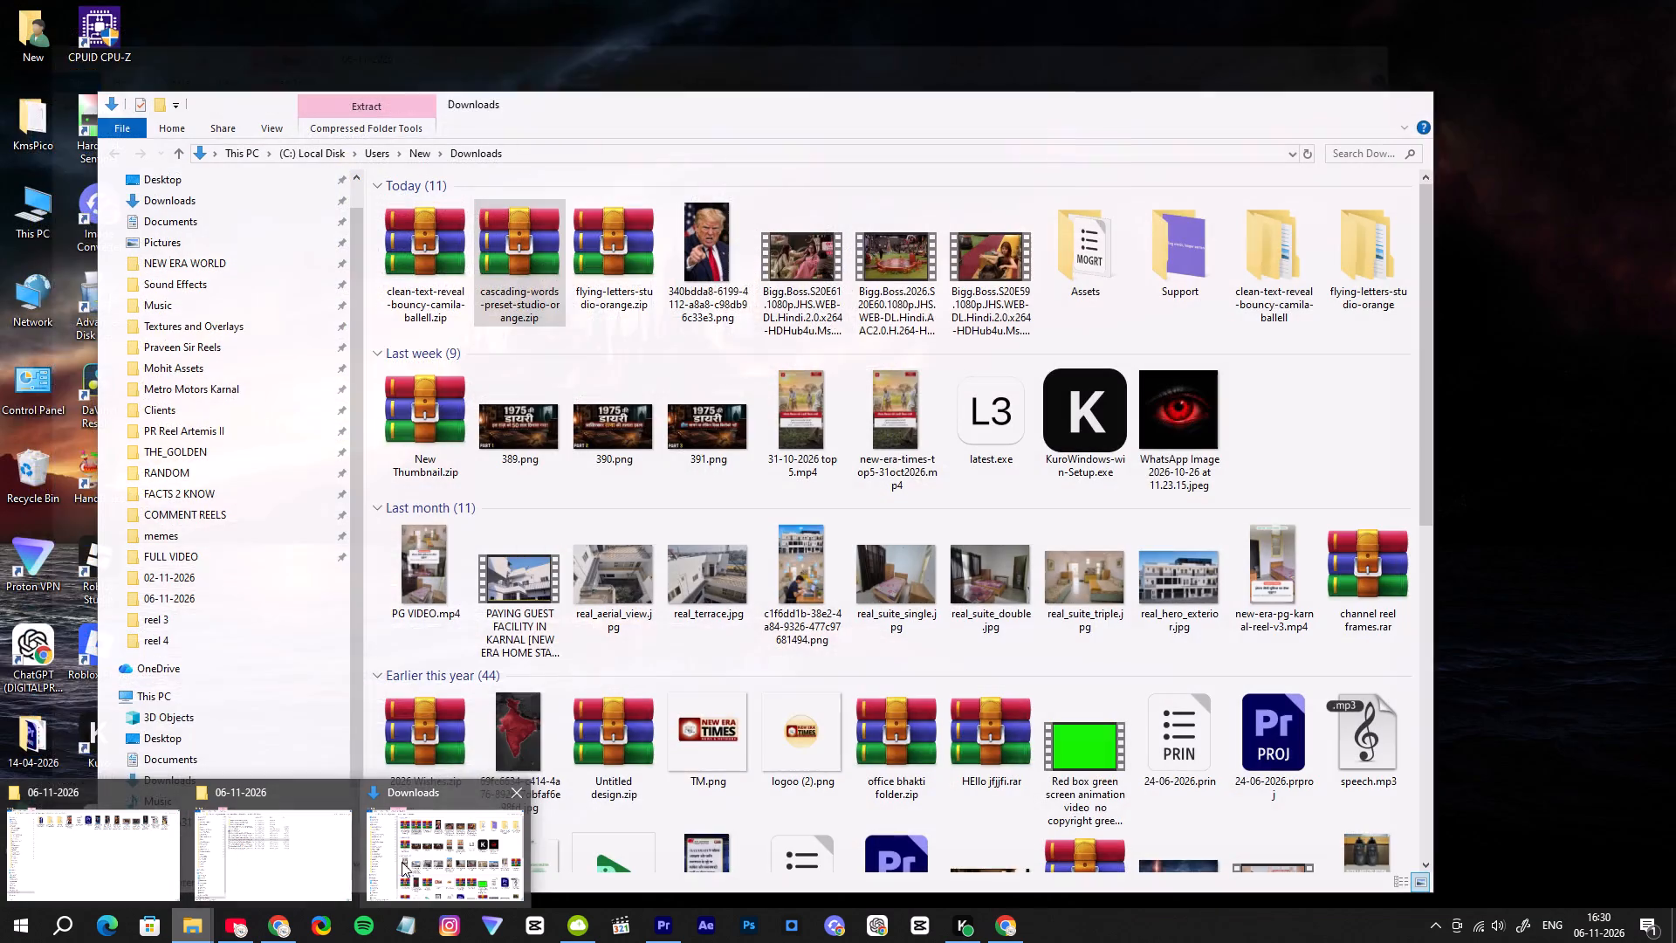
left_click(407, 859)
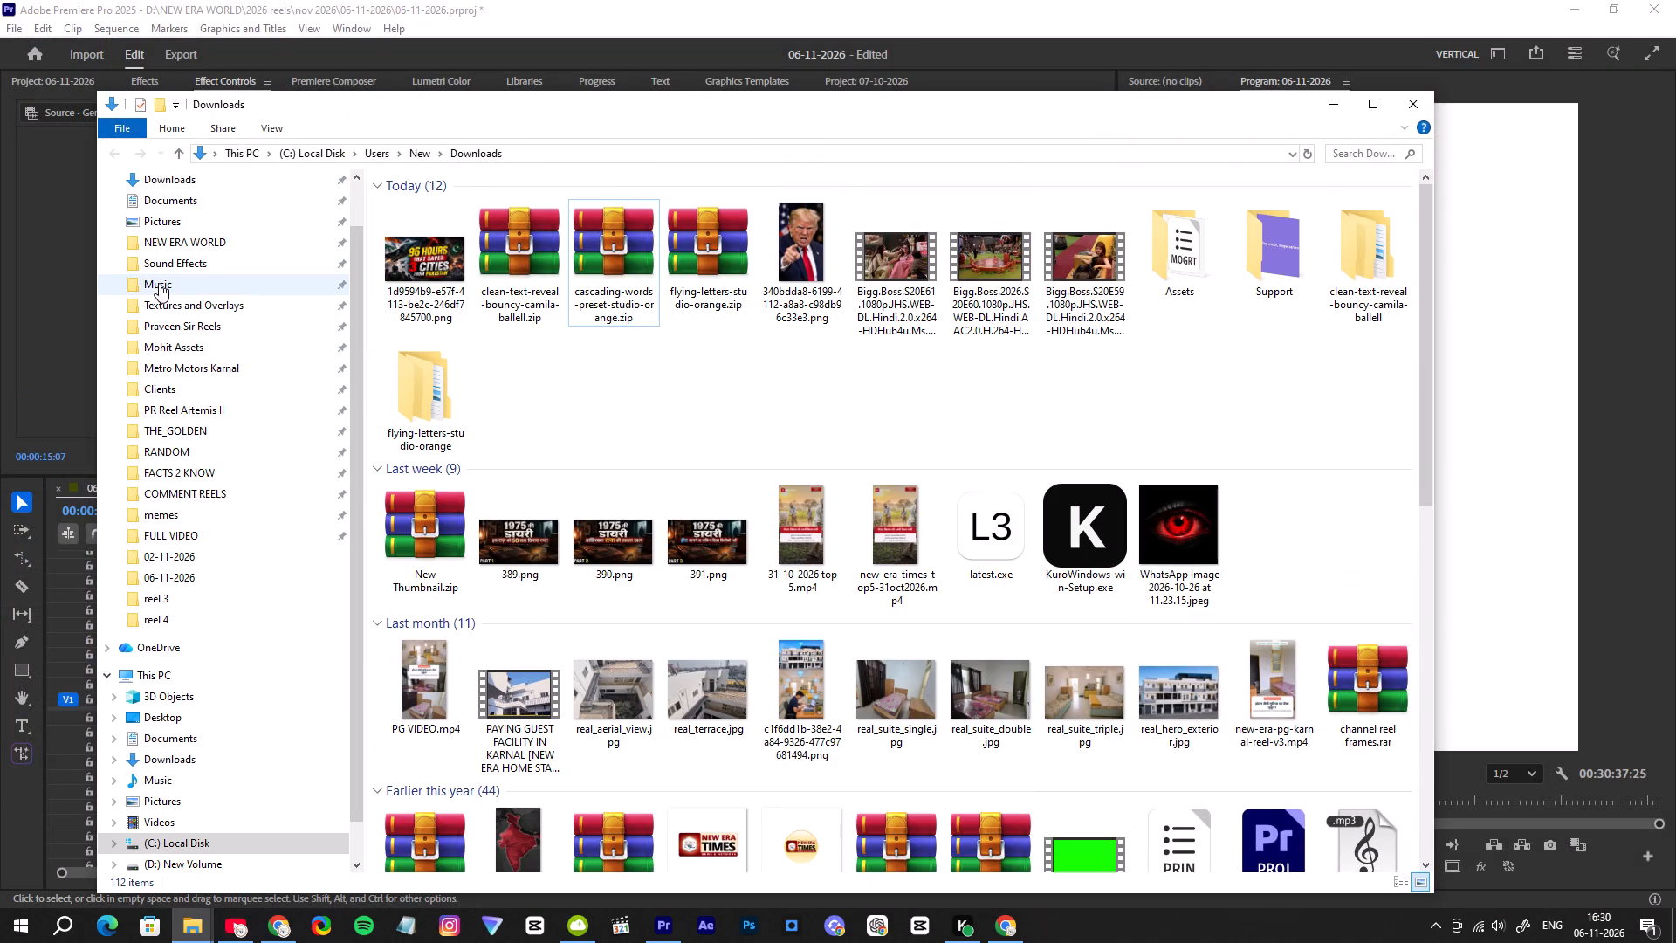
left_click(159, 283)
double_click(477, 594)
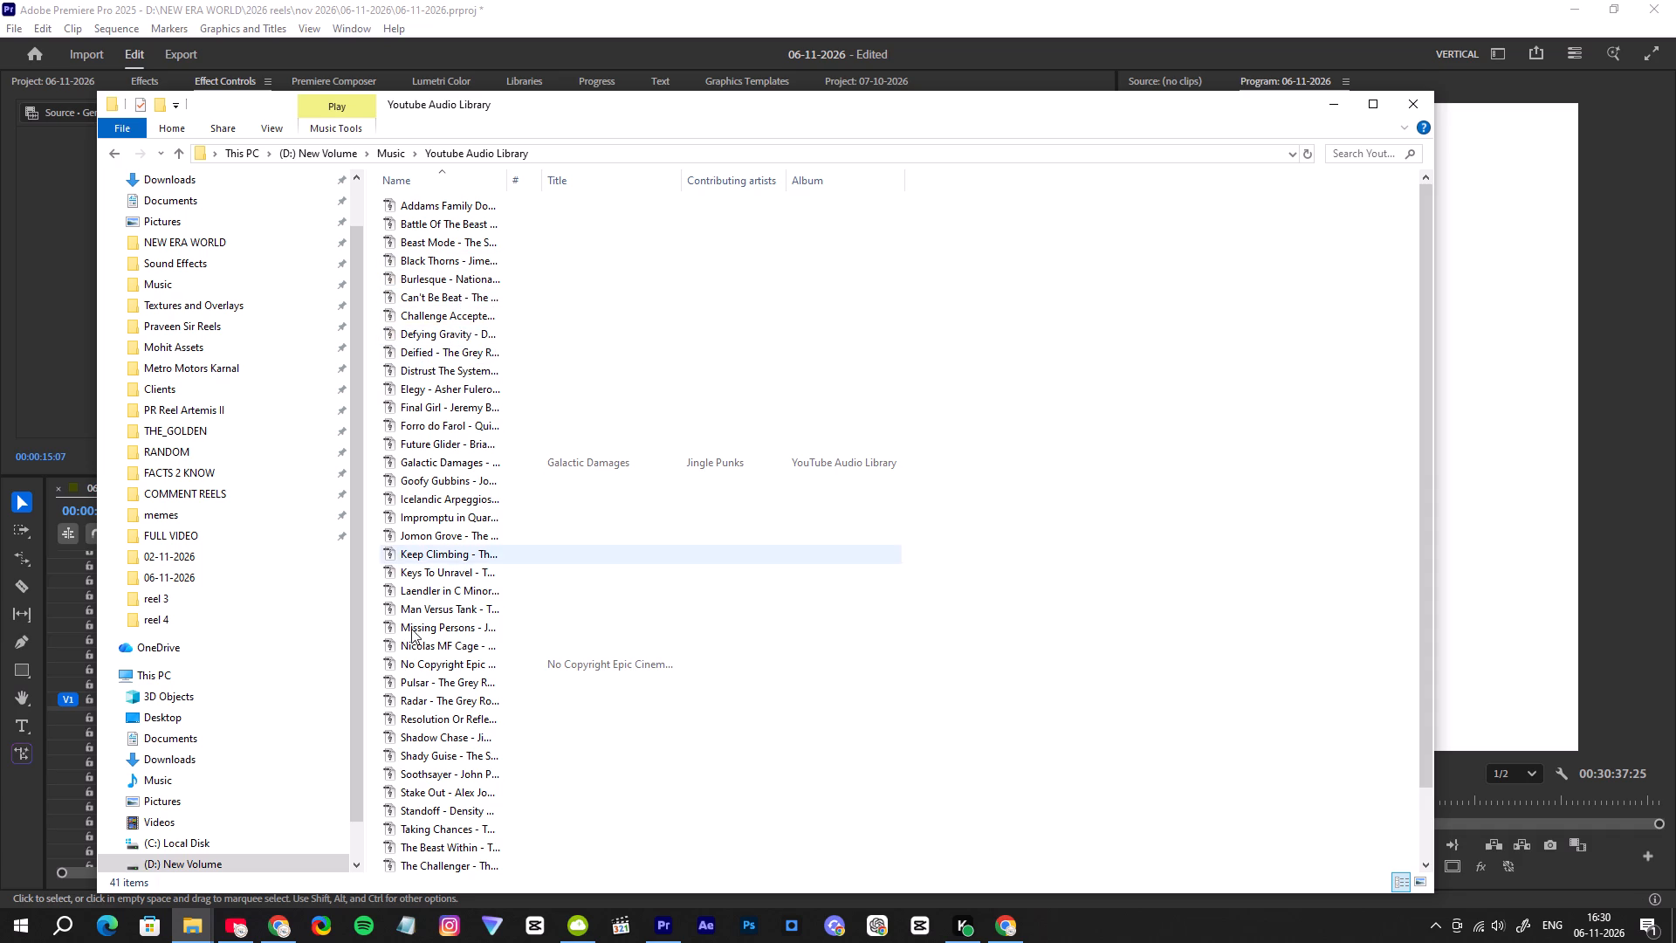
scroll(498, 746, "down", 8)
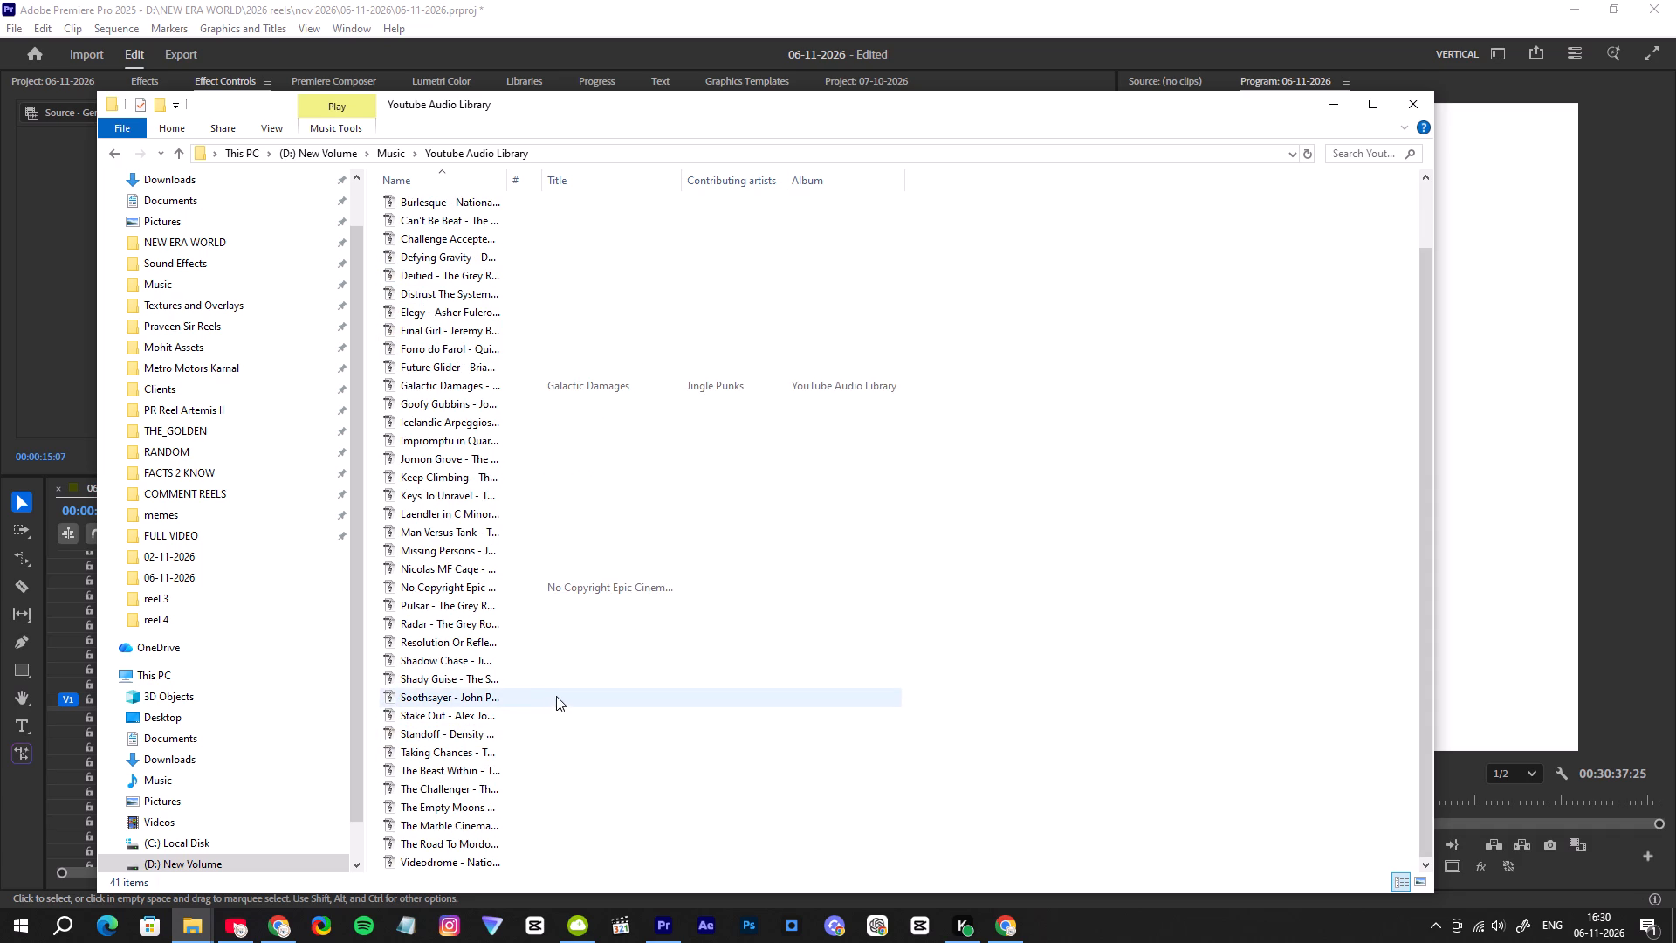
scroll(539, 671, "up", 3)
scroll(539, 671, "down", 4)
scroll(535, 667, "up", 2)
scroll(535, 667, "down", 1)
scroll(535, 667, "up", 1)
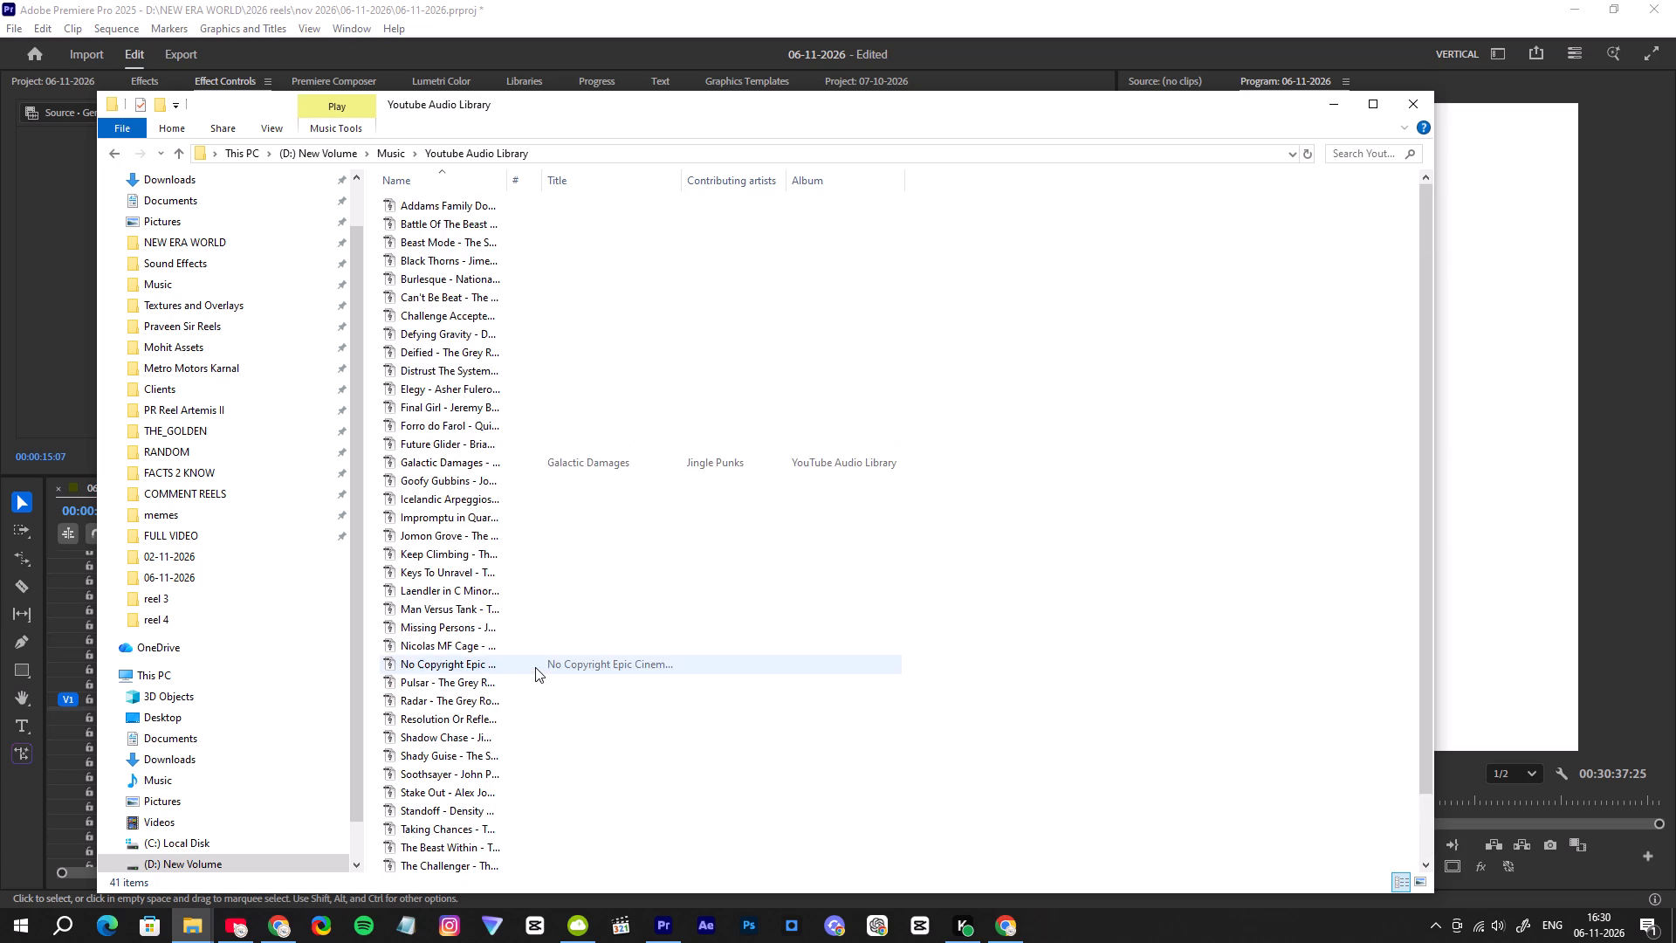
scroll(535, 667, "down", 3)
scroll(525, 664, "up", 2)
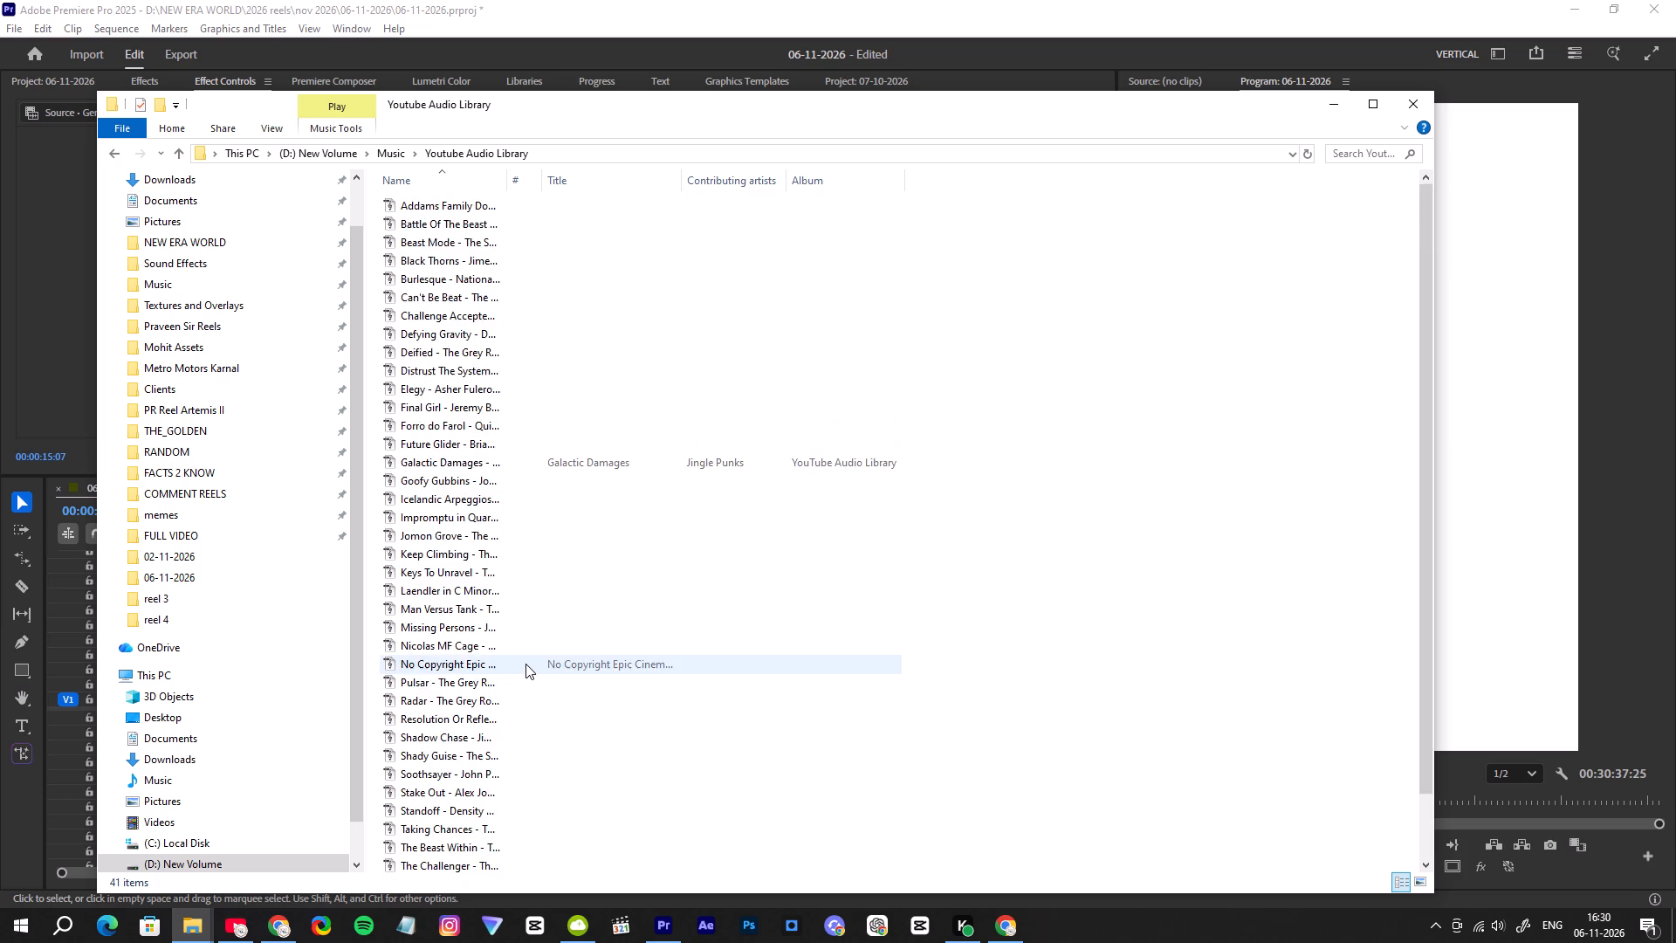
scroll(525, 664, "up", 2)
scroll(530, 659, "down", 4)
scroll(530, 659, "up", 3)
scroll(530, 659, "down", 3)
scroll(530, 659, "up", 1)
scroll(530, 659, "down", 1)
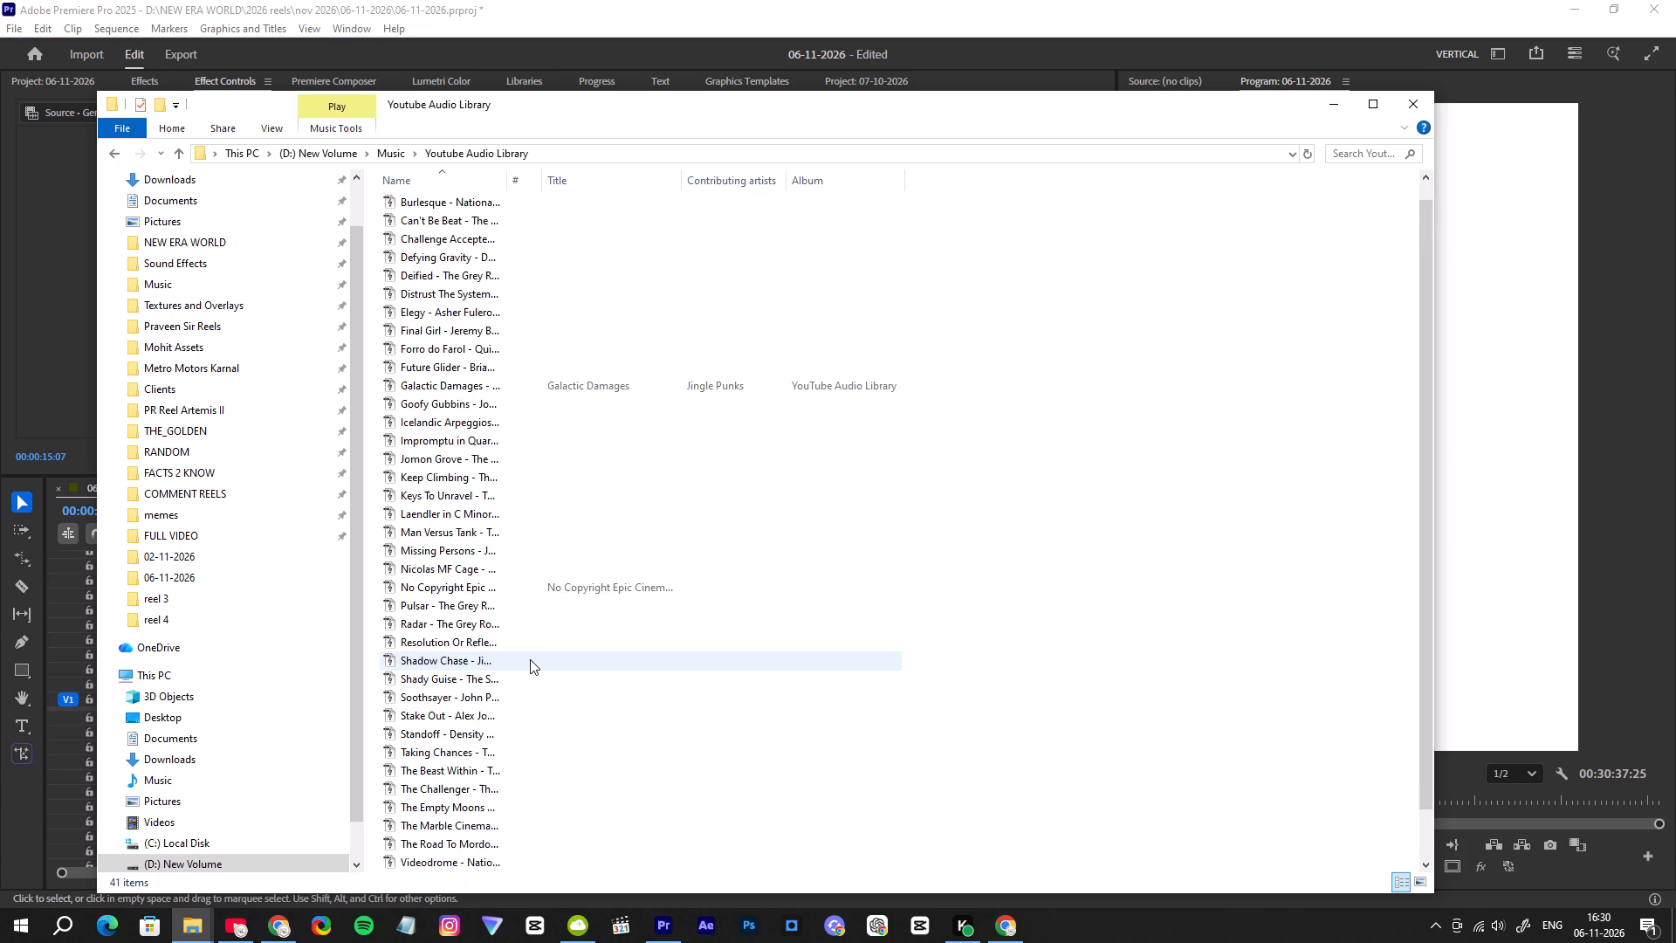
scroll(530, 659, "up", 3)
scroll(530, 659, "down", 3)
scroll(530, 659, "up", 2)
scroll(530, 659, "down", 2)
scroll(530, 659, "up", 2)
scroll(530, 659, "down", 2)
scroll(530, 659, "up", 2)
scroll(530, 659, "down", 2)
scroll(530, 659, "up", 2)
scroll(530, 659, "down", 2)
scroll(530, 659, "up", 2)
scroll(530, 658, "down", 2)
scroll(530, 658, "up", 2)
scroll(530, 658, "down", 2)
scroll(530, 658, "up", 1)
scroll(530, 658, "down", 1)
scroll(530, 658, "up", 2)
scroll(530, 658, "down", 2)
scroll(530, 658, "up", 1)
scroll(532, 658, "down", 2)
scroll(532, 658, "up", 2)
scroll(532, 658, "down", 2)
scroll(532, 658, "up", 2)
scroll(532, 658, "down", 2)
scroll(532, 658, "up", 1)
scroll(533, 658, "down", 2)
scroll(534, 658, "up", 2)
scroll(534, 658, "down", 2)
scroll(534, 658, "up", 1)
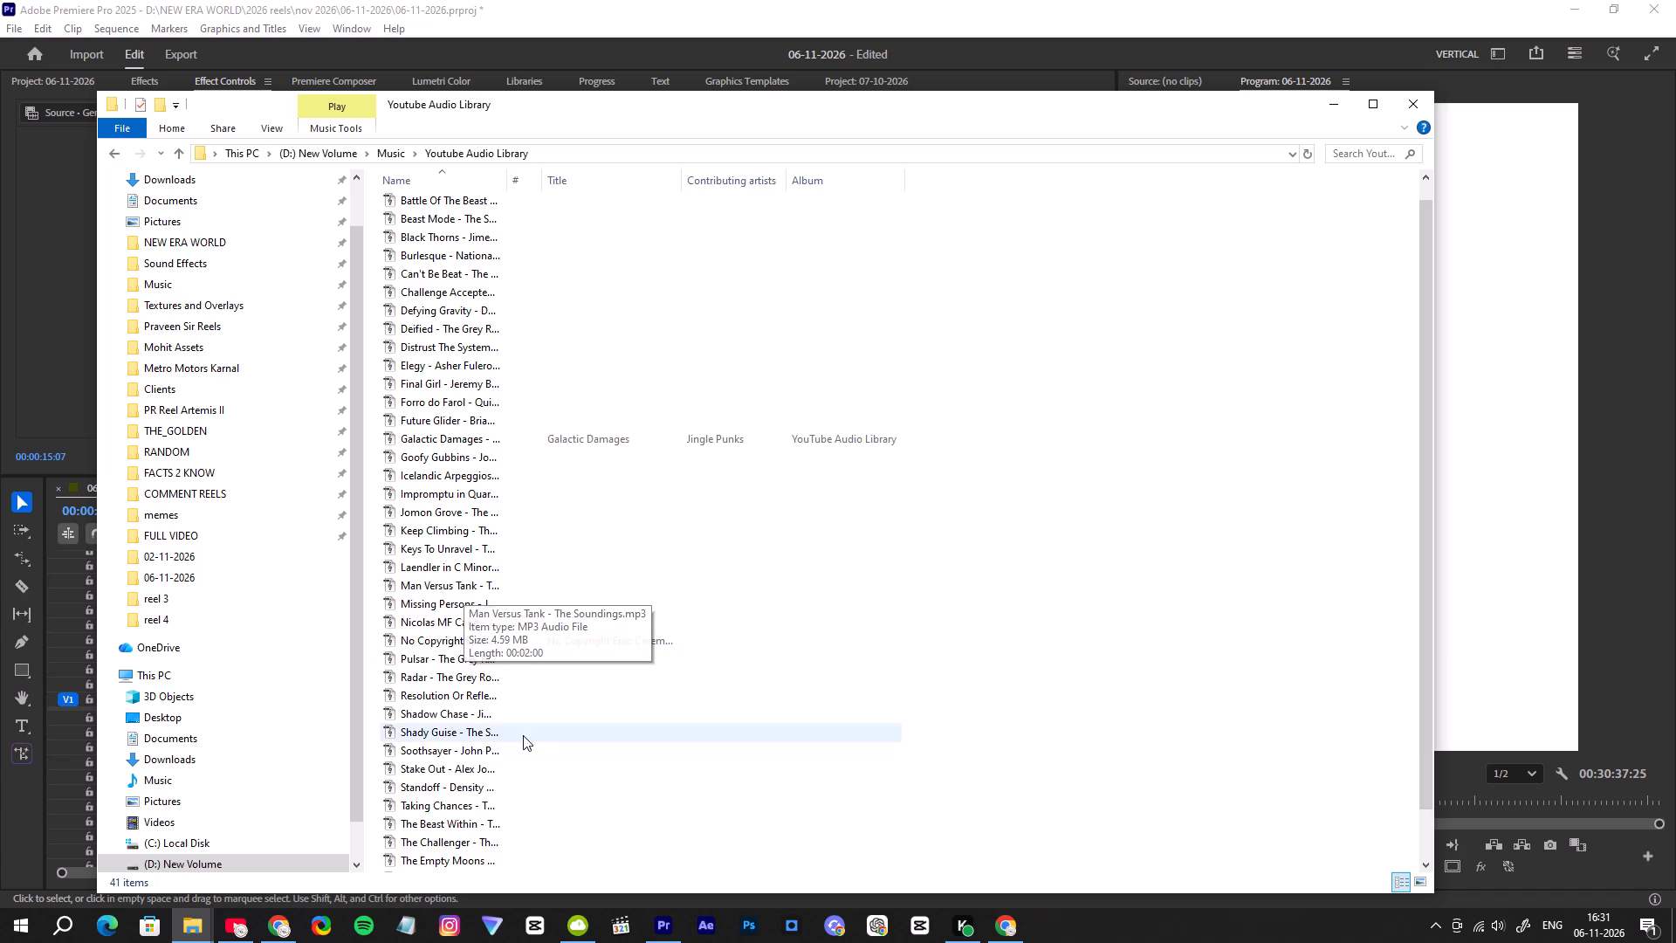
scroll(440, 746, "up", 3)
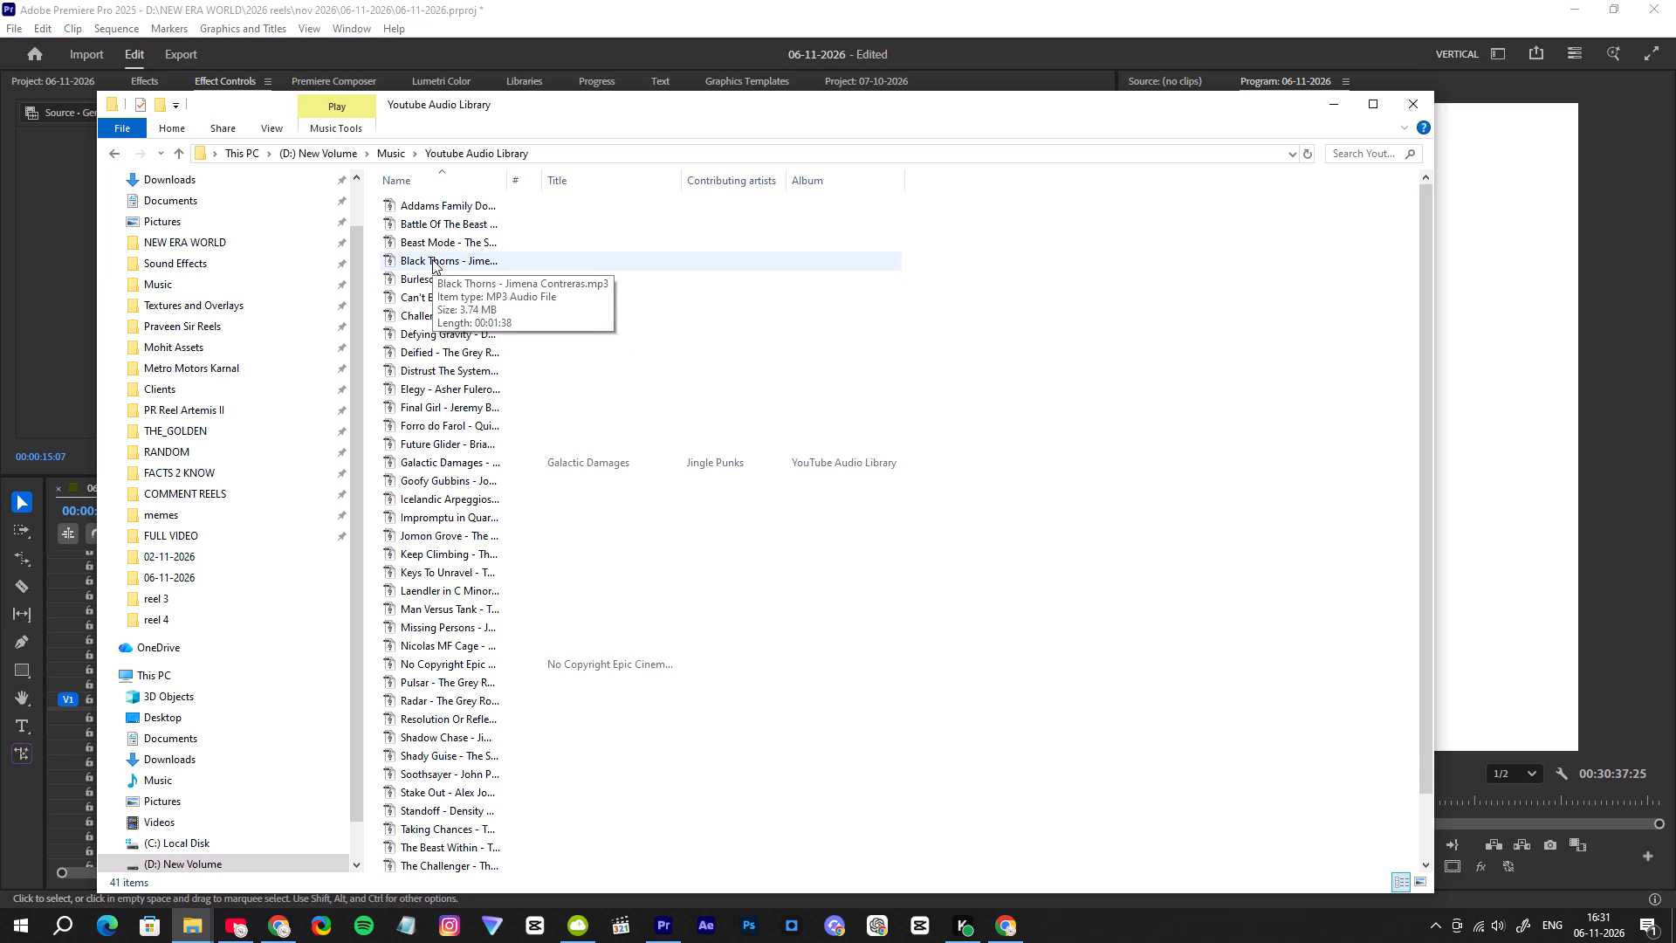
Add the Black Thorns - Jimena Contreras music track to the reel's timeline on A5, starting at the sequence start.
left_click_drag(432, 259, 669, 930)
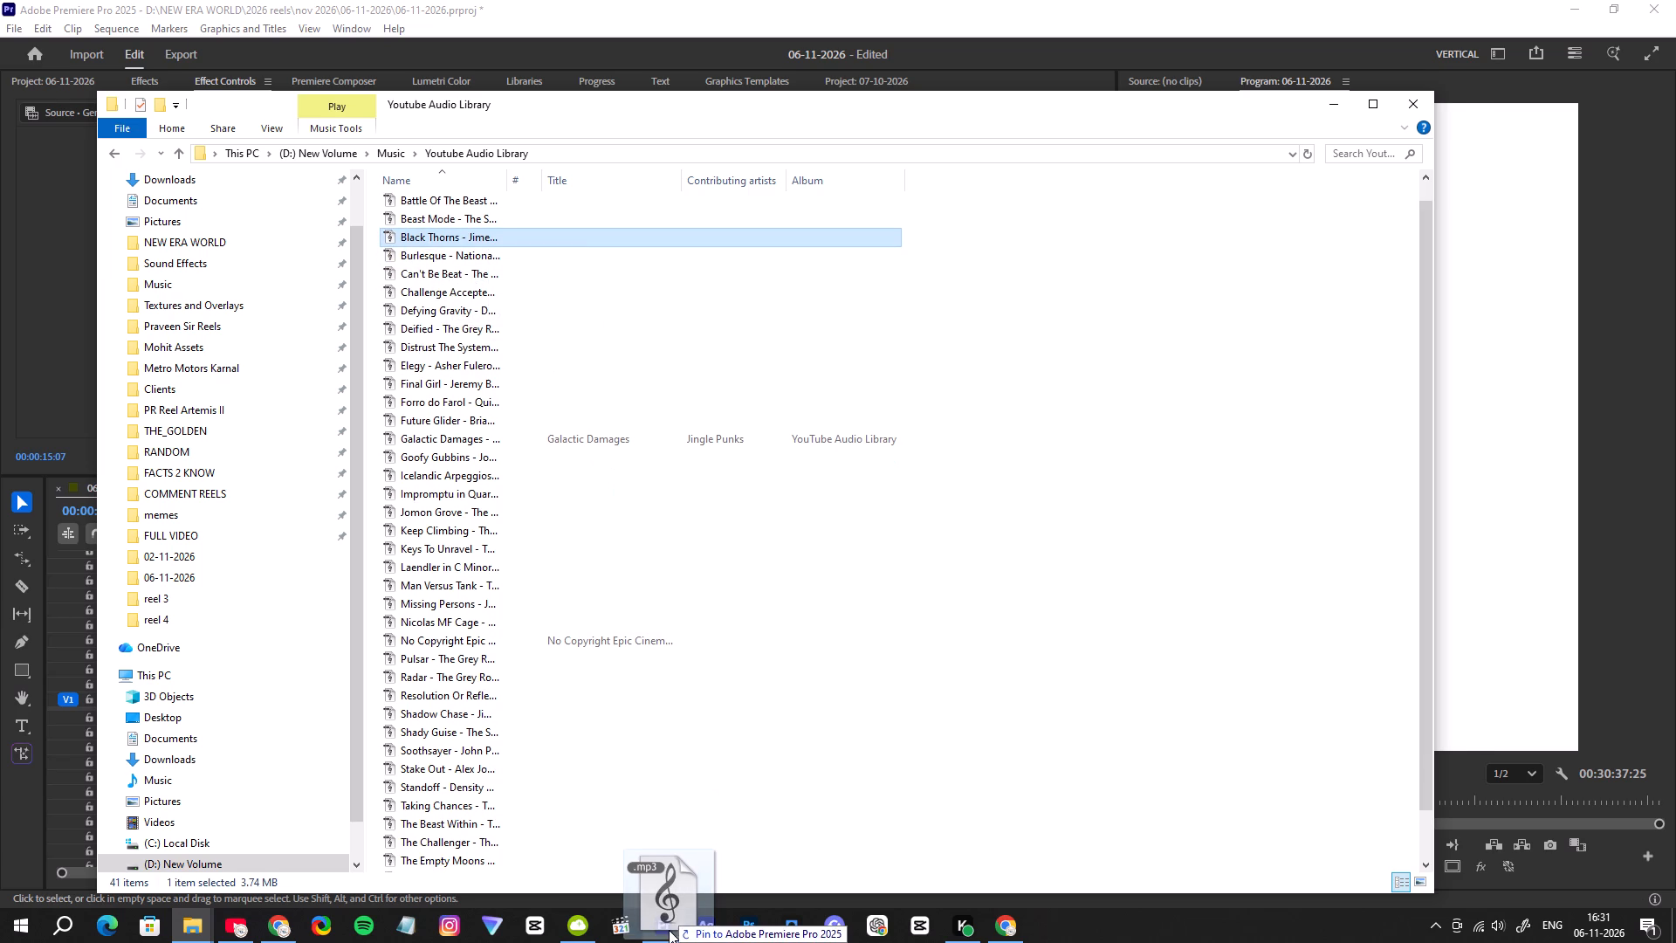
left_click_drag(669, 930, 391, 802)
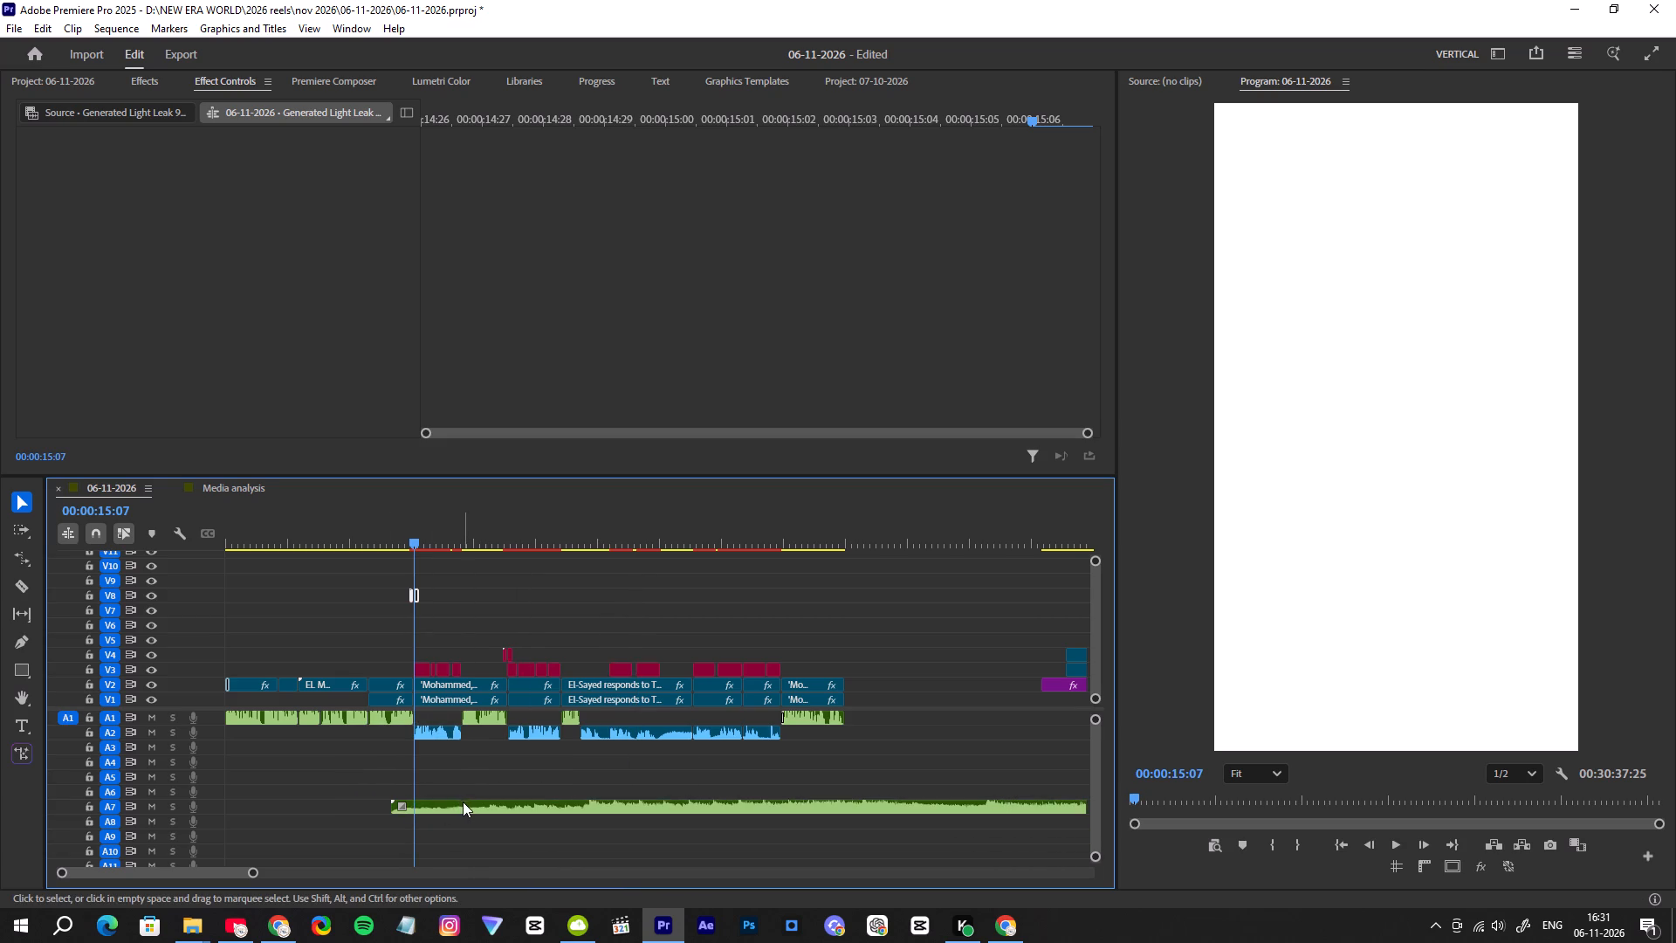
left_click_drag(498, 809, 325, 771)
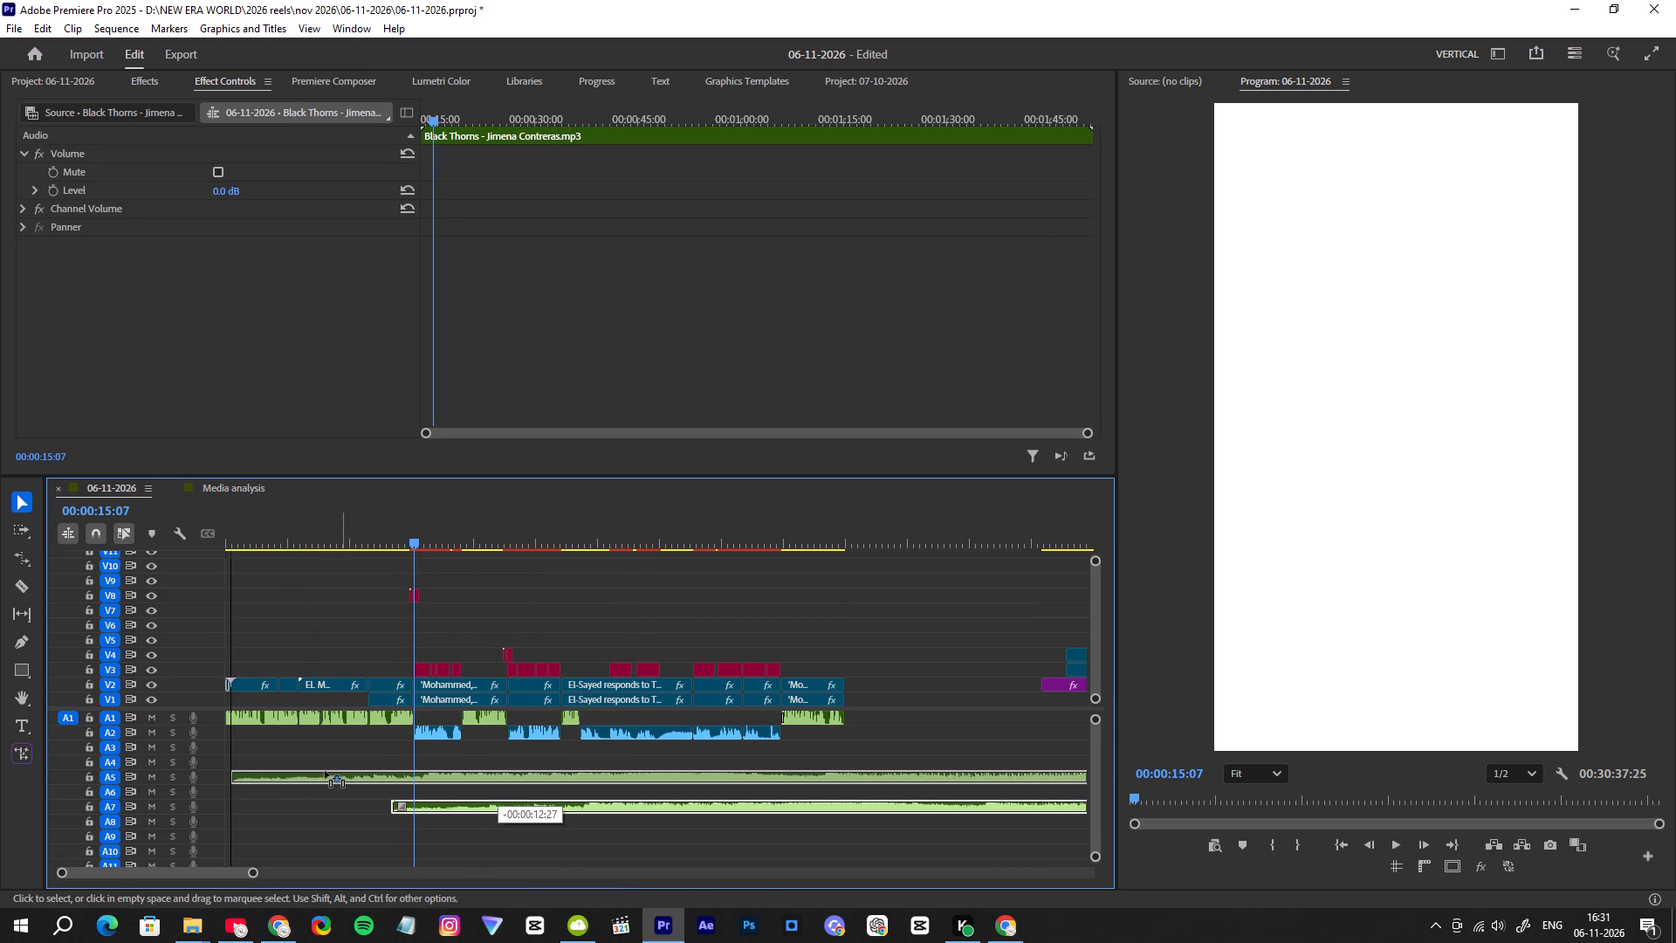
left_click_drag(325, 771, 319, 771)
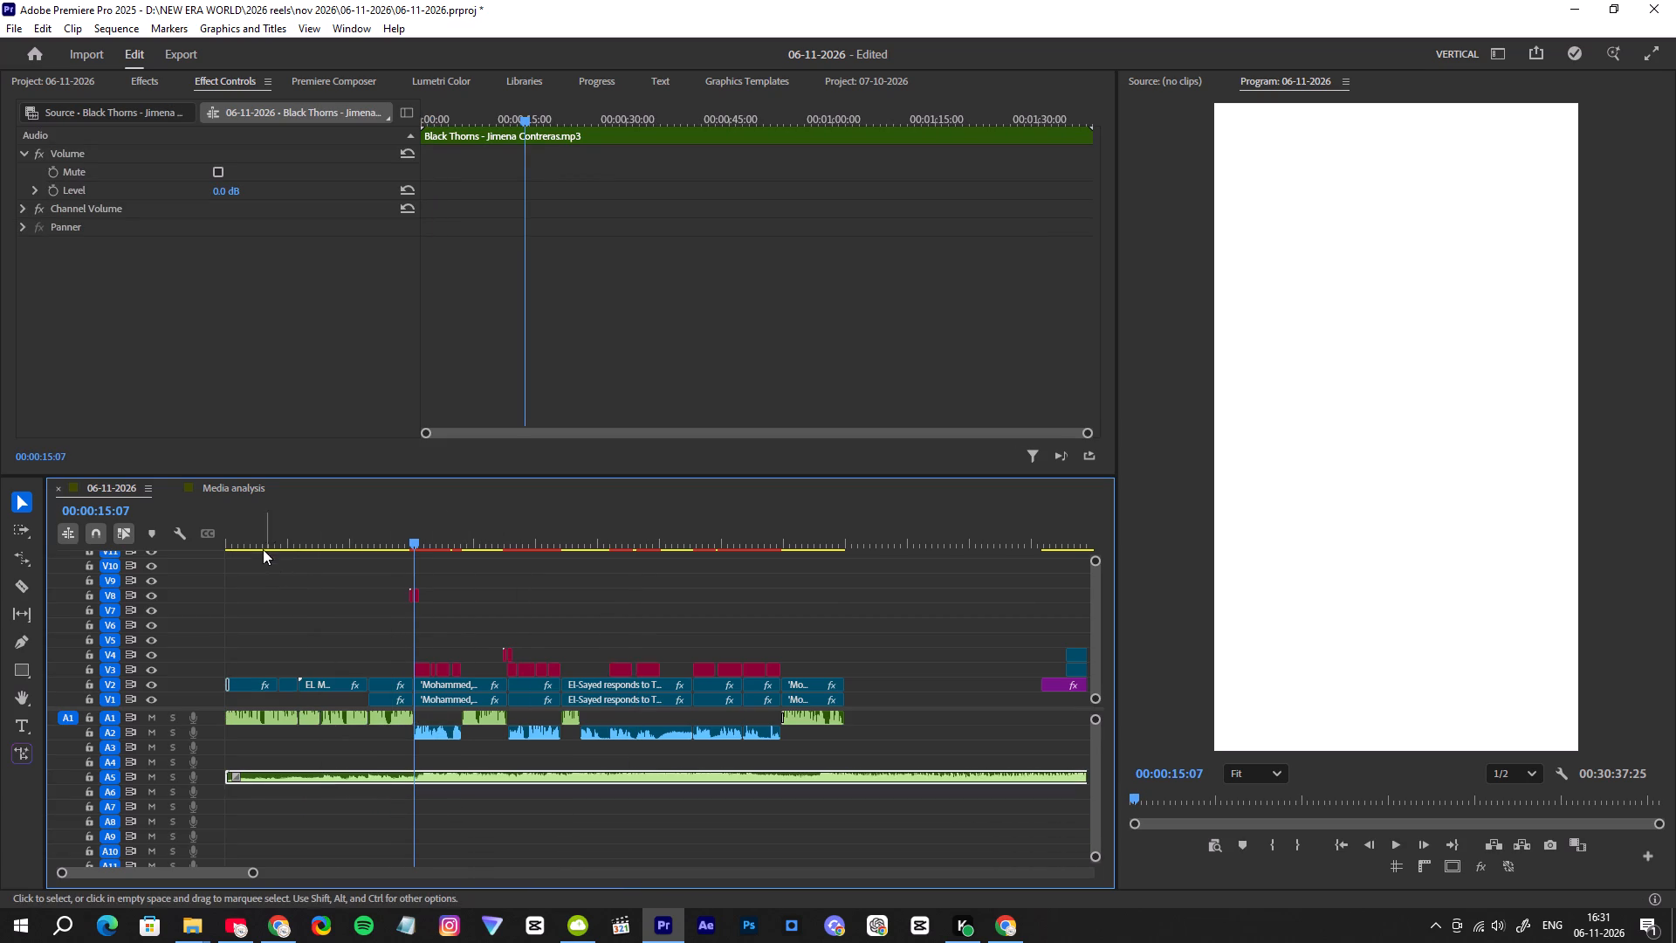
Mute audio track A1.
left_click_drag(254, 530, 255, 568)
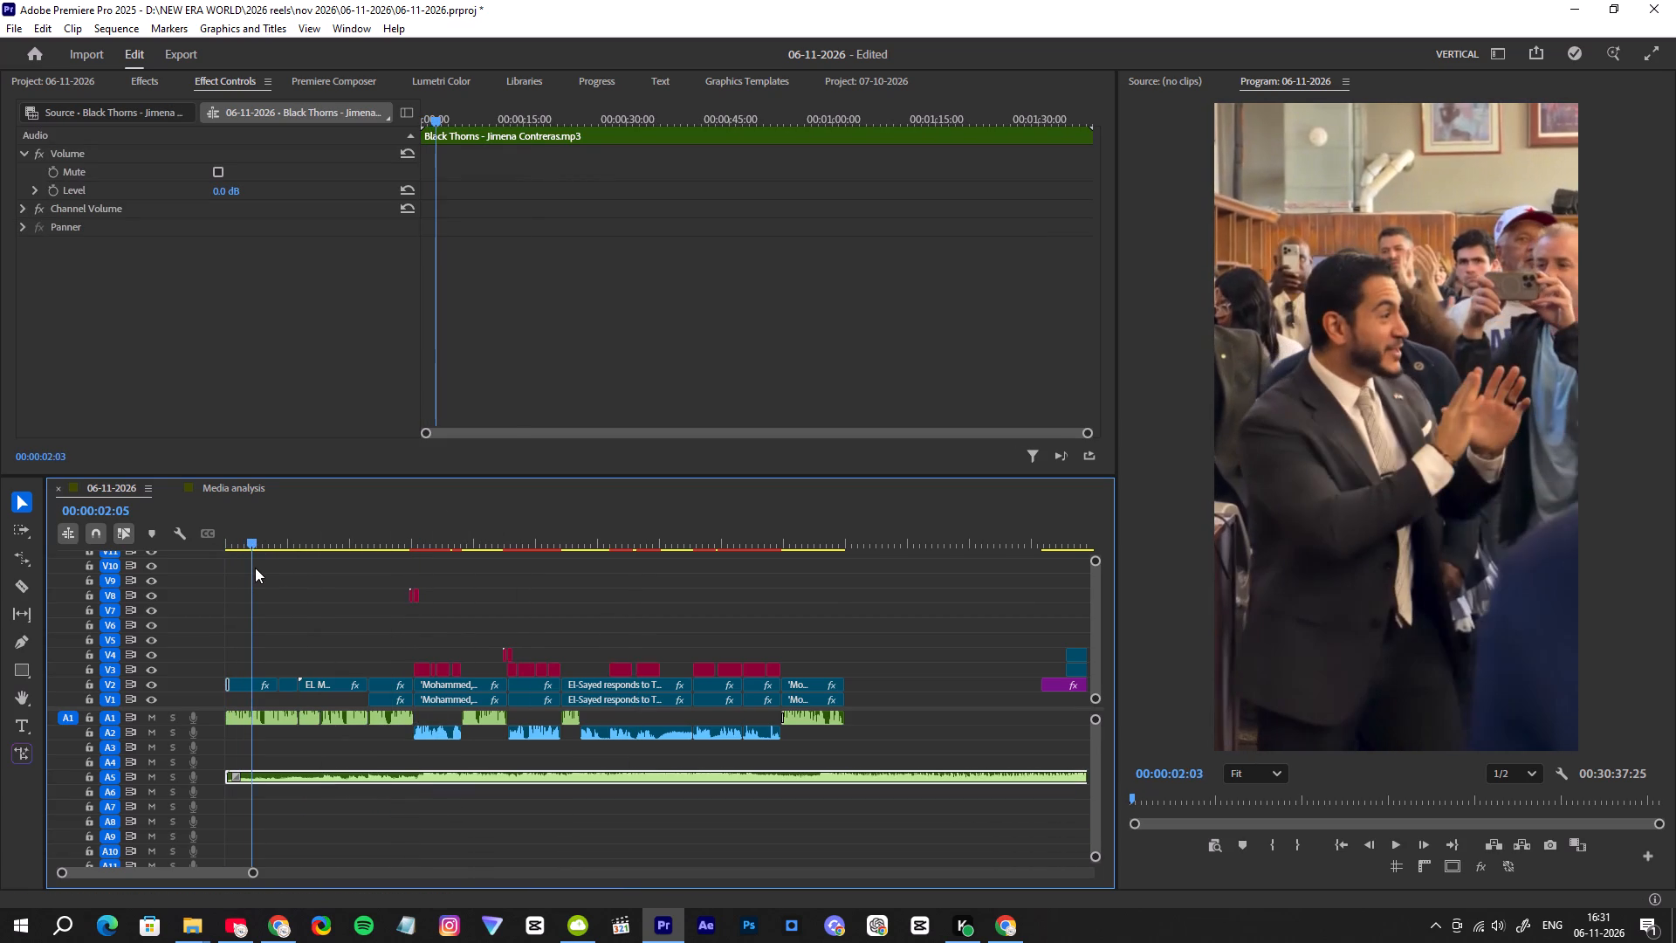
left_click_drag(255, 568, 255, 568)
left_click(155, 715)
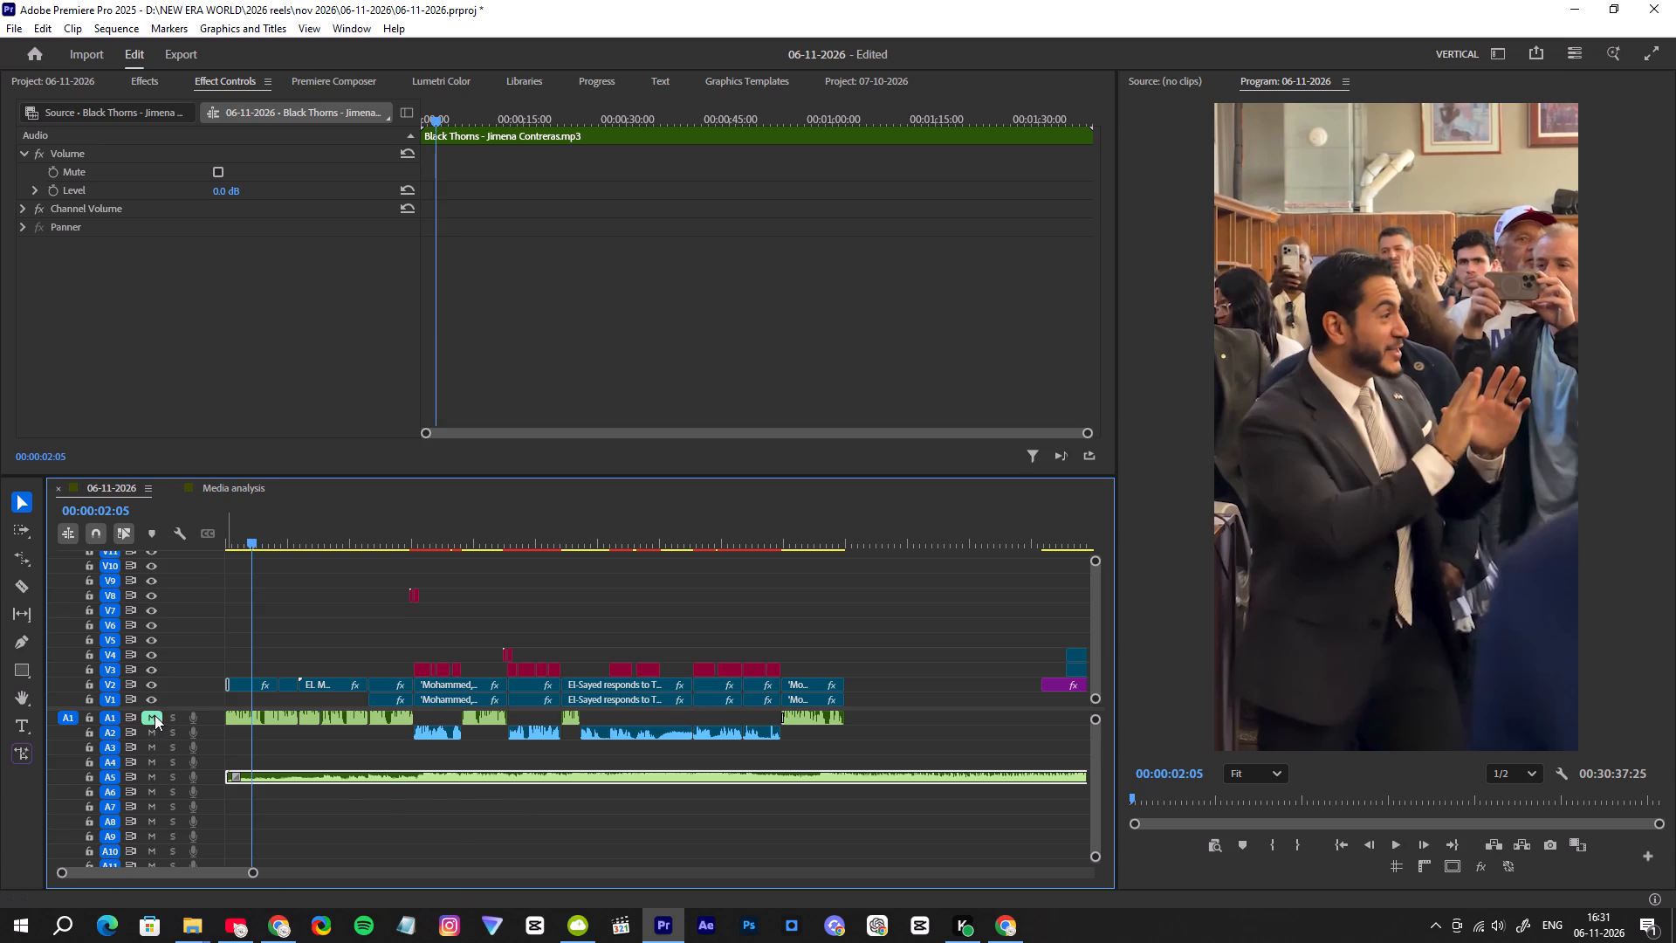
Listen to the Black Thorns music from the start of the reel and again from about 20 seconds.
left_click_drag(216, 539, 161, 547)
left_click_drag(264, 520, 127, 560)
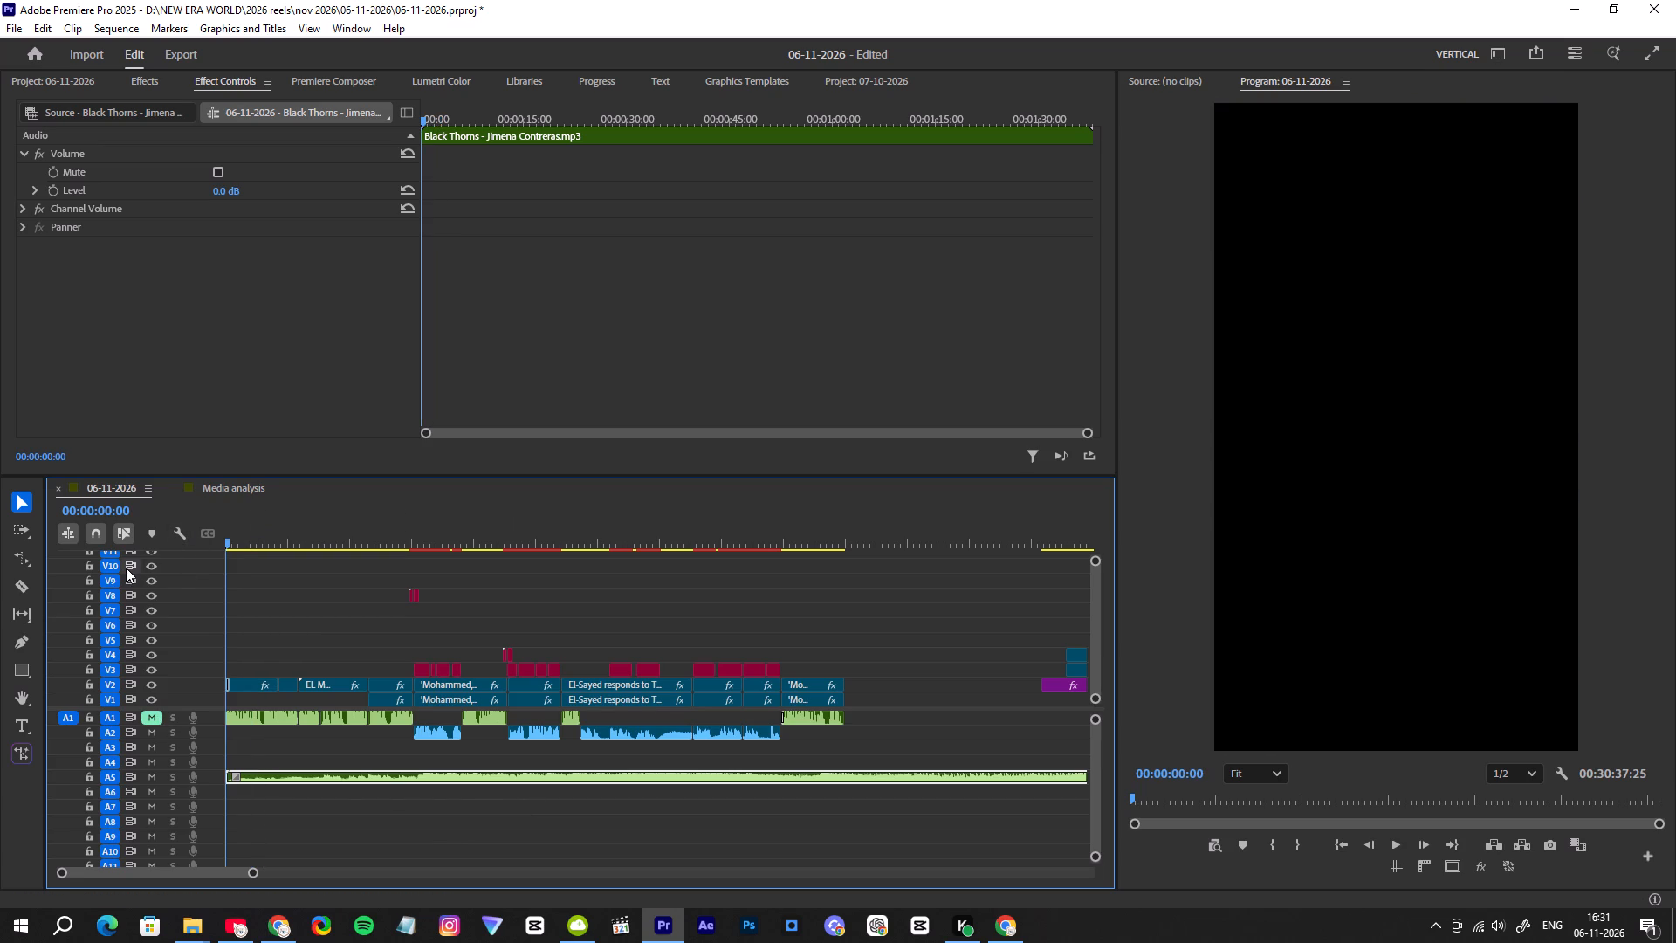
key("space")
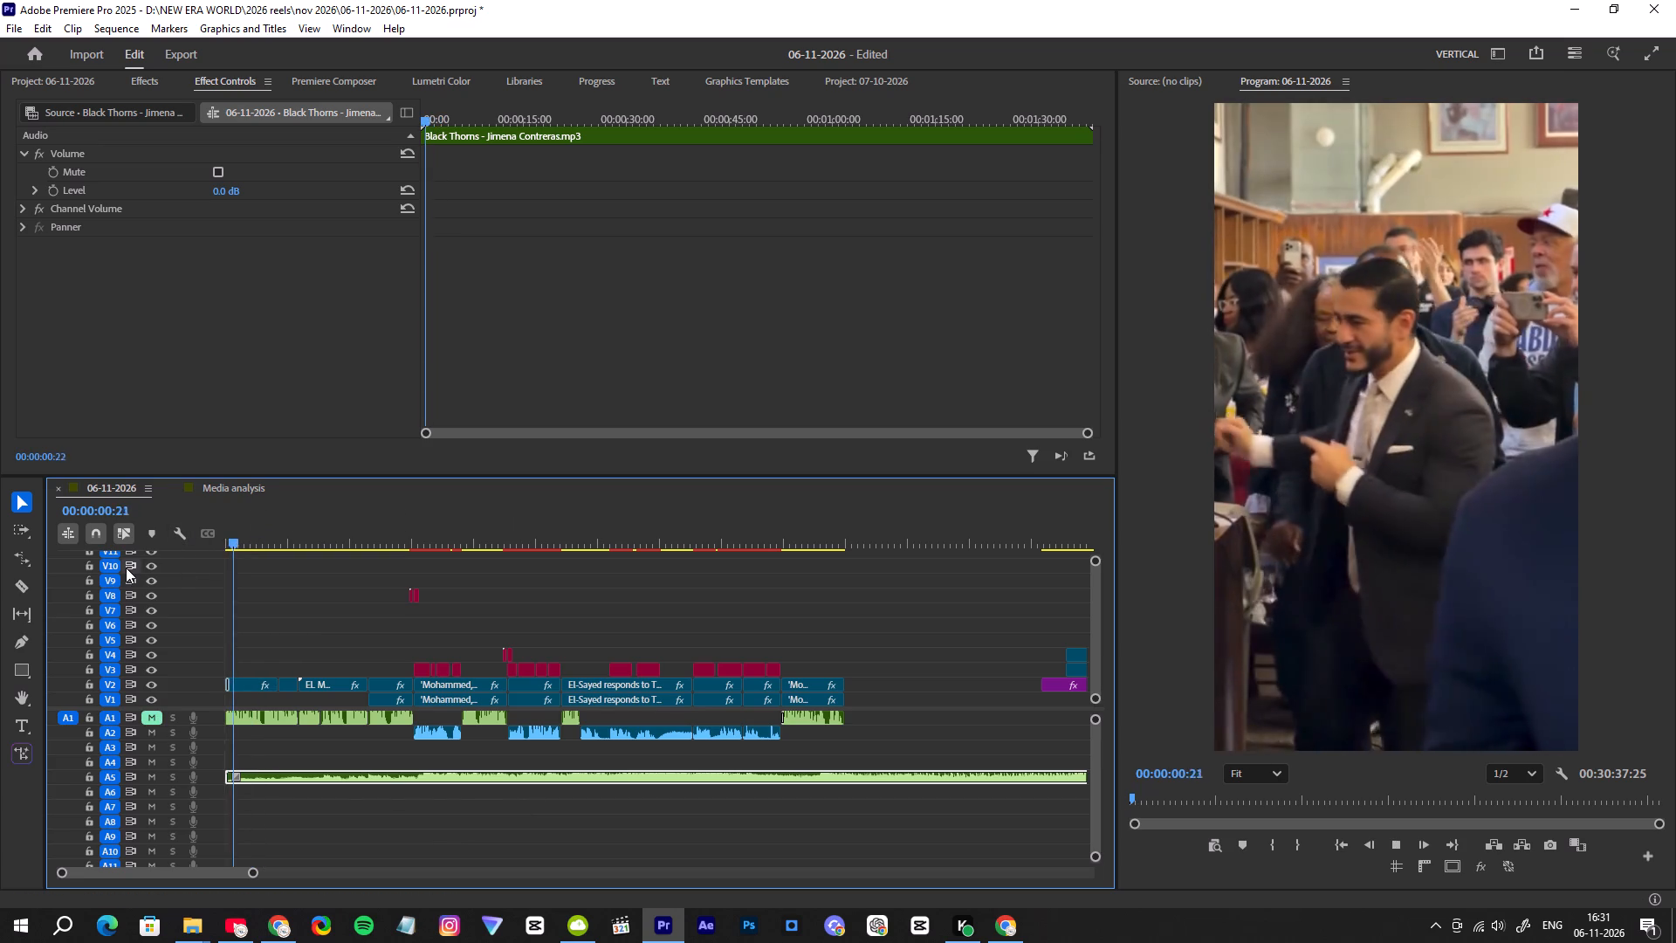
key("space")
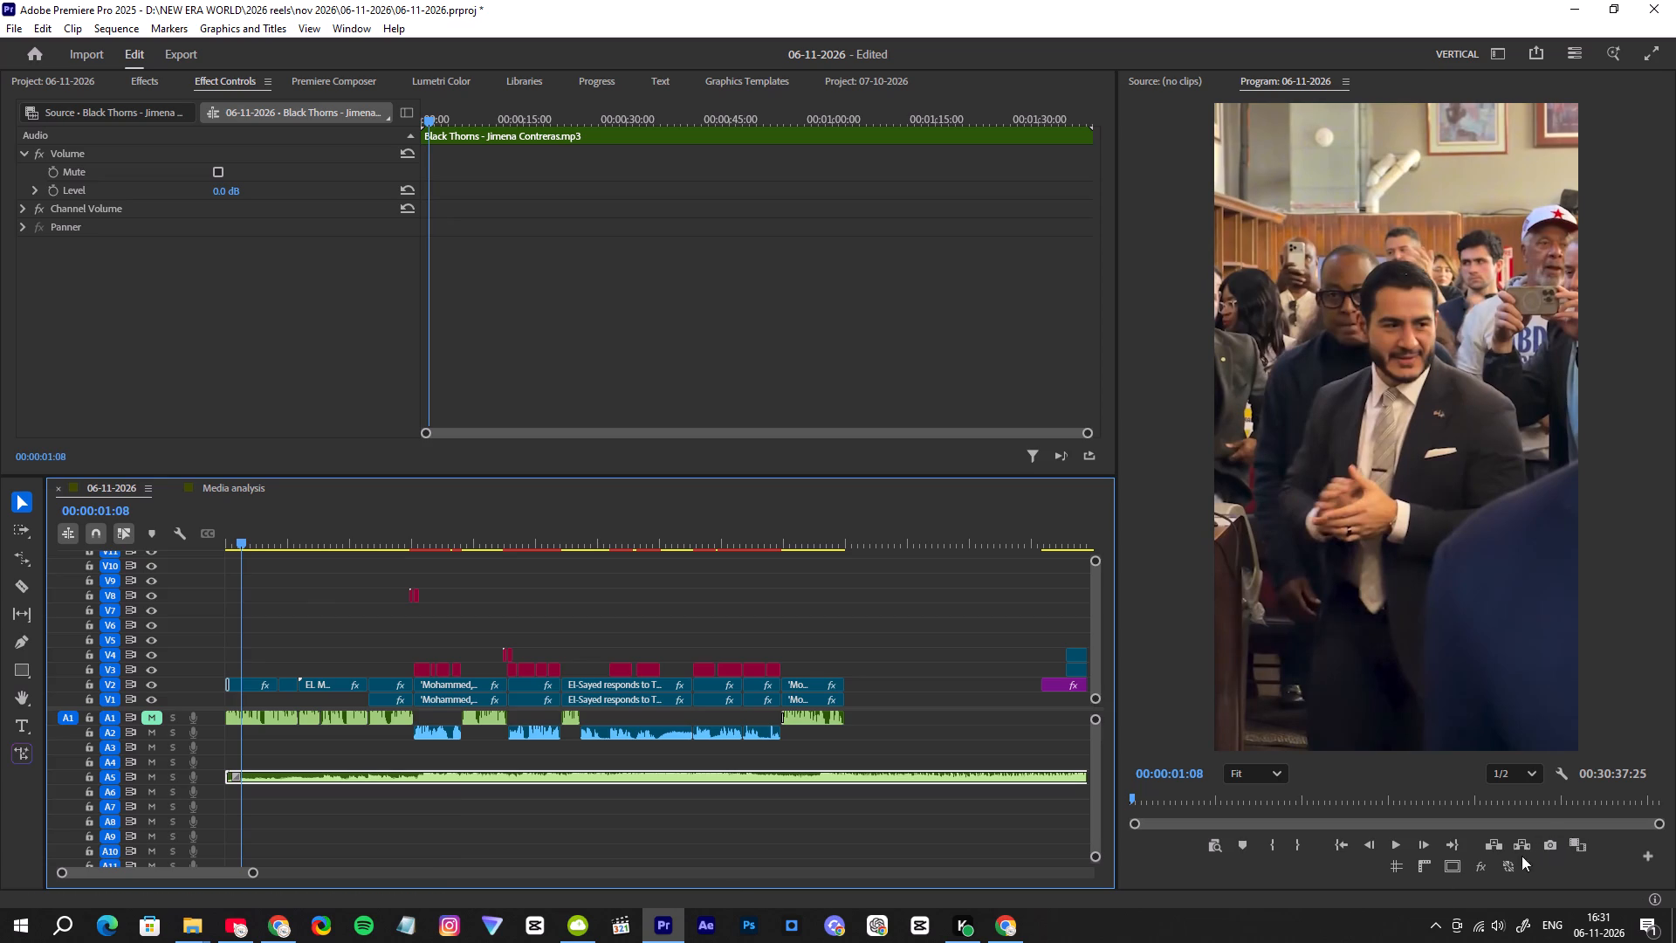
left_click(443, 527)
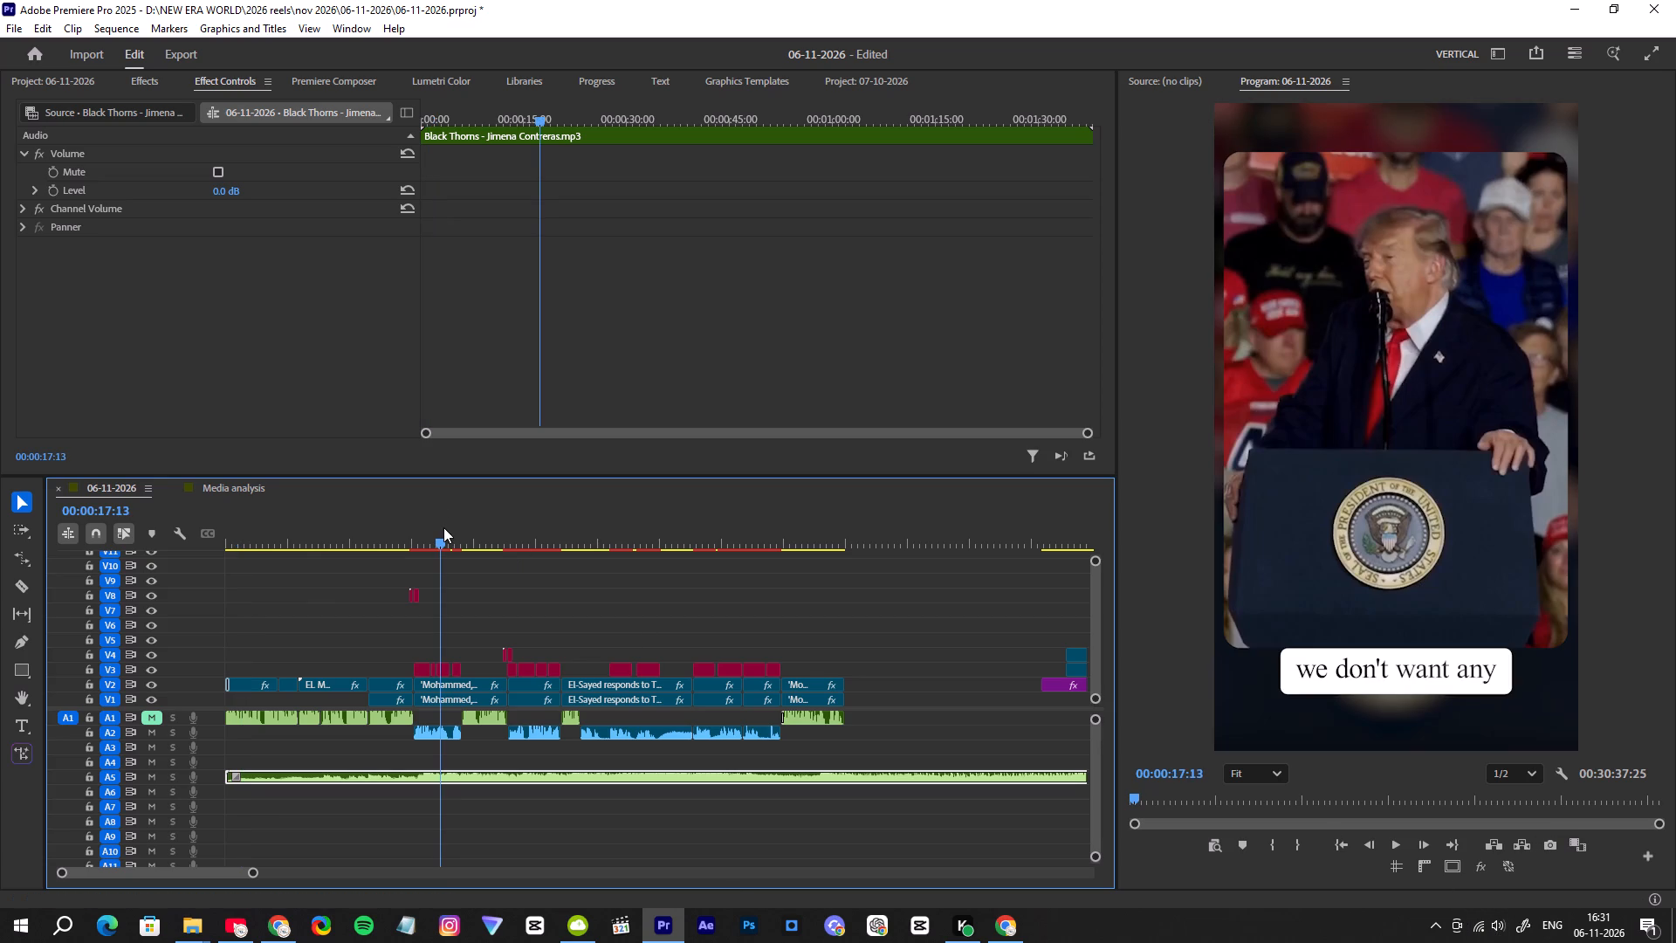
left_click(477, 547)
key("space")
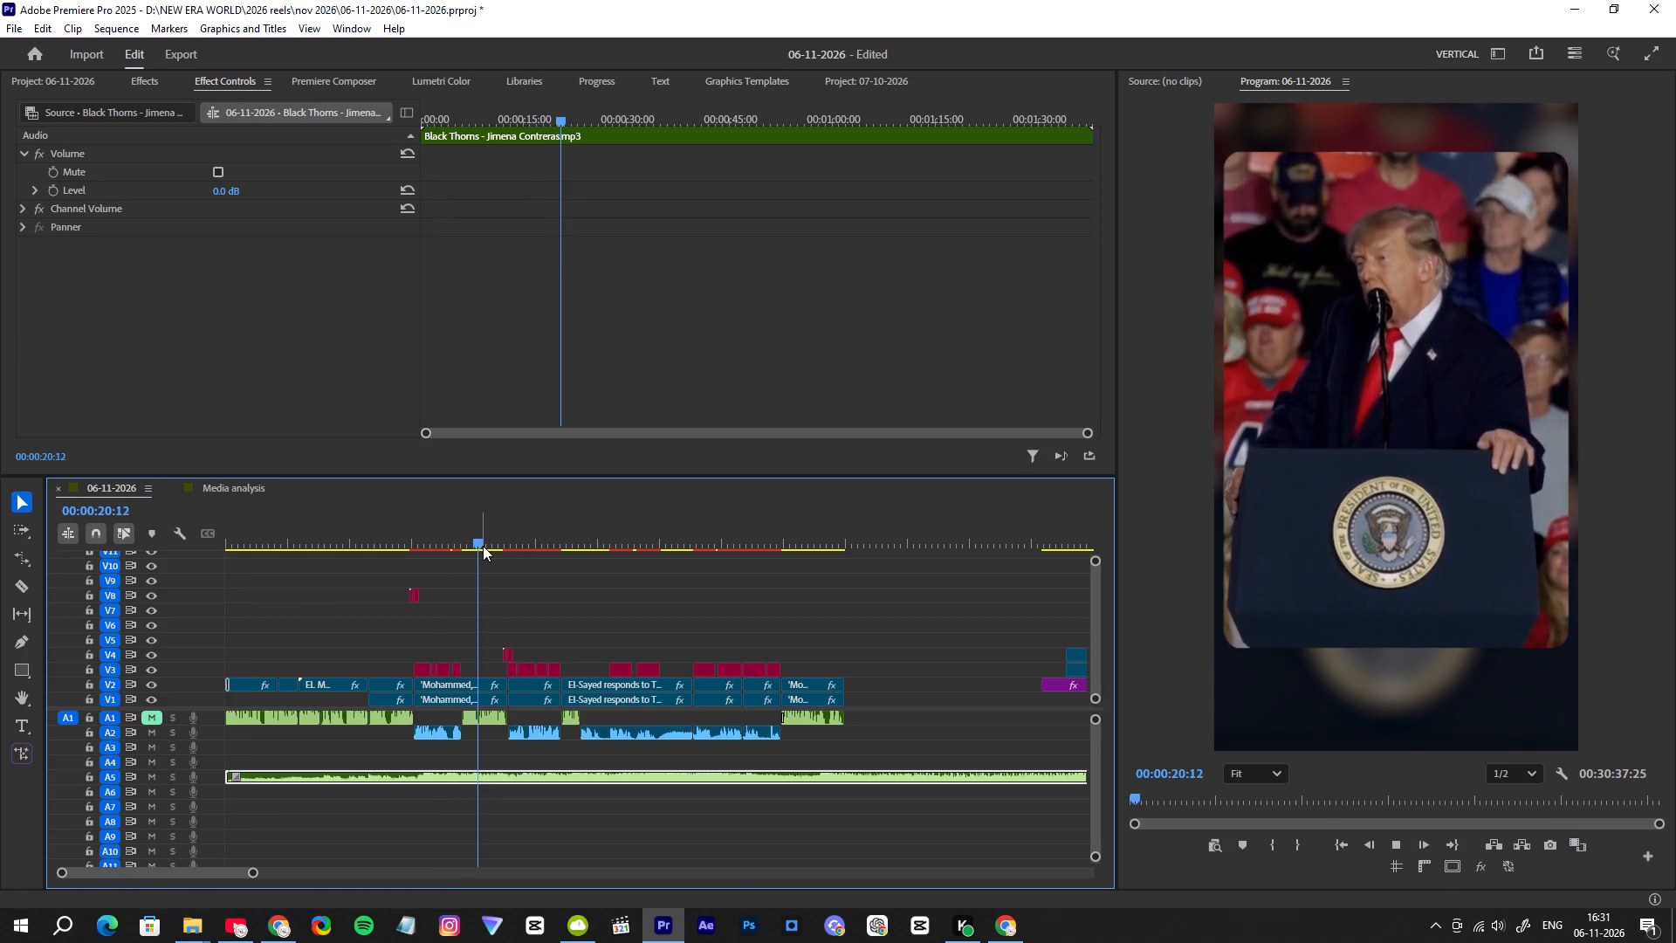
key("space")
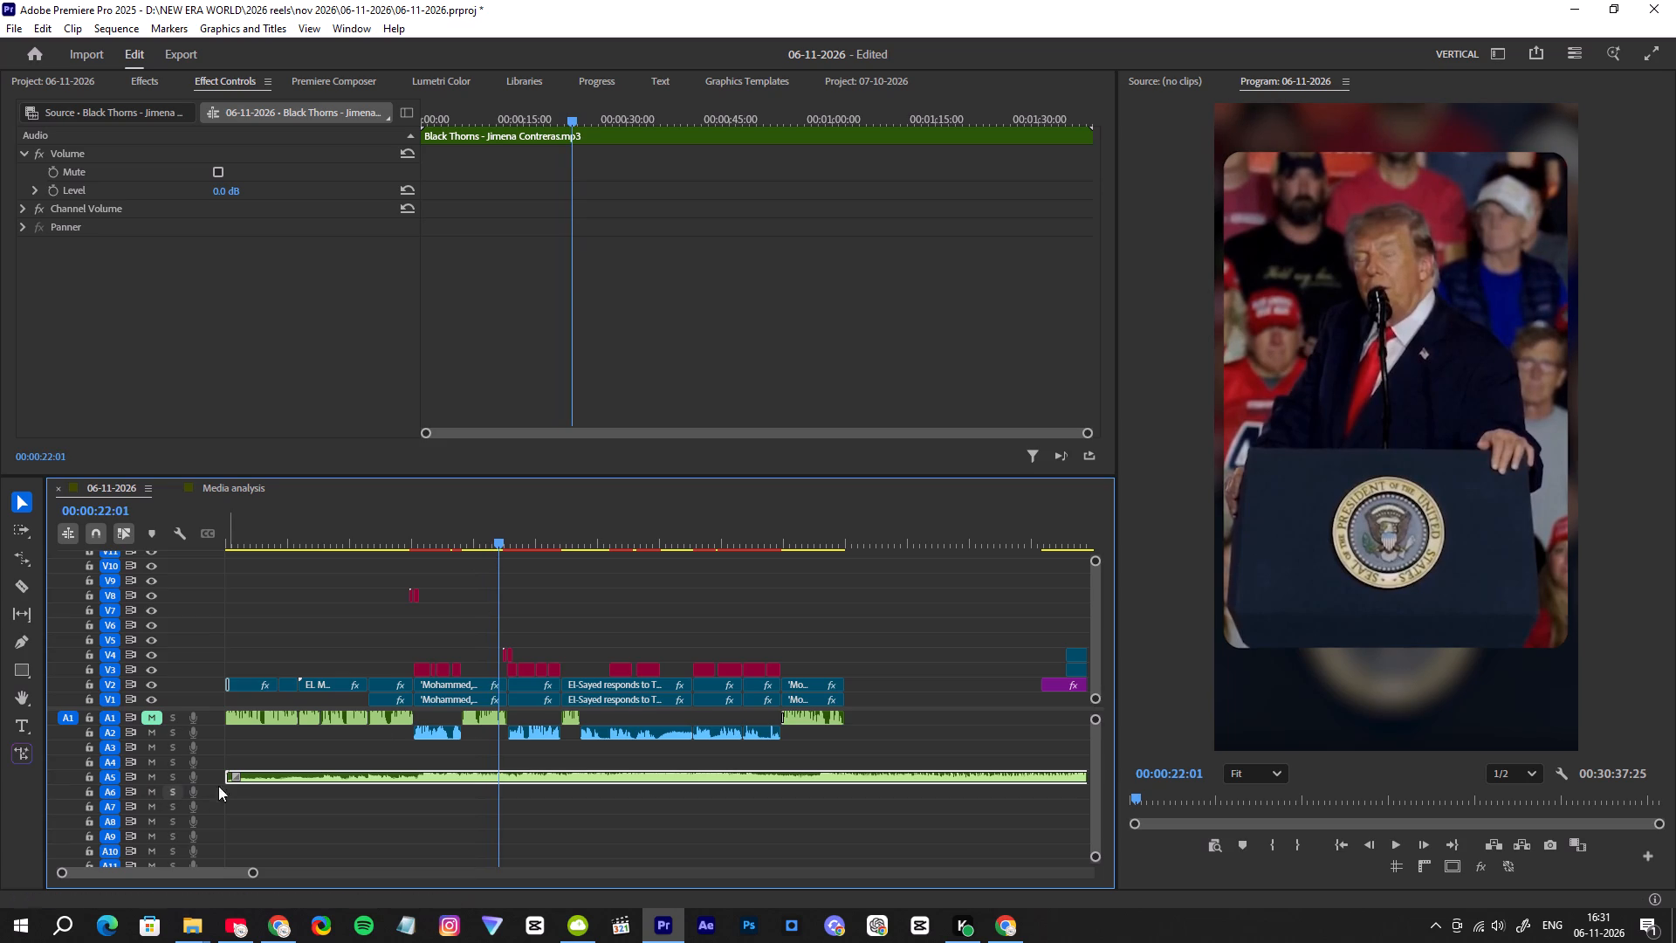
Trim about 11 seconds off the beginning of the Black Thorns clip and move it back to the sequence start.
left_click_drag(229, 780, 367, 790)
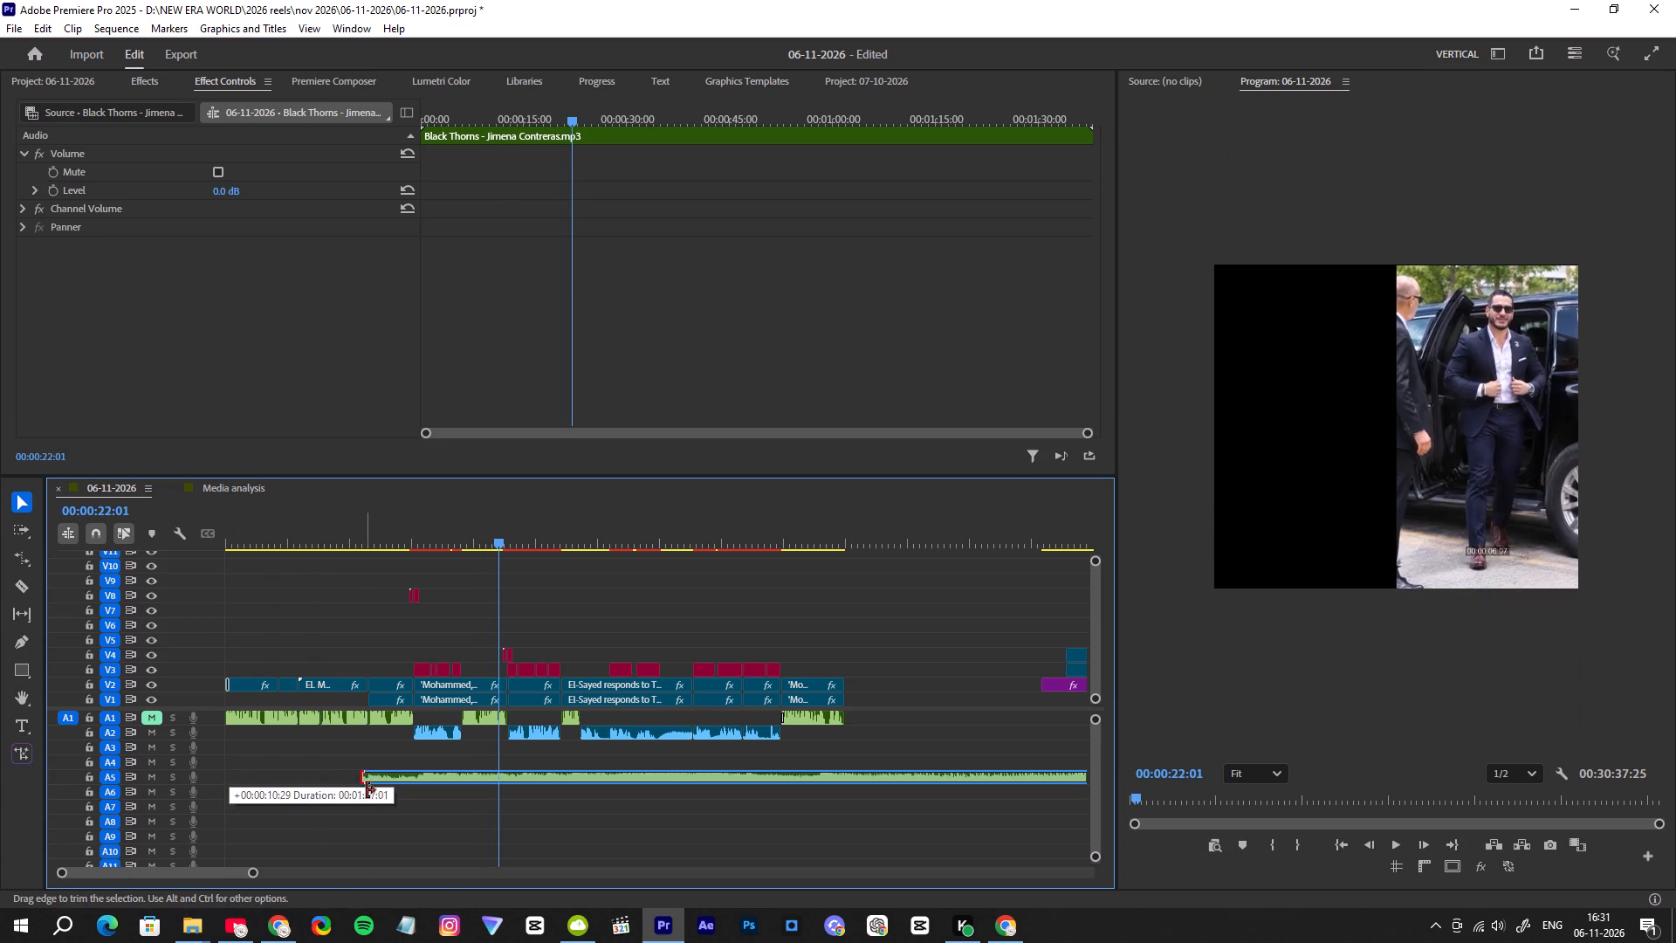
left_click_drag(367, 790, 368, 788)
left_click_drag(420, 778, 298, 772)
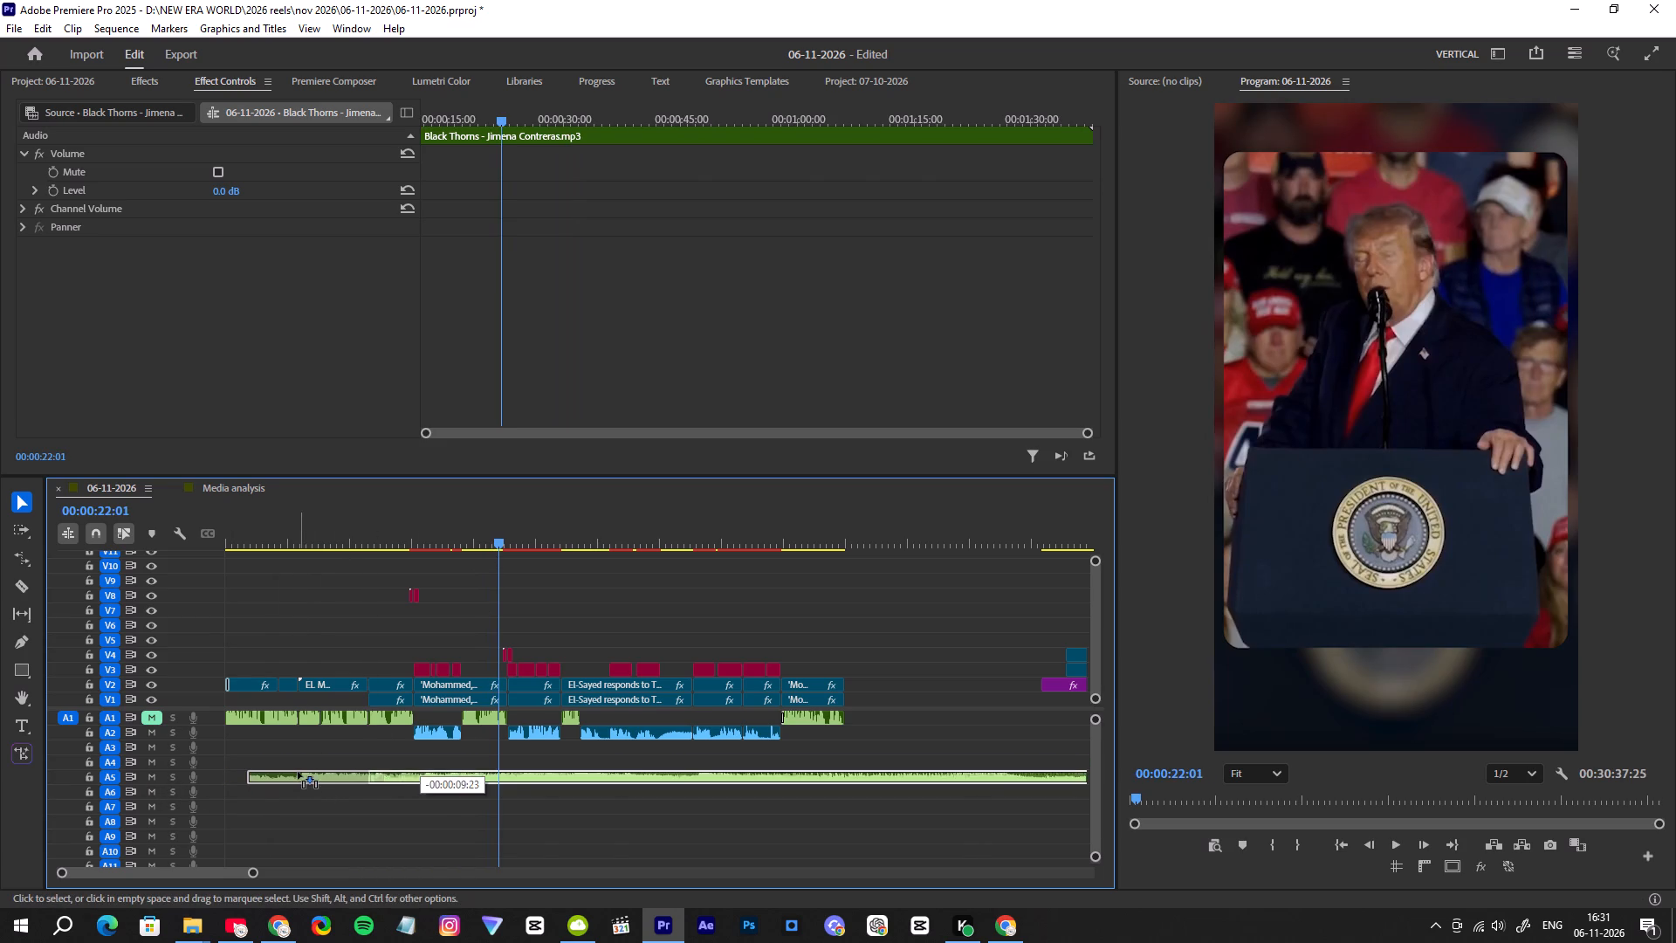
left_click_drag(298, 772, 276, 775)
Add a short fade-in at the beginning of the Black Thorns clip on A5.
left_click_drag(238, 777, 245, 777)
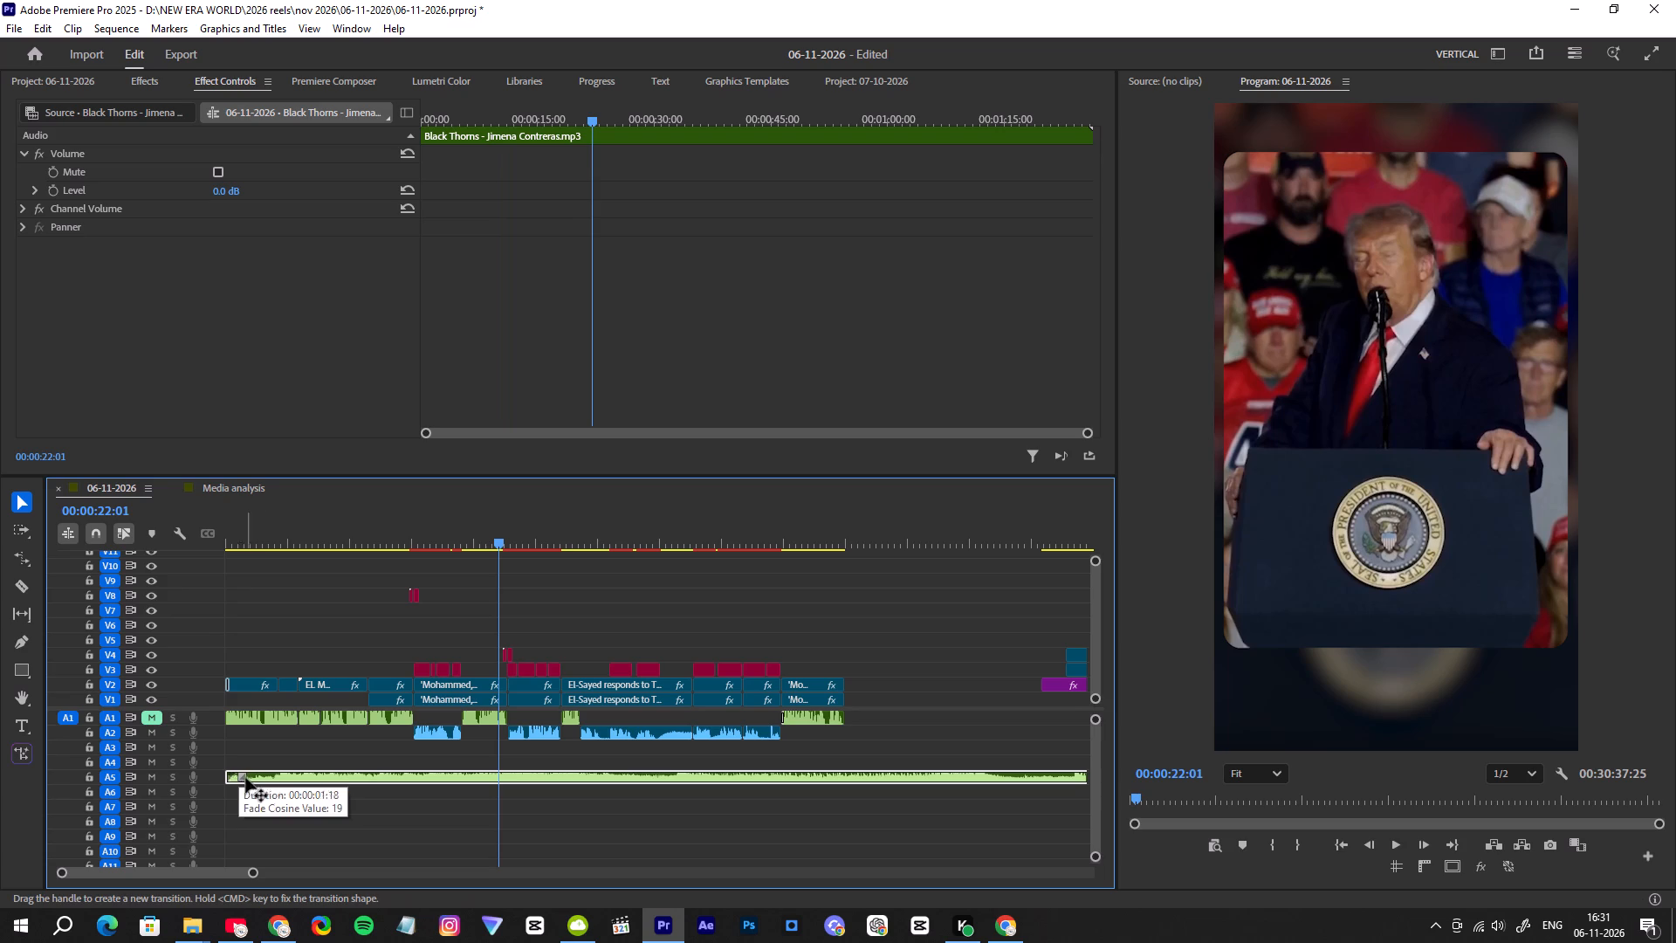
left_click_drag(245, 777, 258, 772)
Set the Black Thorns clip's volume level to -15 dB and deselect the clip.
left_click(282, 776)
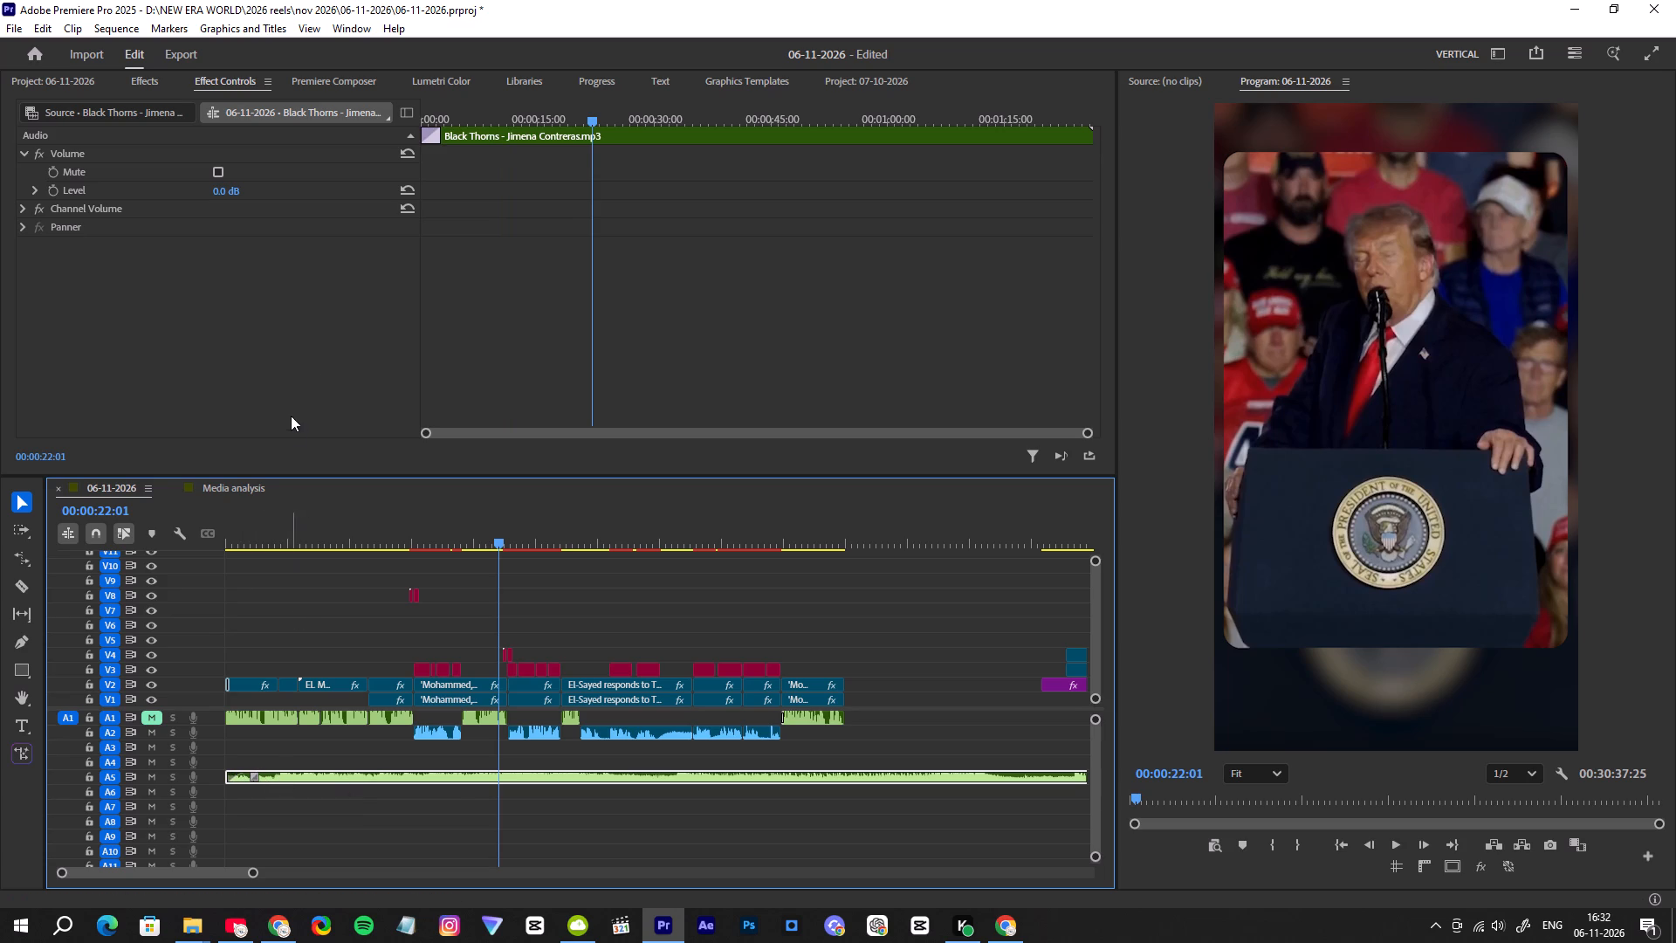
left_click(219, 191)
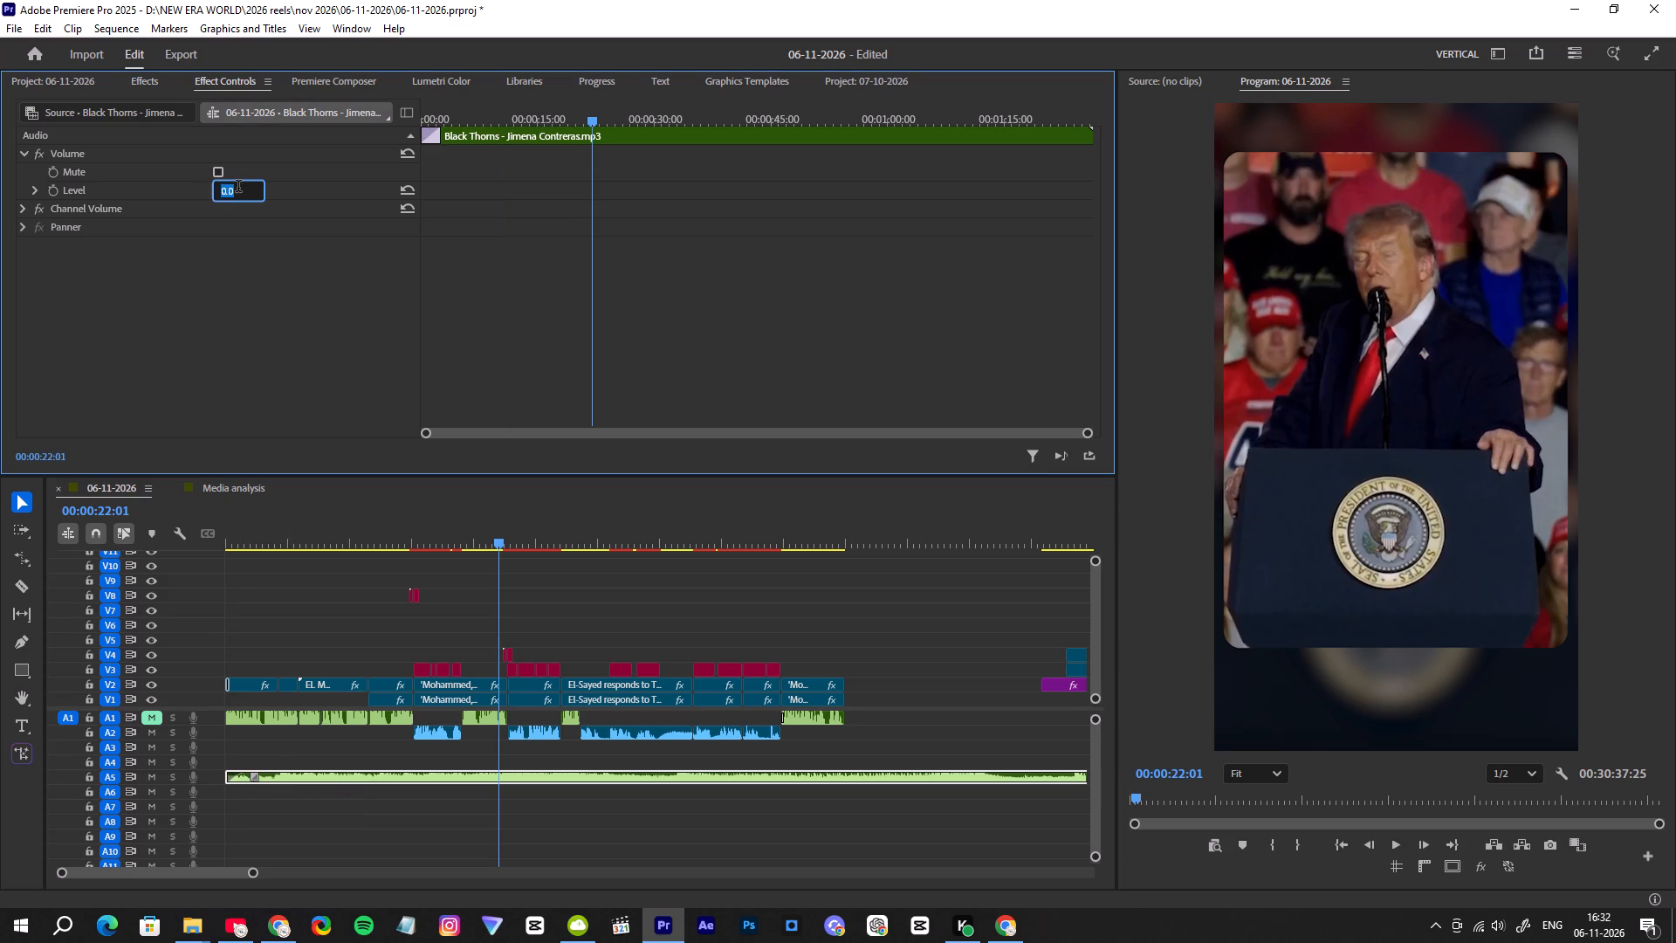
type("-15")
key("Return")
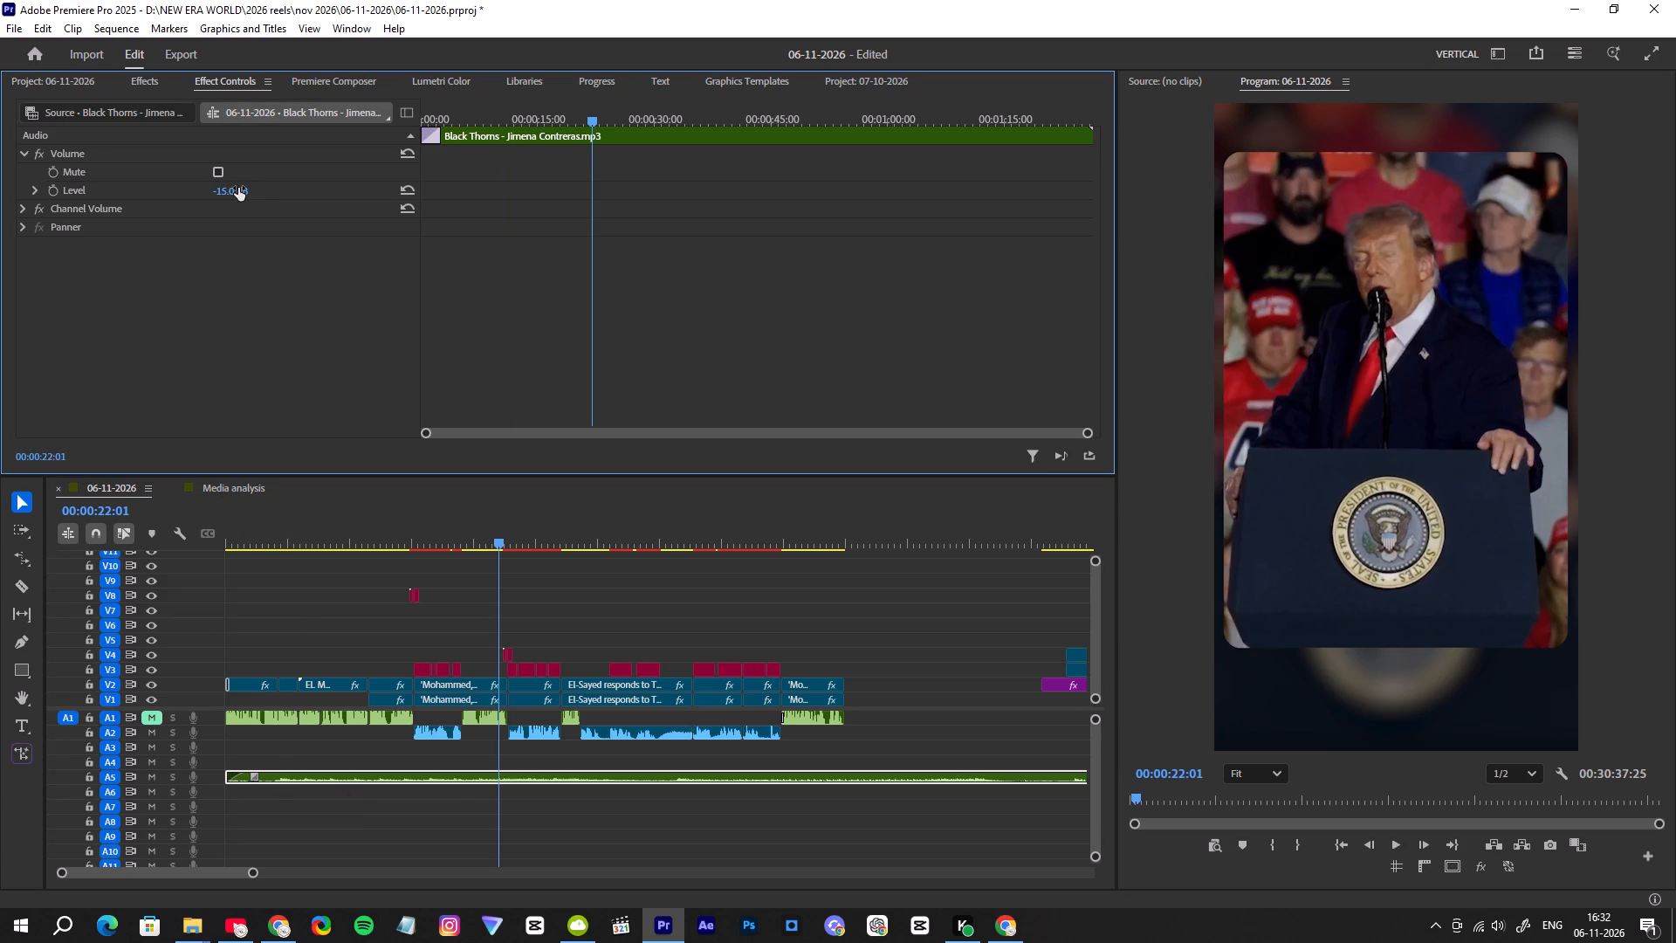
left_click(368, 809)
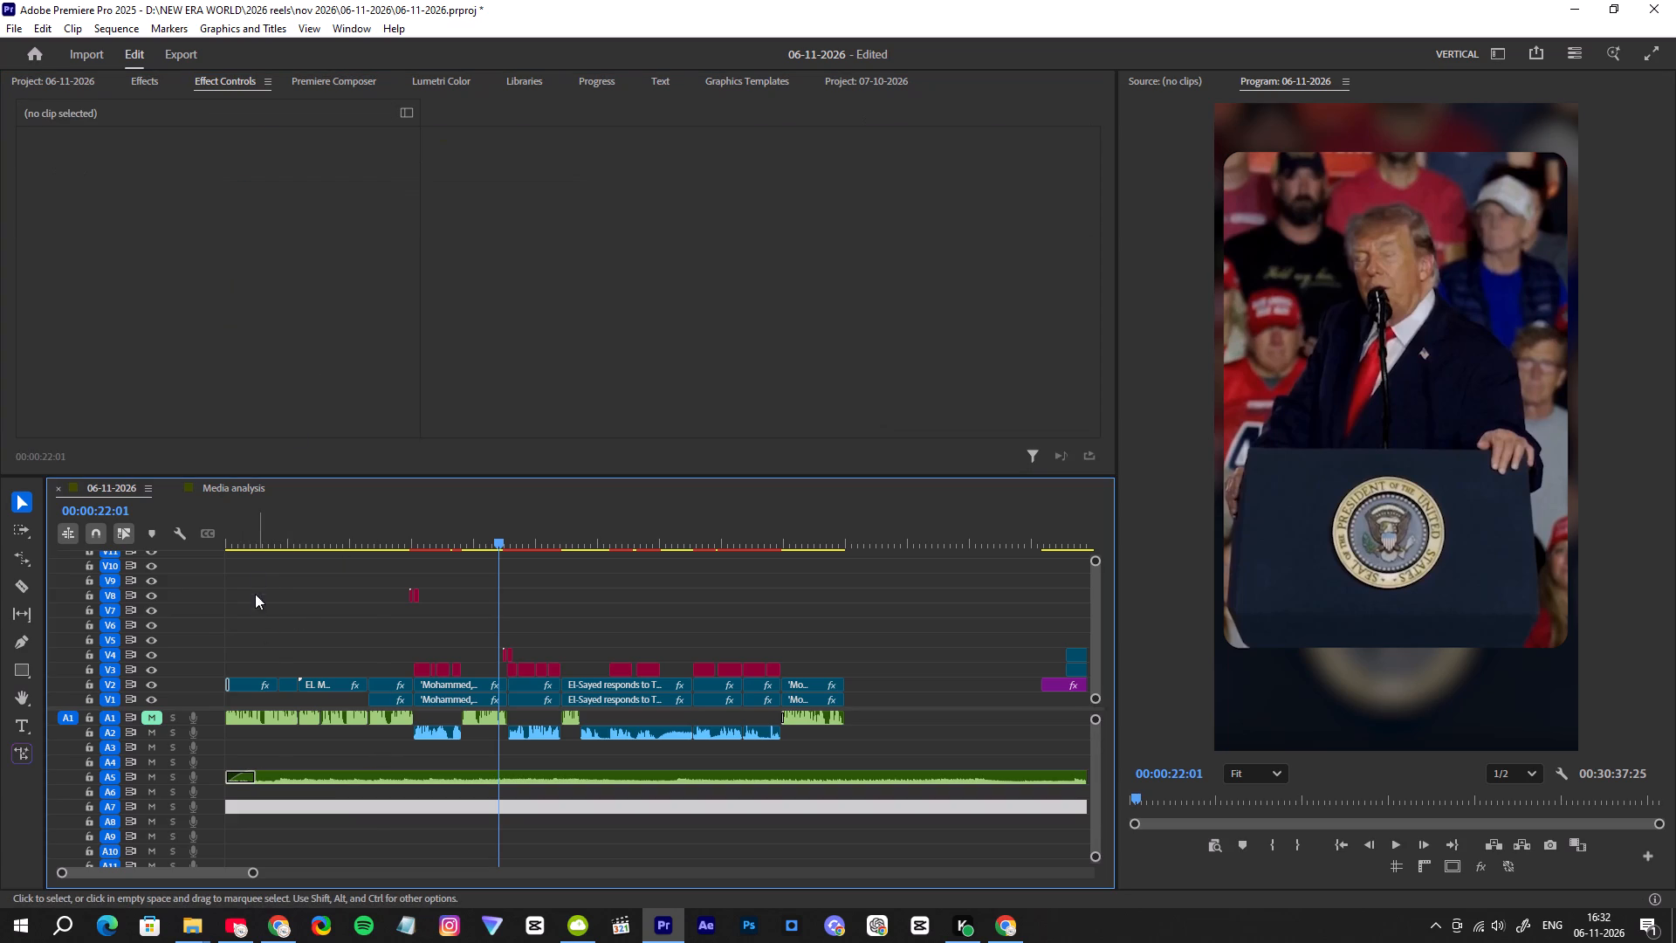
Listen to the reel with the music from its start to about 16 seconds, with the speaker volume raised to 100.
left_click_drag(248, 540, 230, 538)
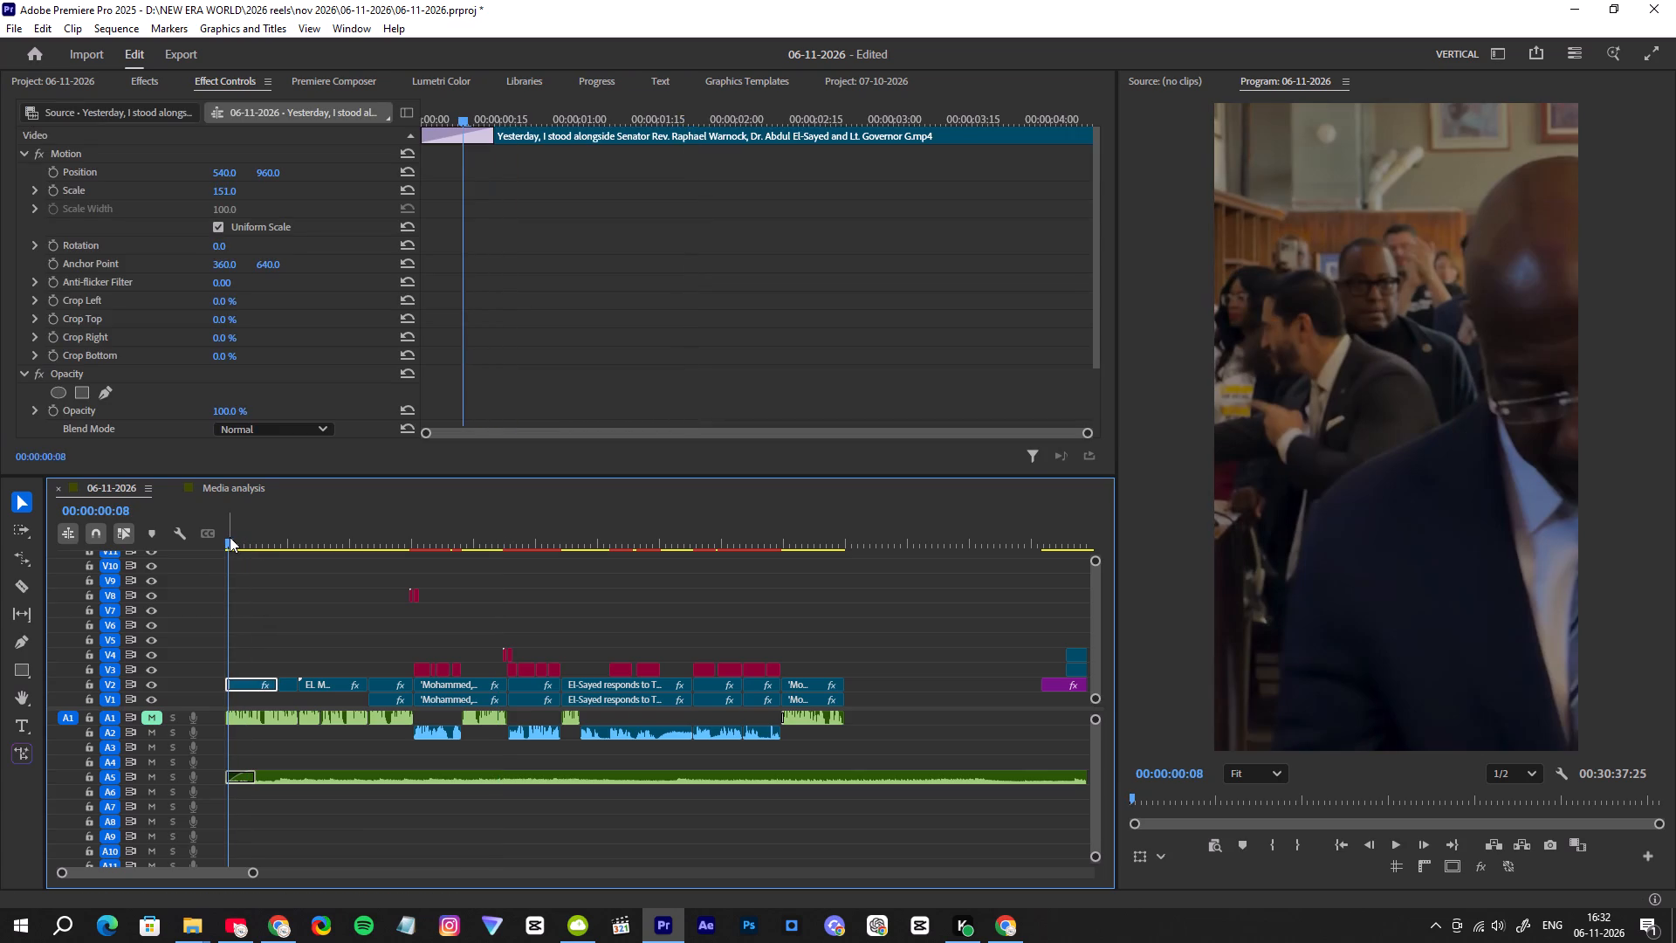
key("space")
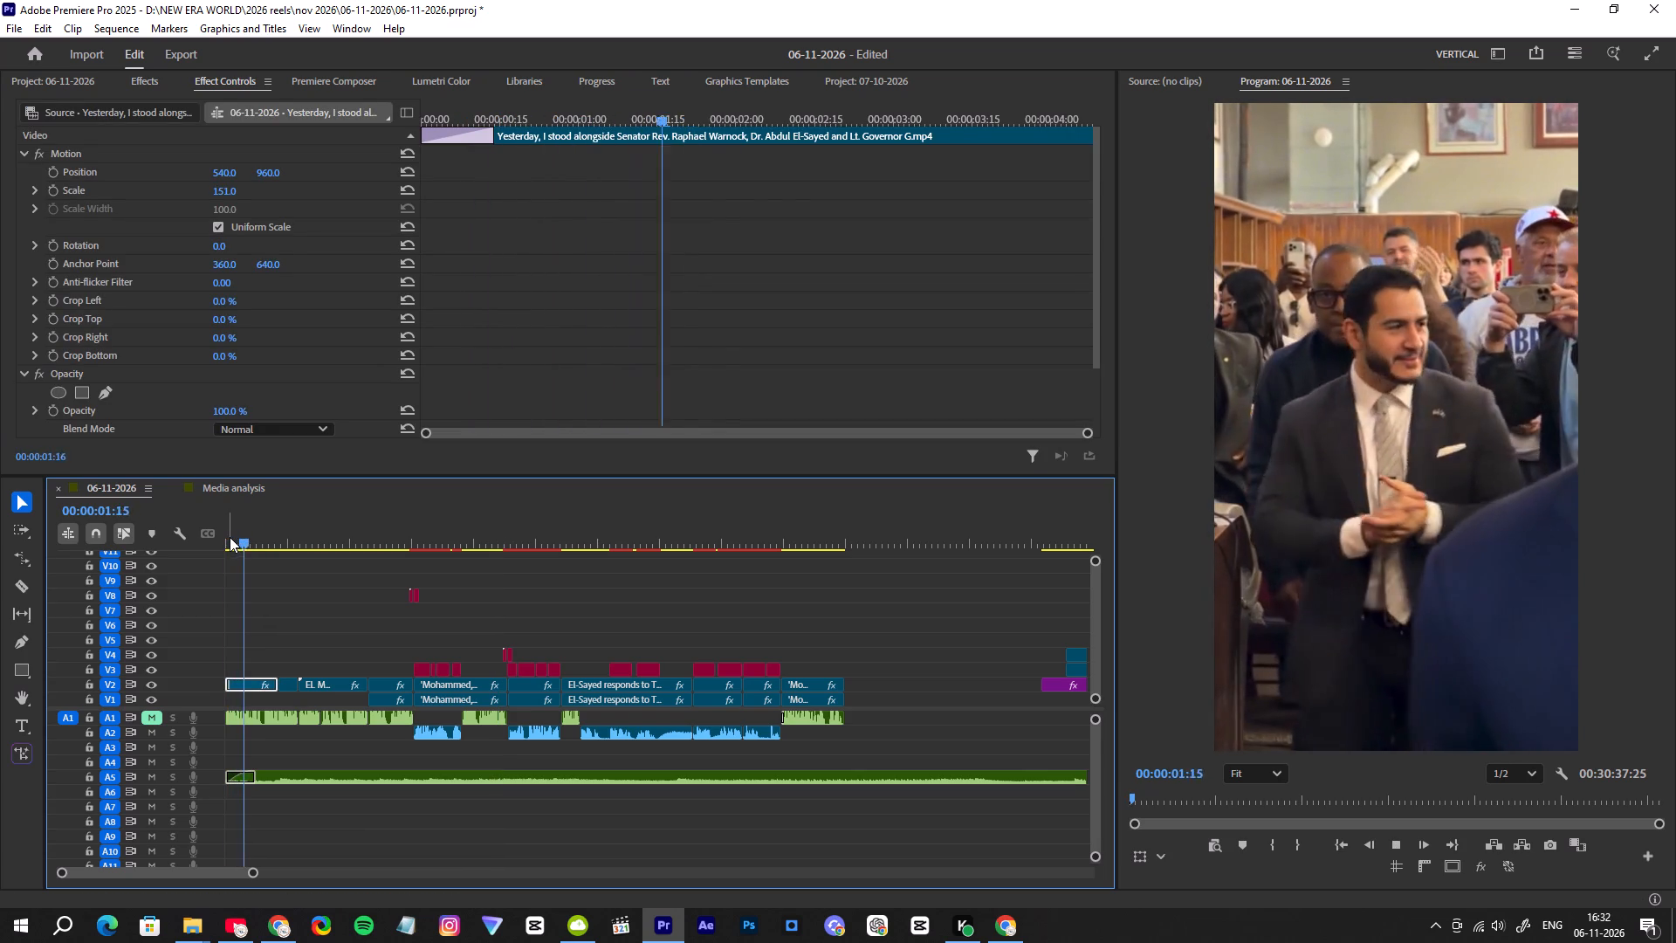
key("space")
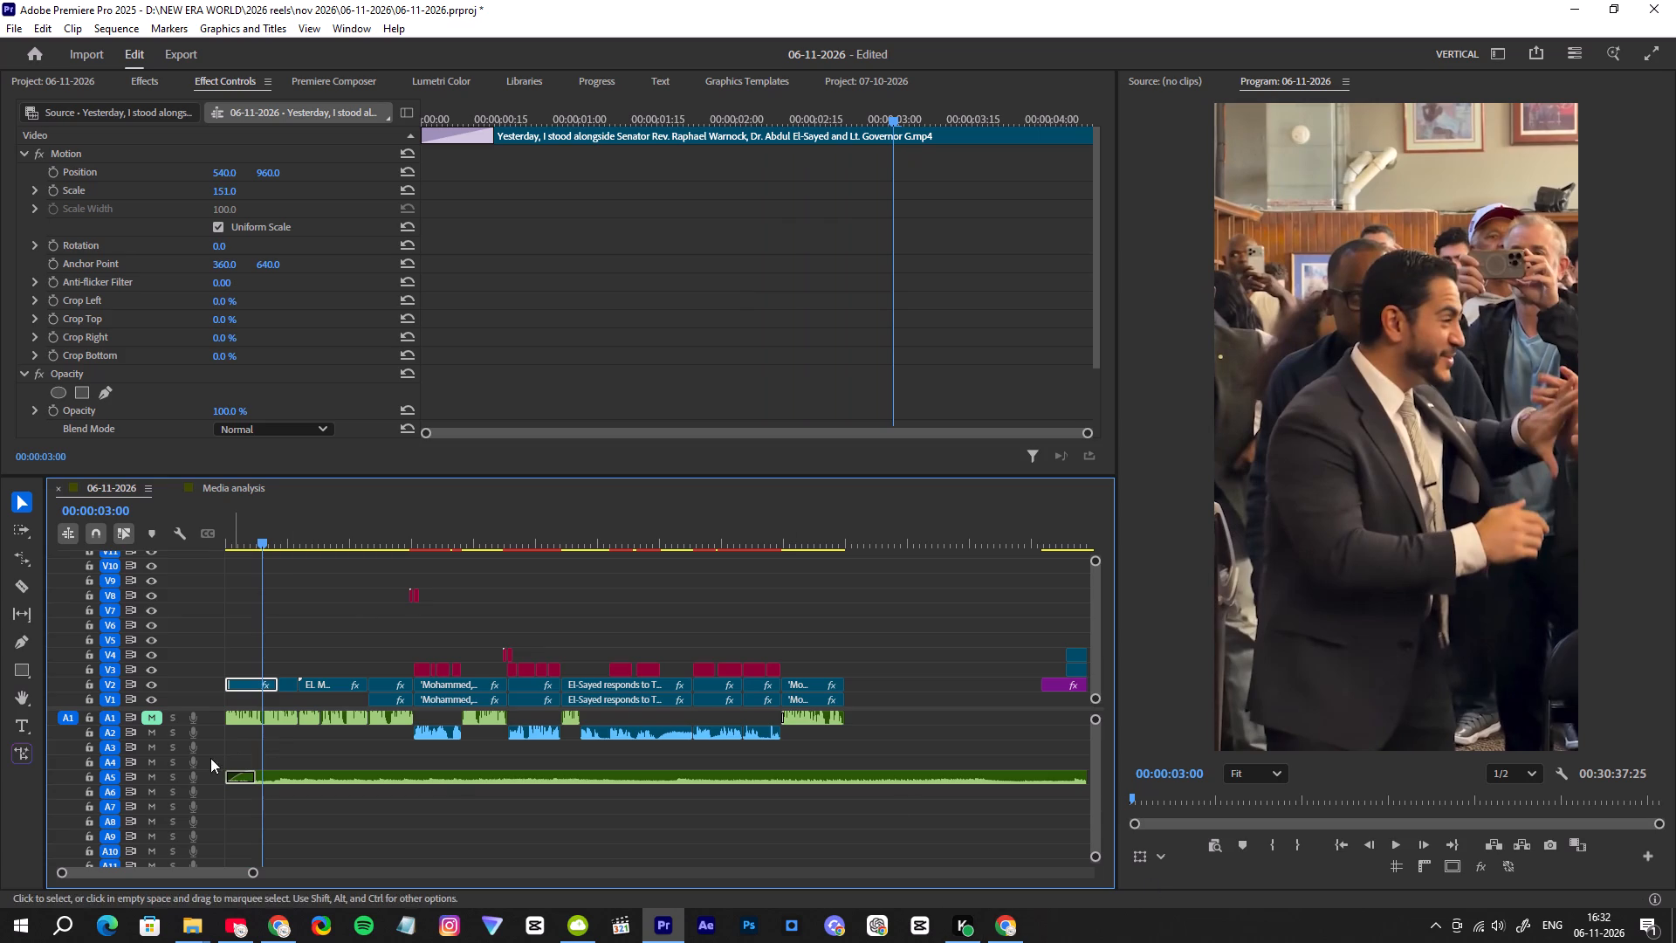
left_click(1496, 926)
left_click_drag(1499, 888, 1652, 882)
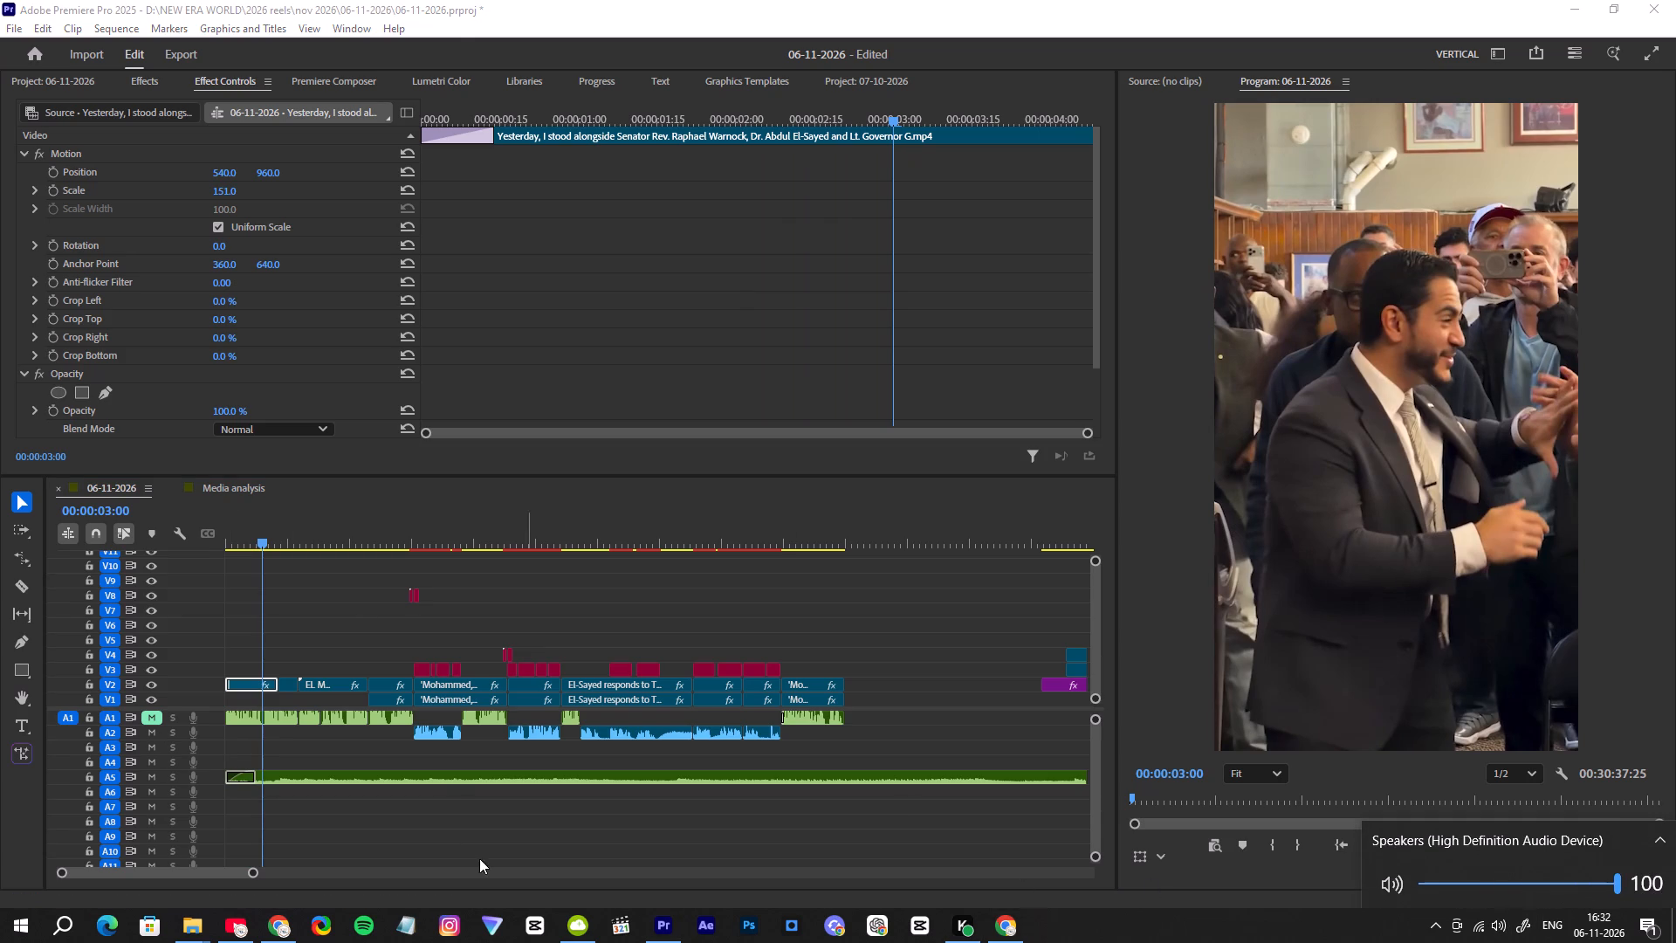
left_click(414, 837)
left_click_drag(269, 527, 135, 547)
key("space")
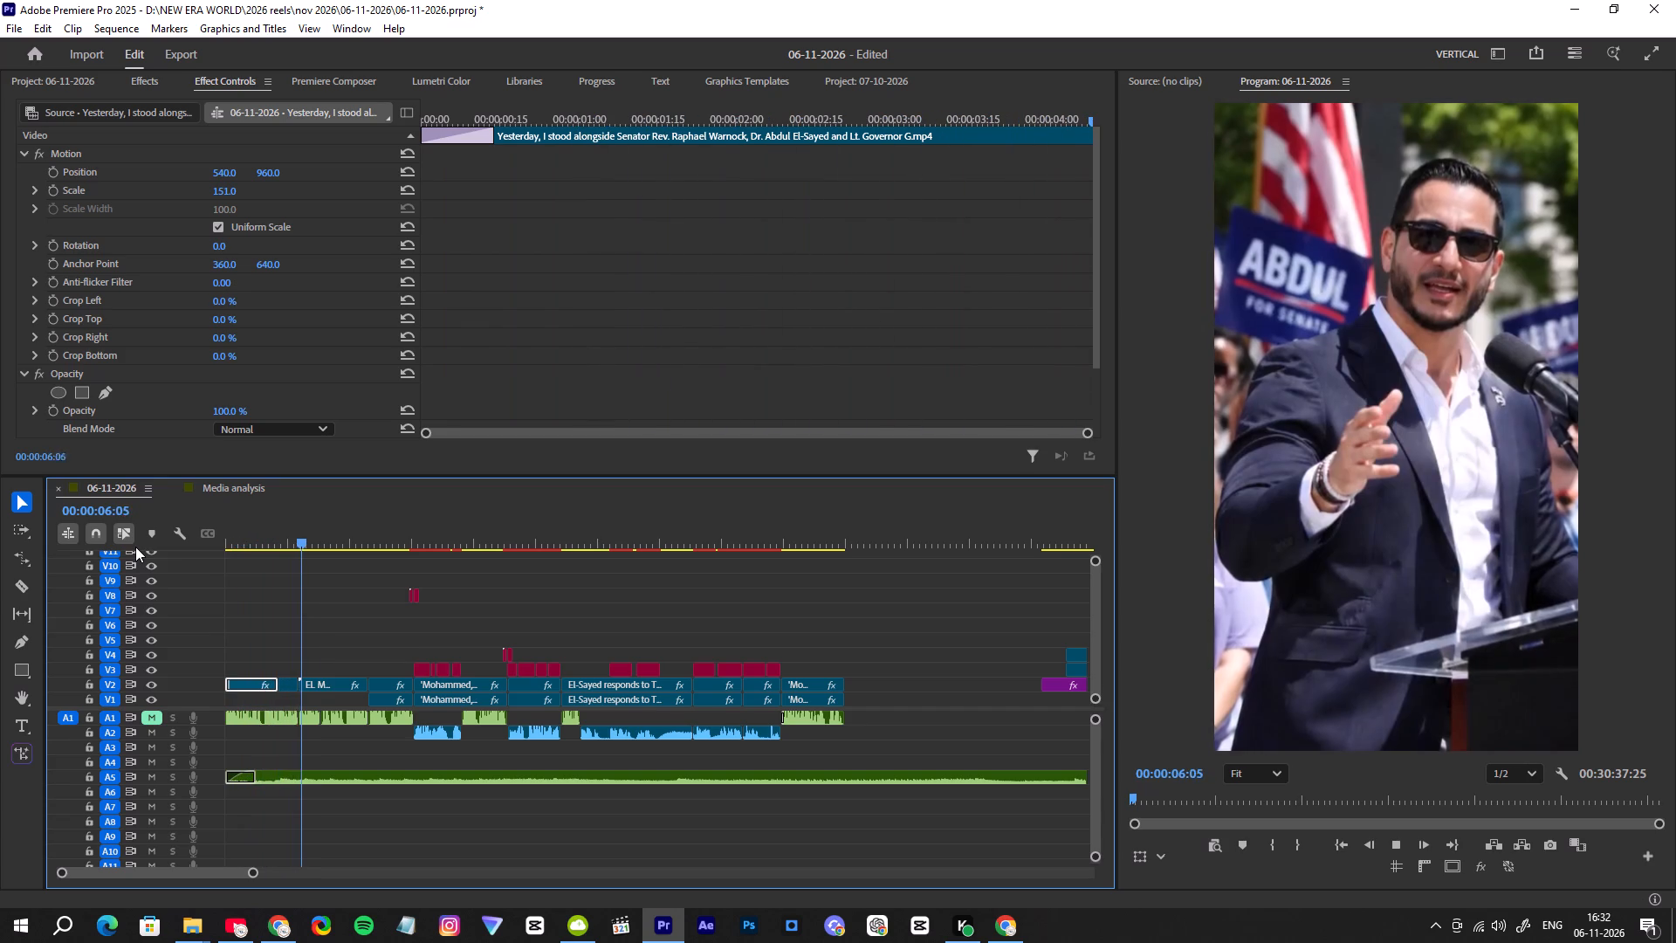
key("space")
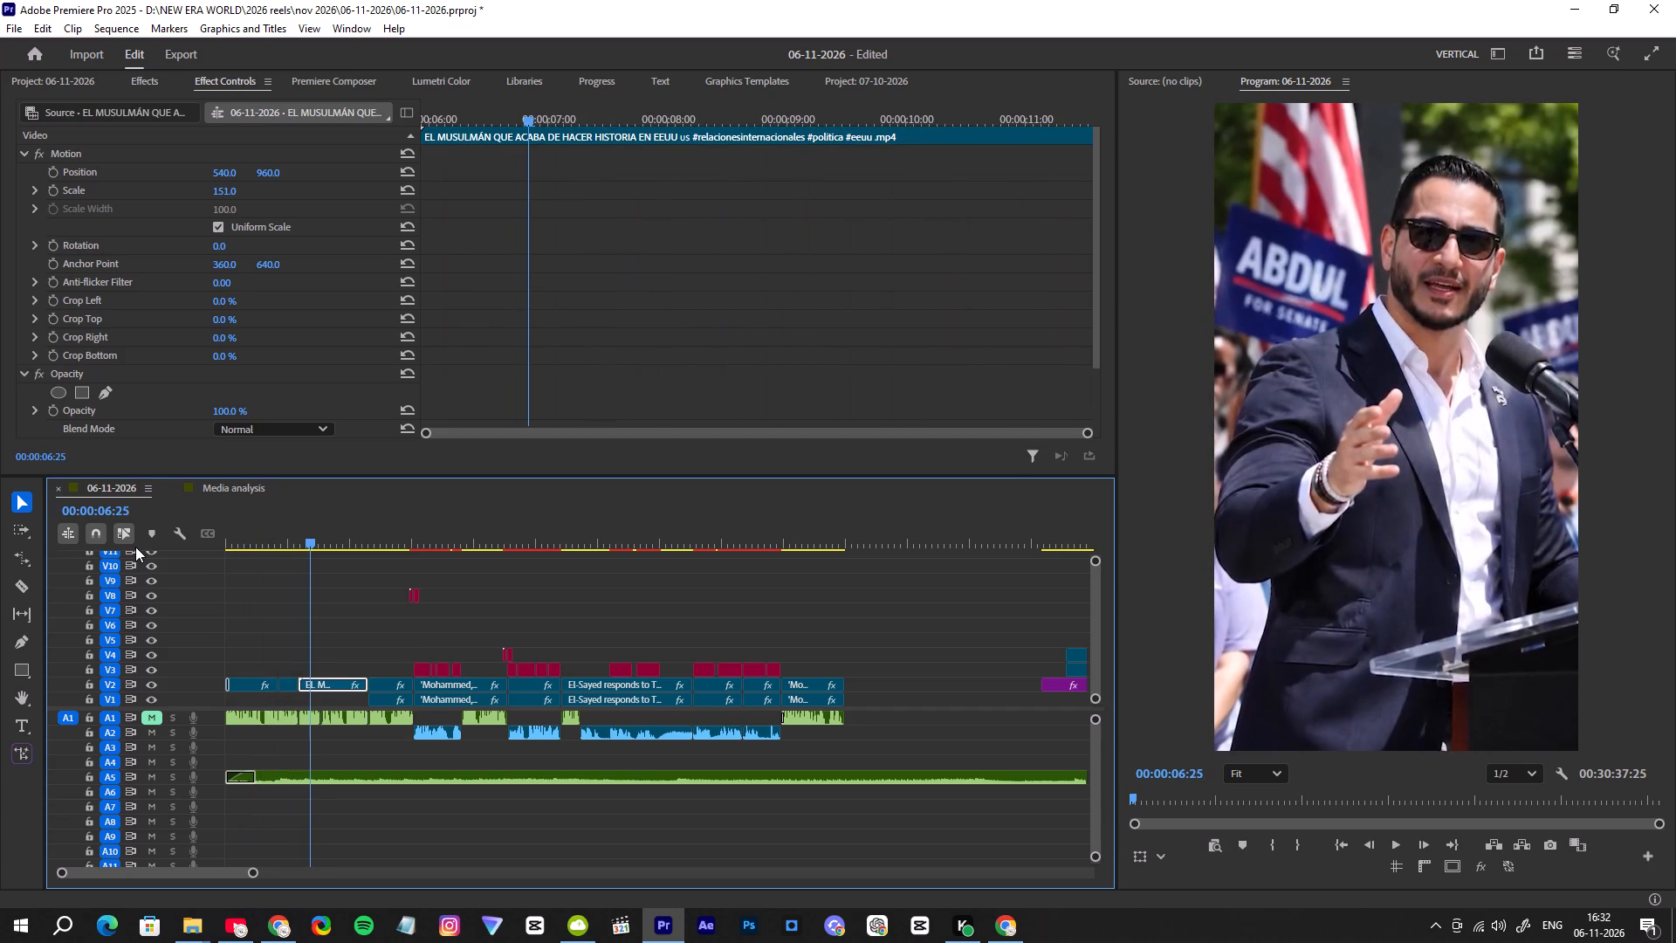
key("space")
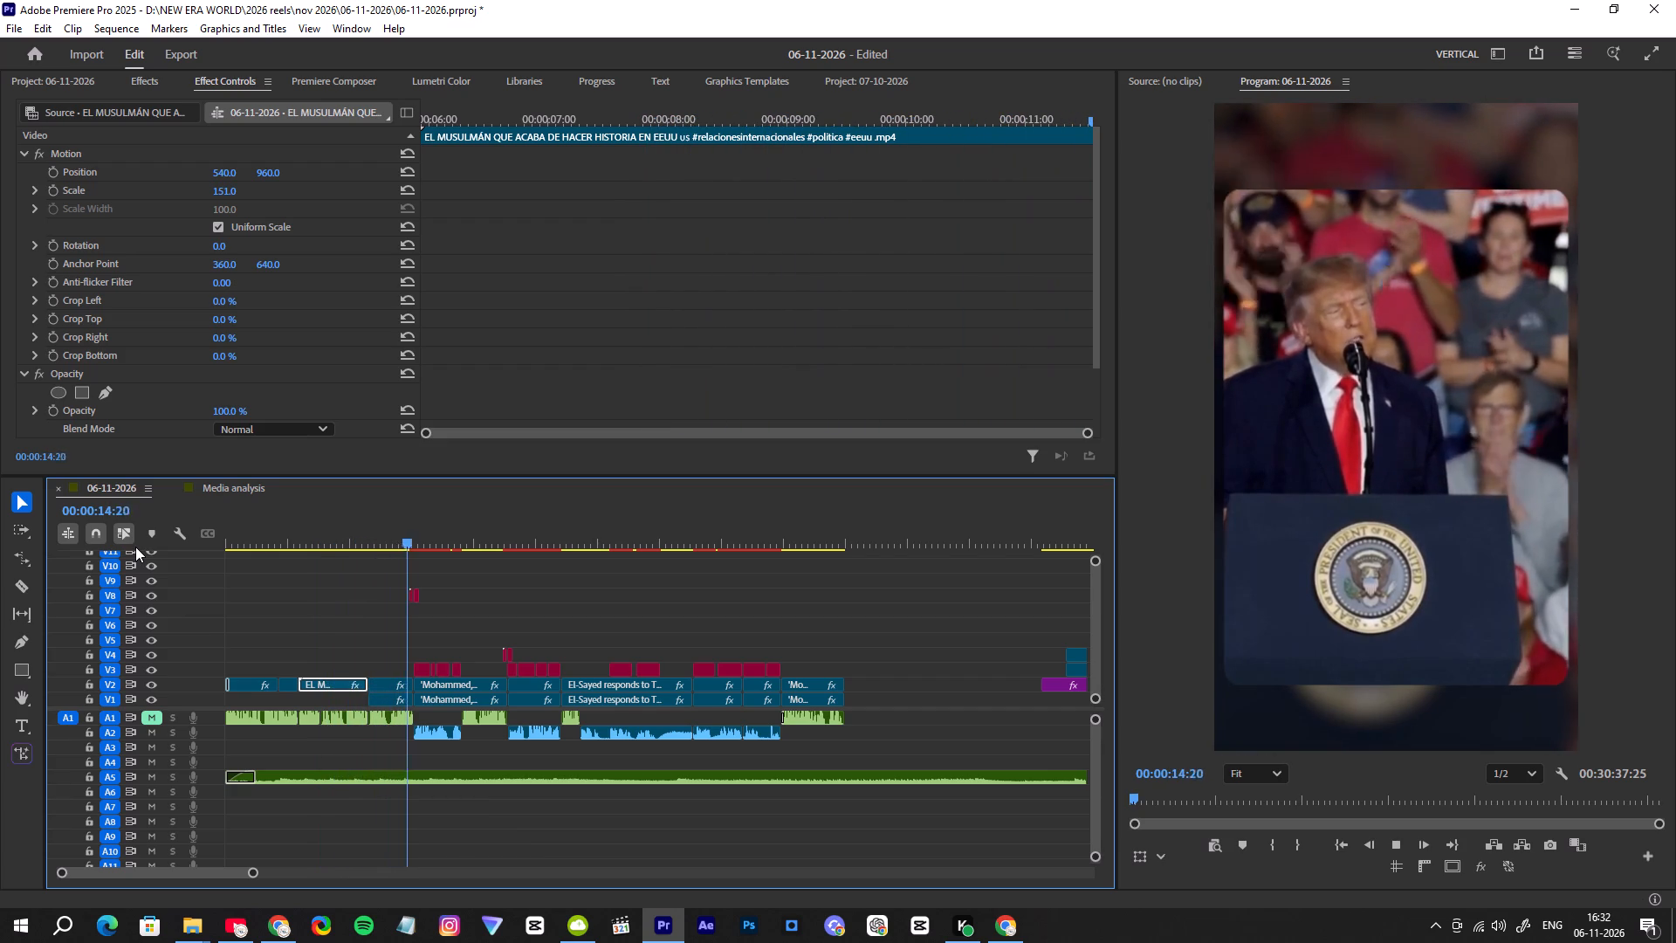
key("space")
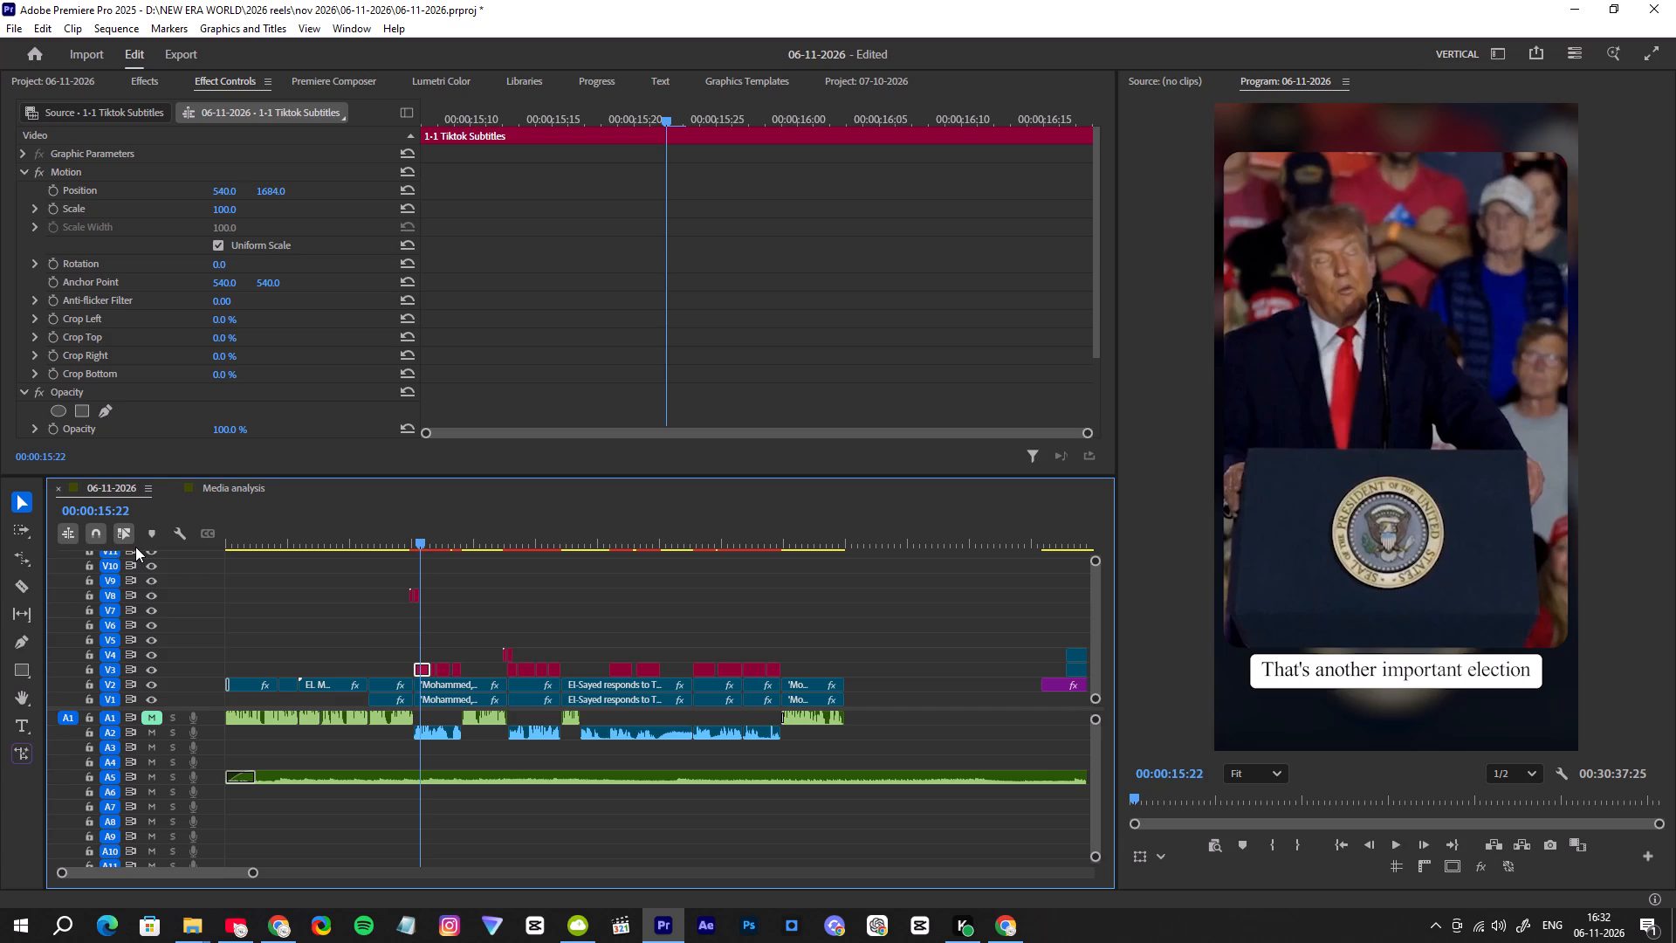
Lower the system speaker volume to 26.
left_click(1499, 933)
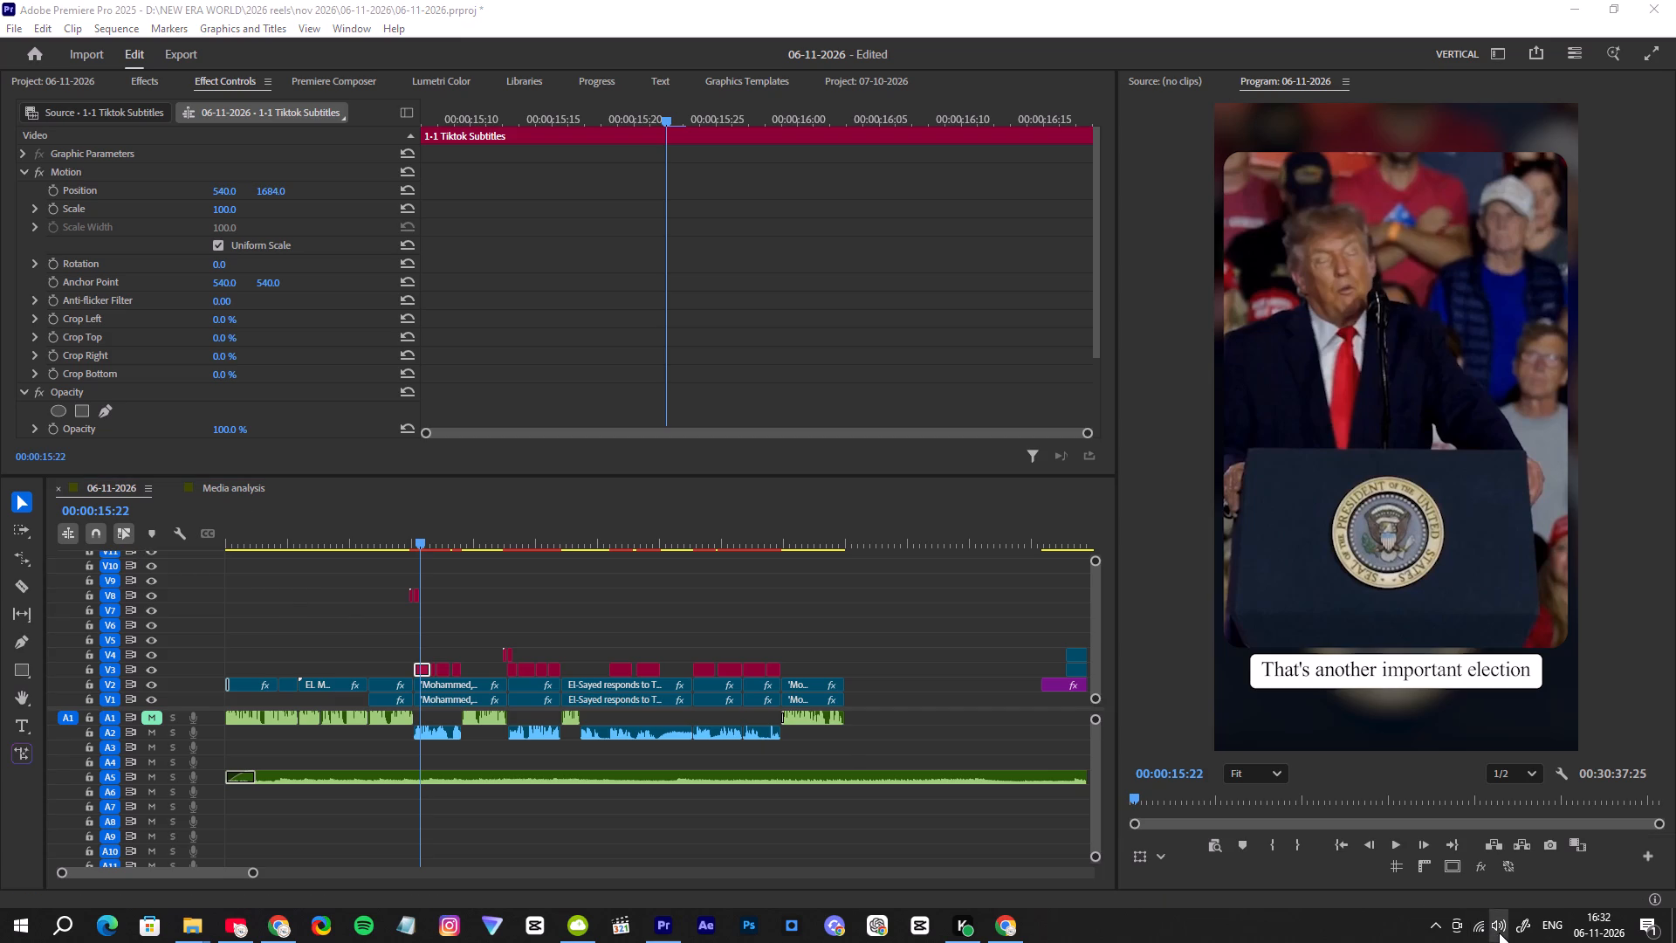
left_click(1462, 885)
left_click(1473, 888)
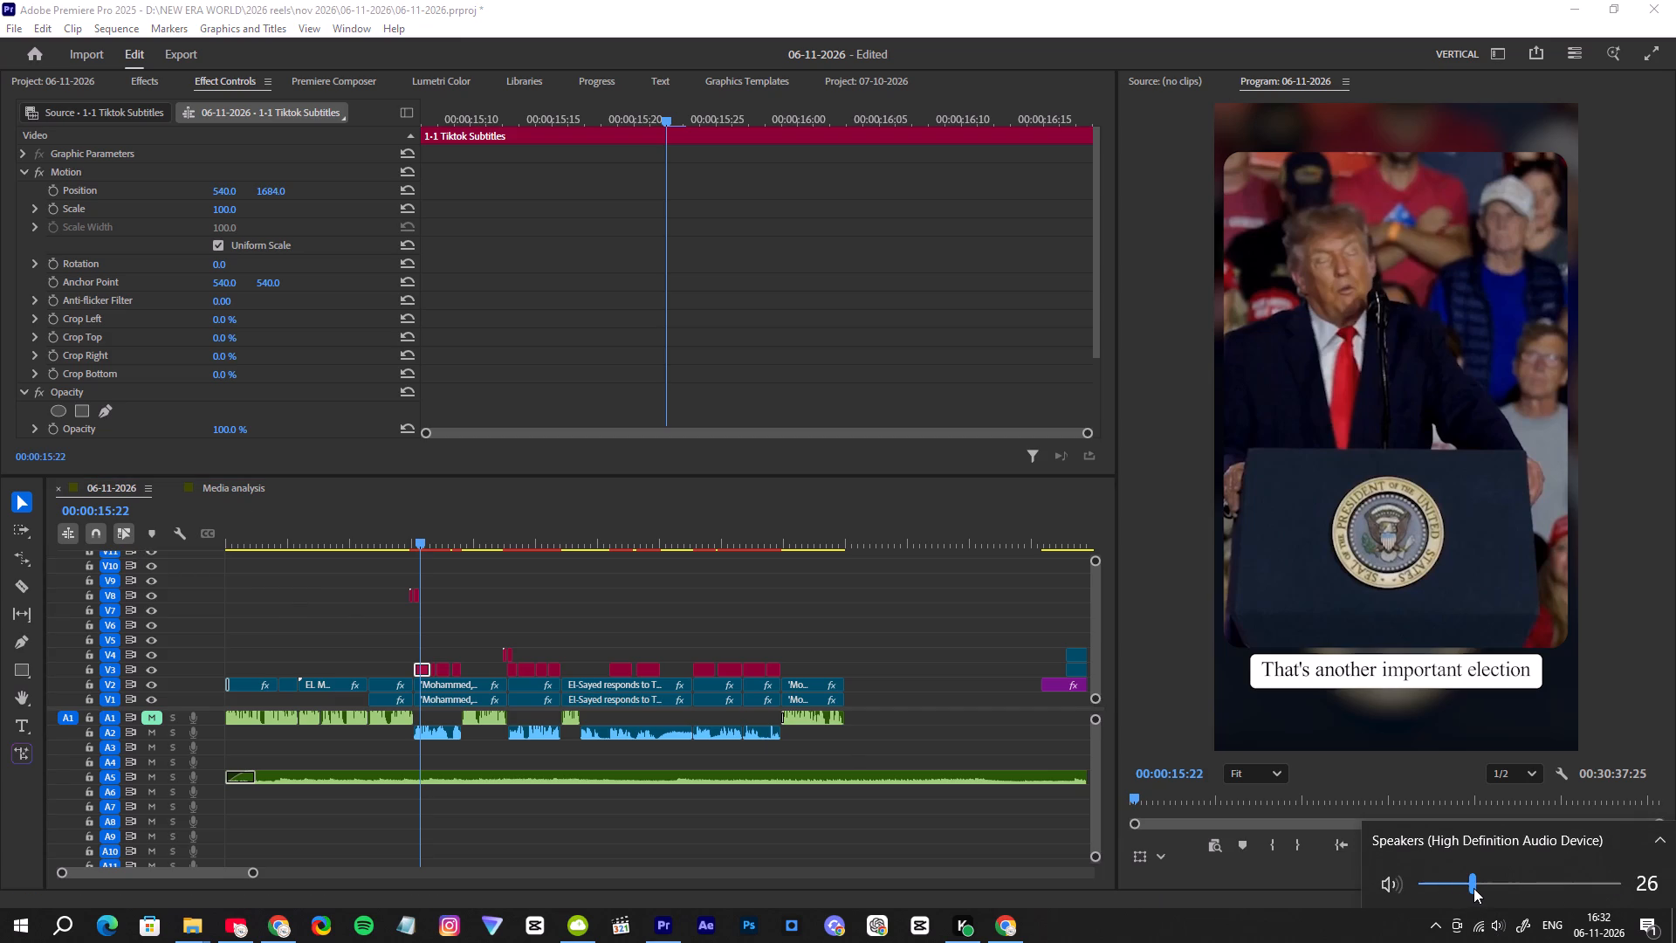
left_click(1473, 888)
left_click(1221, 912)
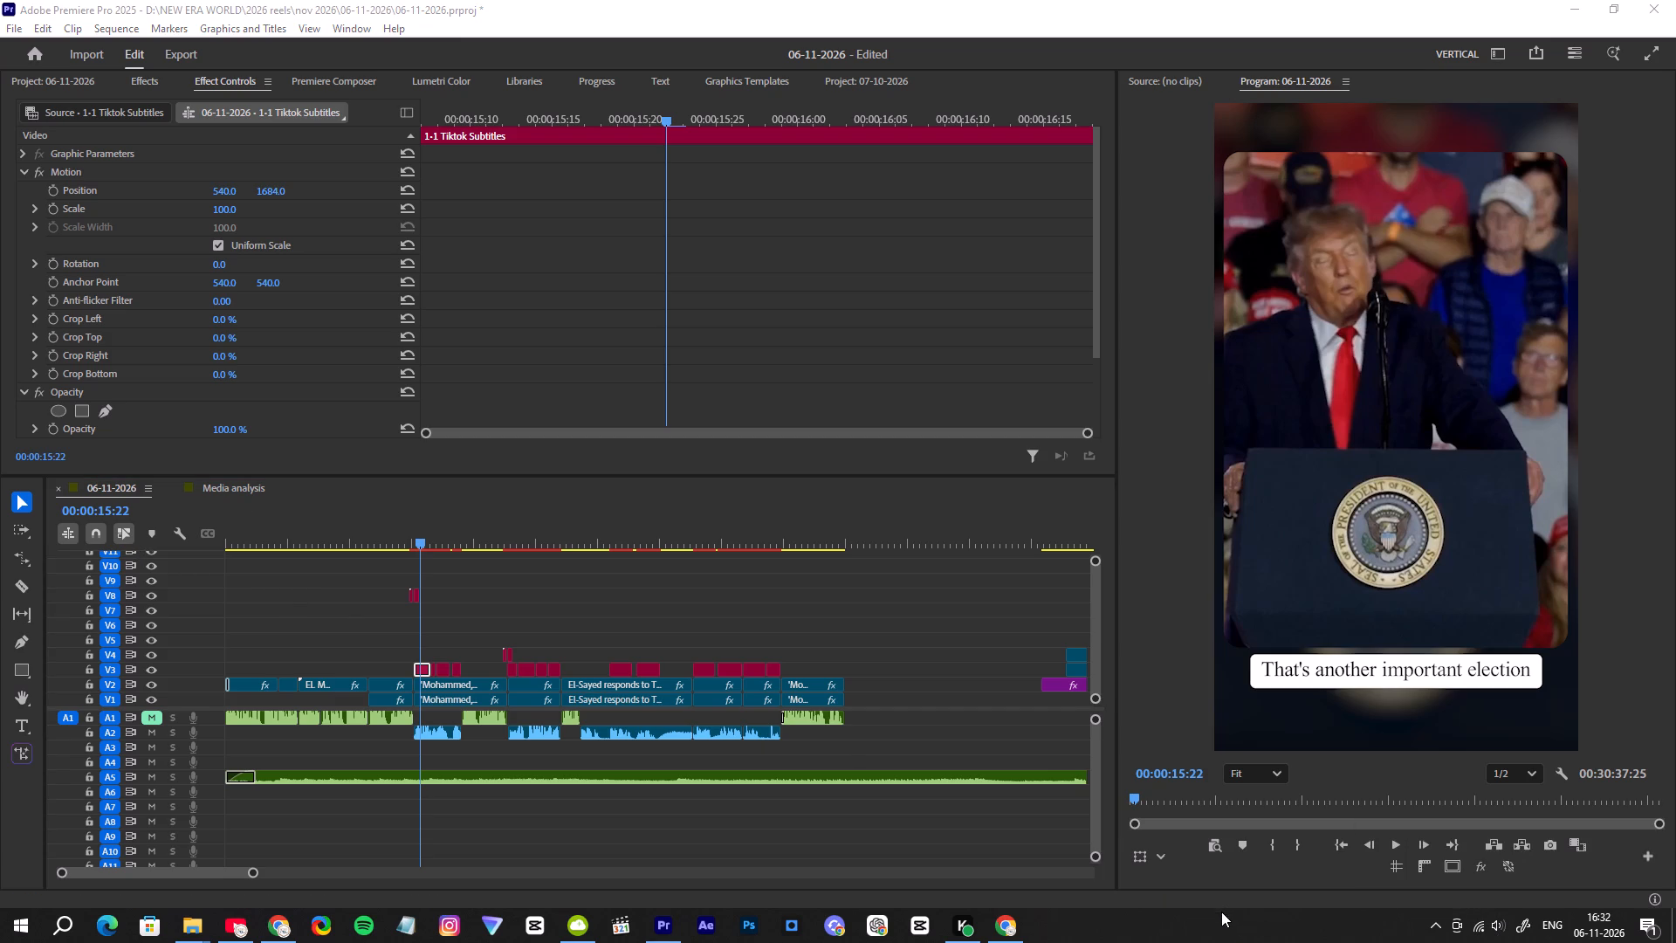
Play the reel's ending and cut the Black Thorns clip at the end of the last Trump clip, at 00:00:49:29.
left_click(828, 533)
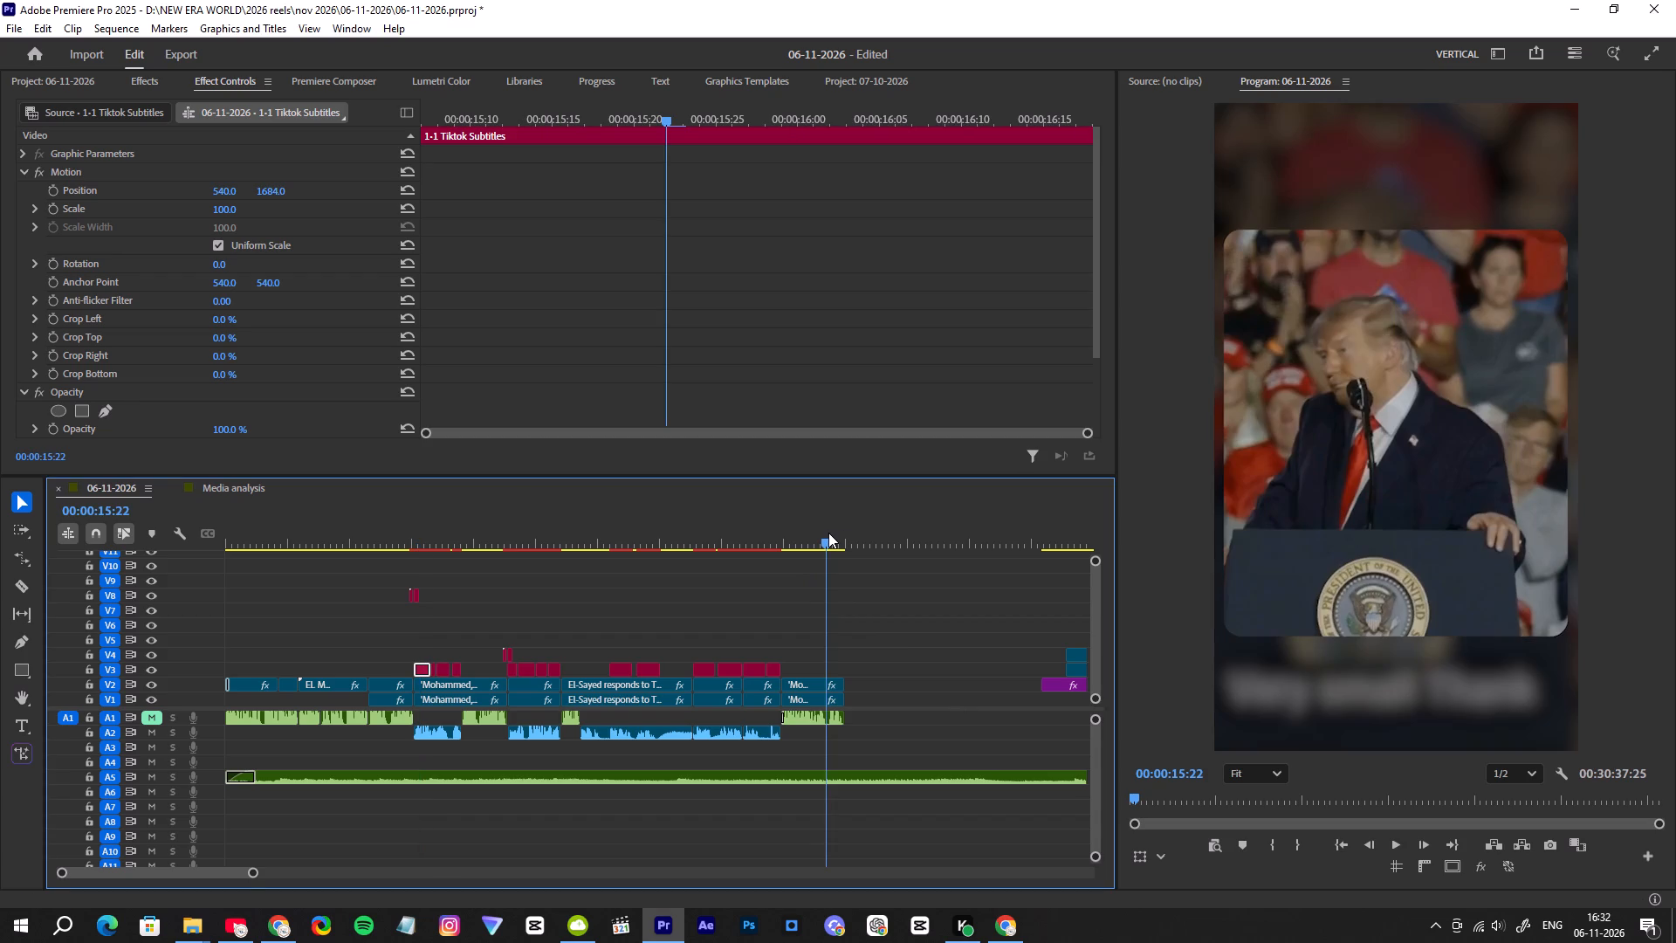
key("space")
key("space")
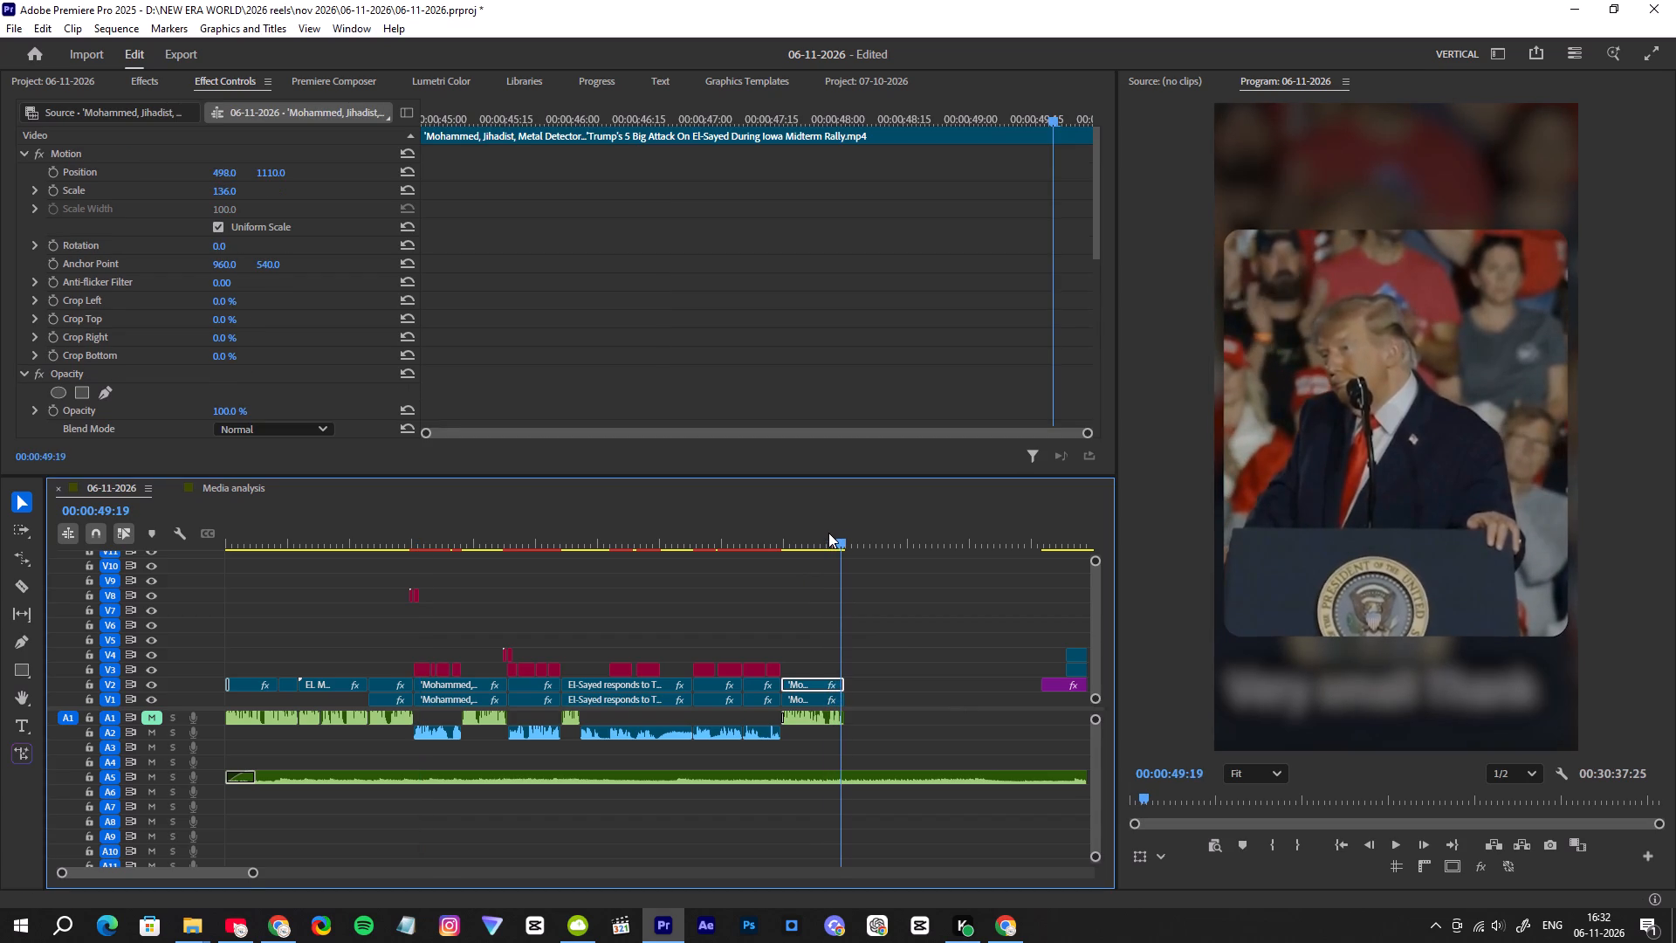
left_click_drag(255, 874, 235, 871)
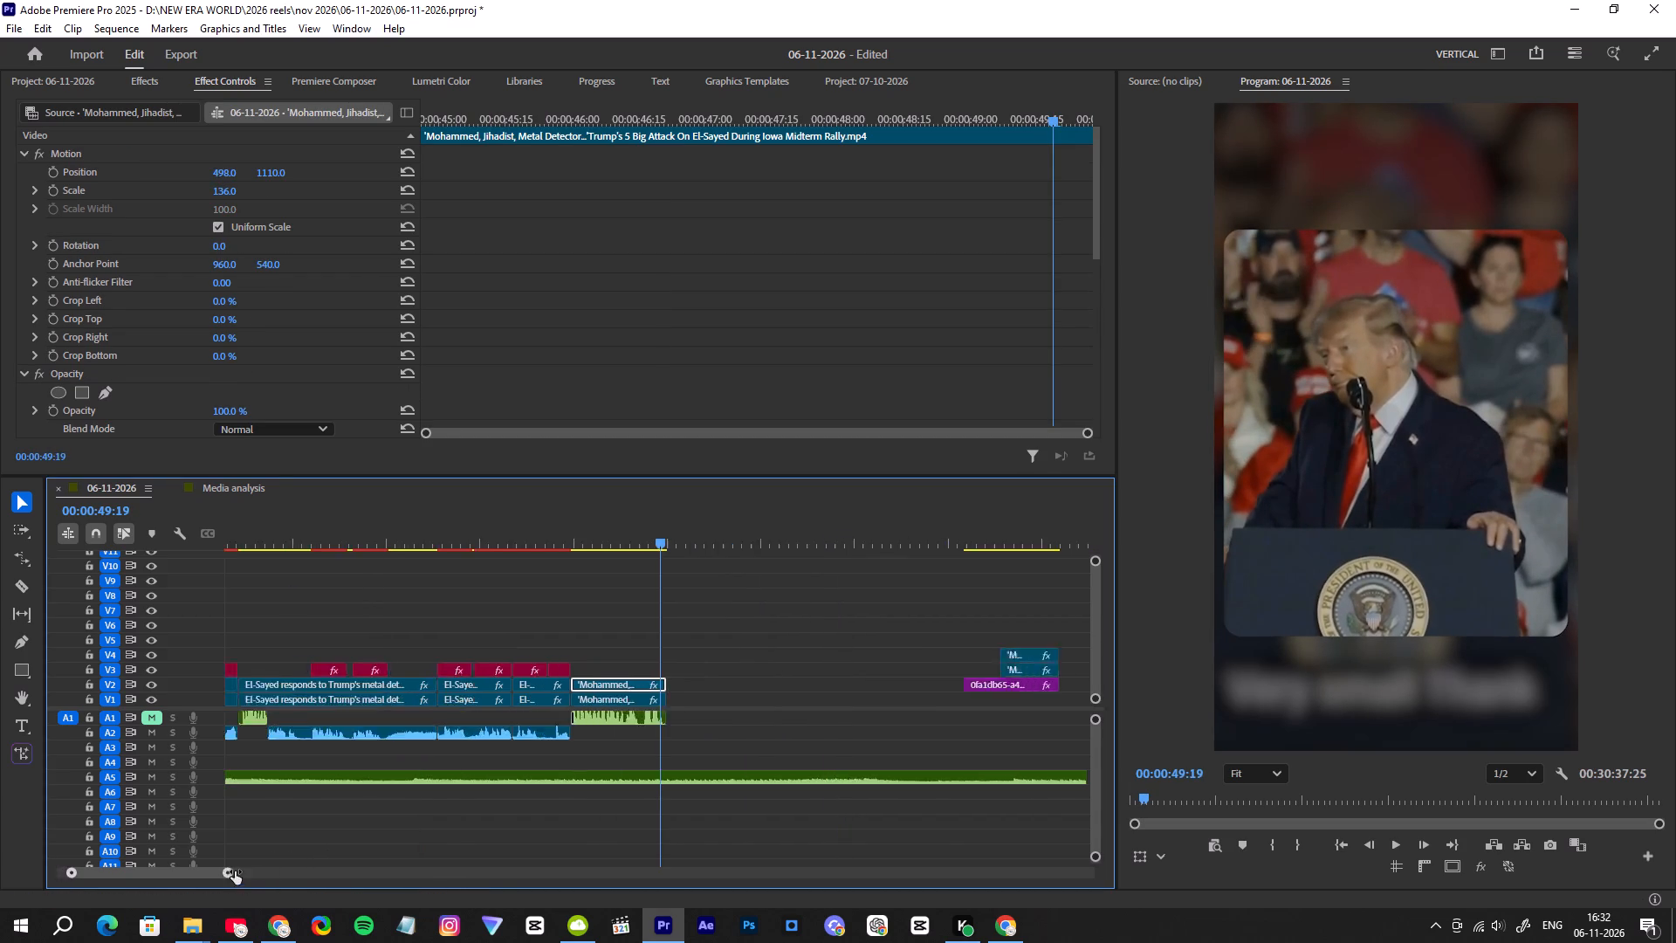
left_click_drag(235, 871, 193, 860)
left_click_drag(661, 537, 693, 546)
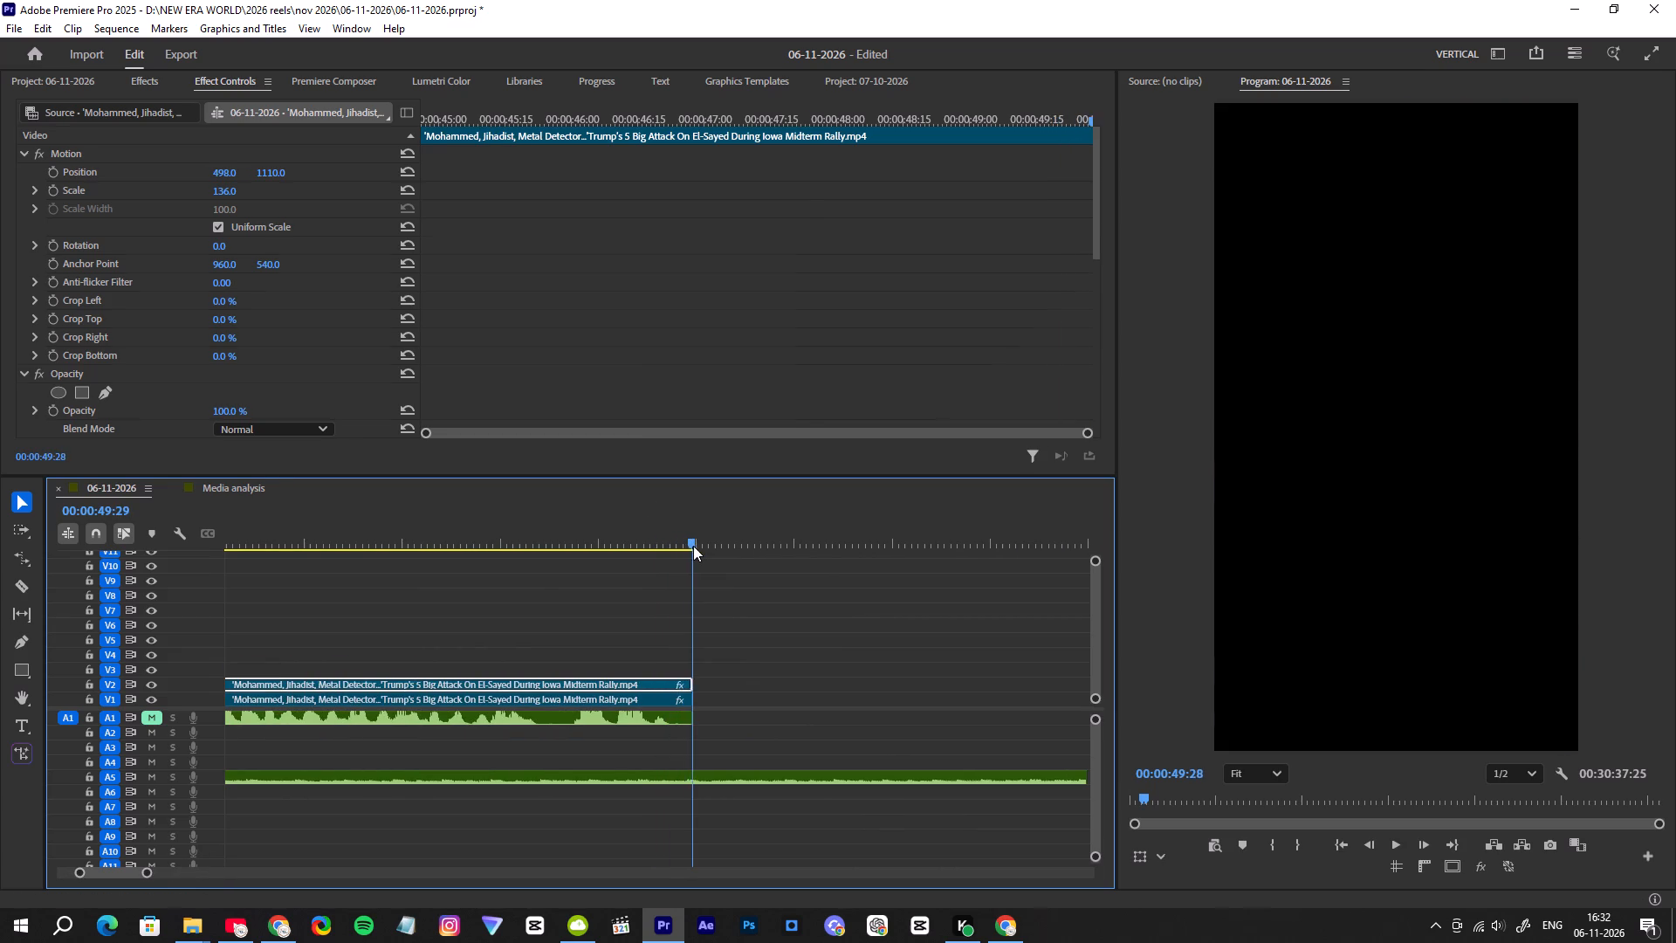
left_click_drag(693, 546, 695, 546)
key("F2")
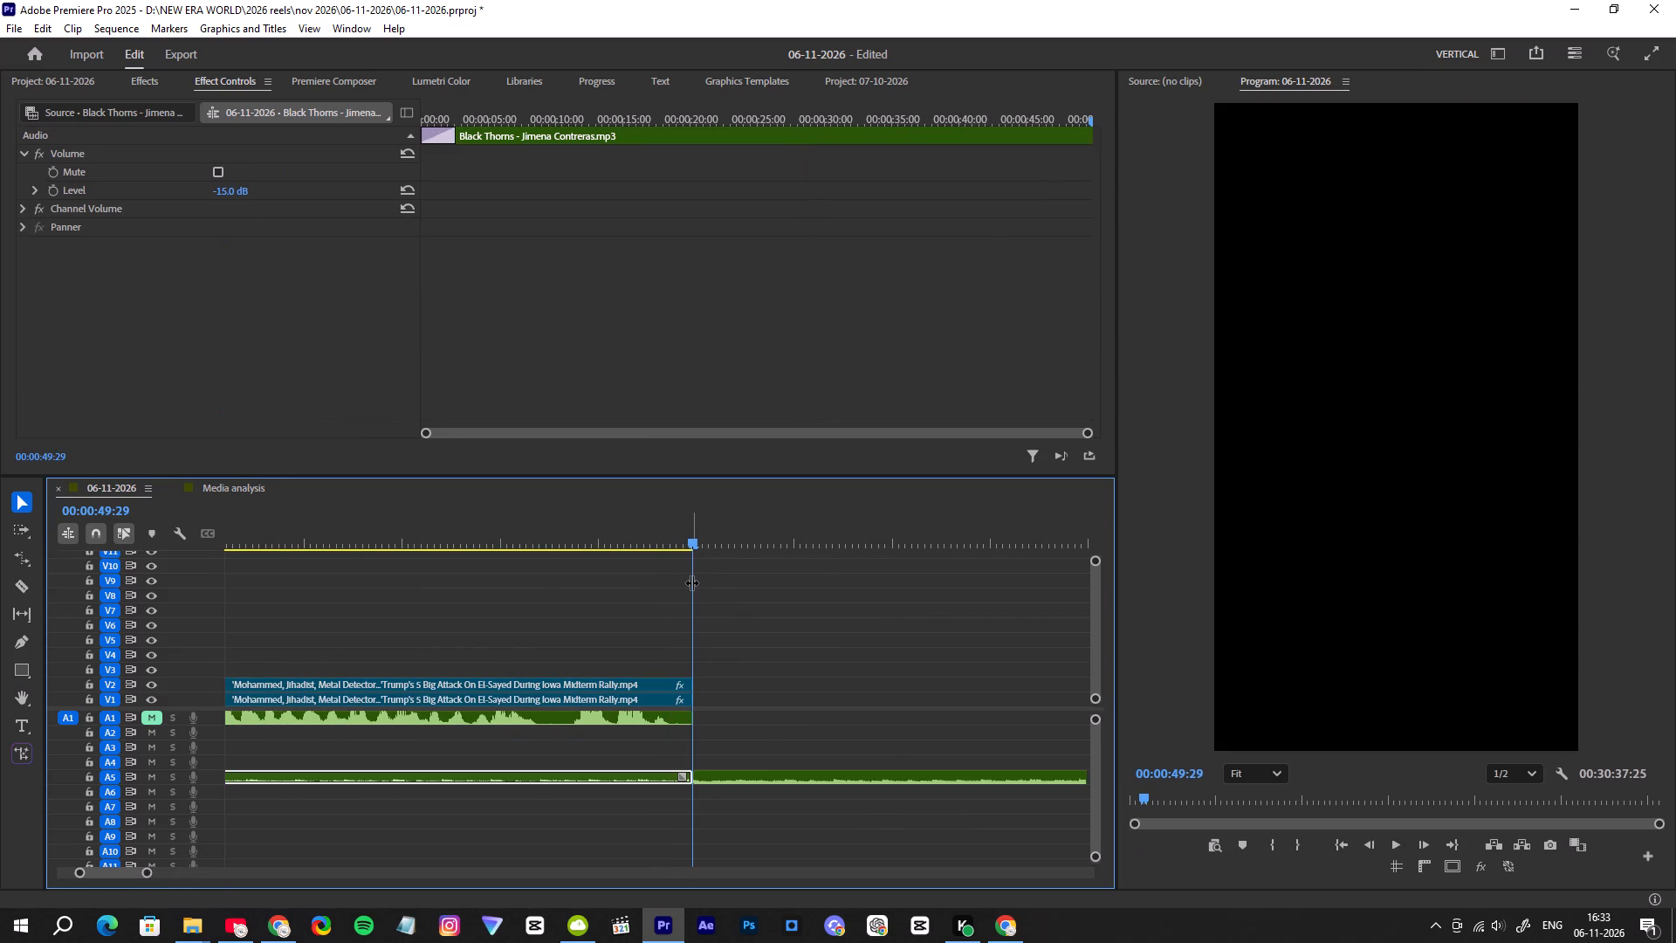
Add a short fade-out at the end of the main Black Thorns clip on A5.
left_click_drag(683, 778, 665, 781)
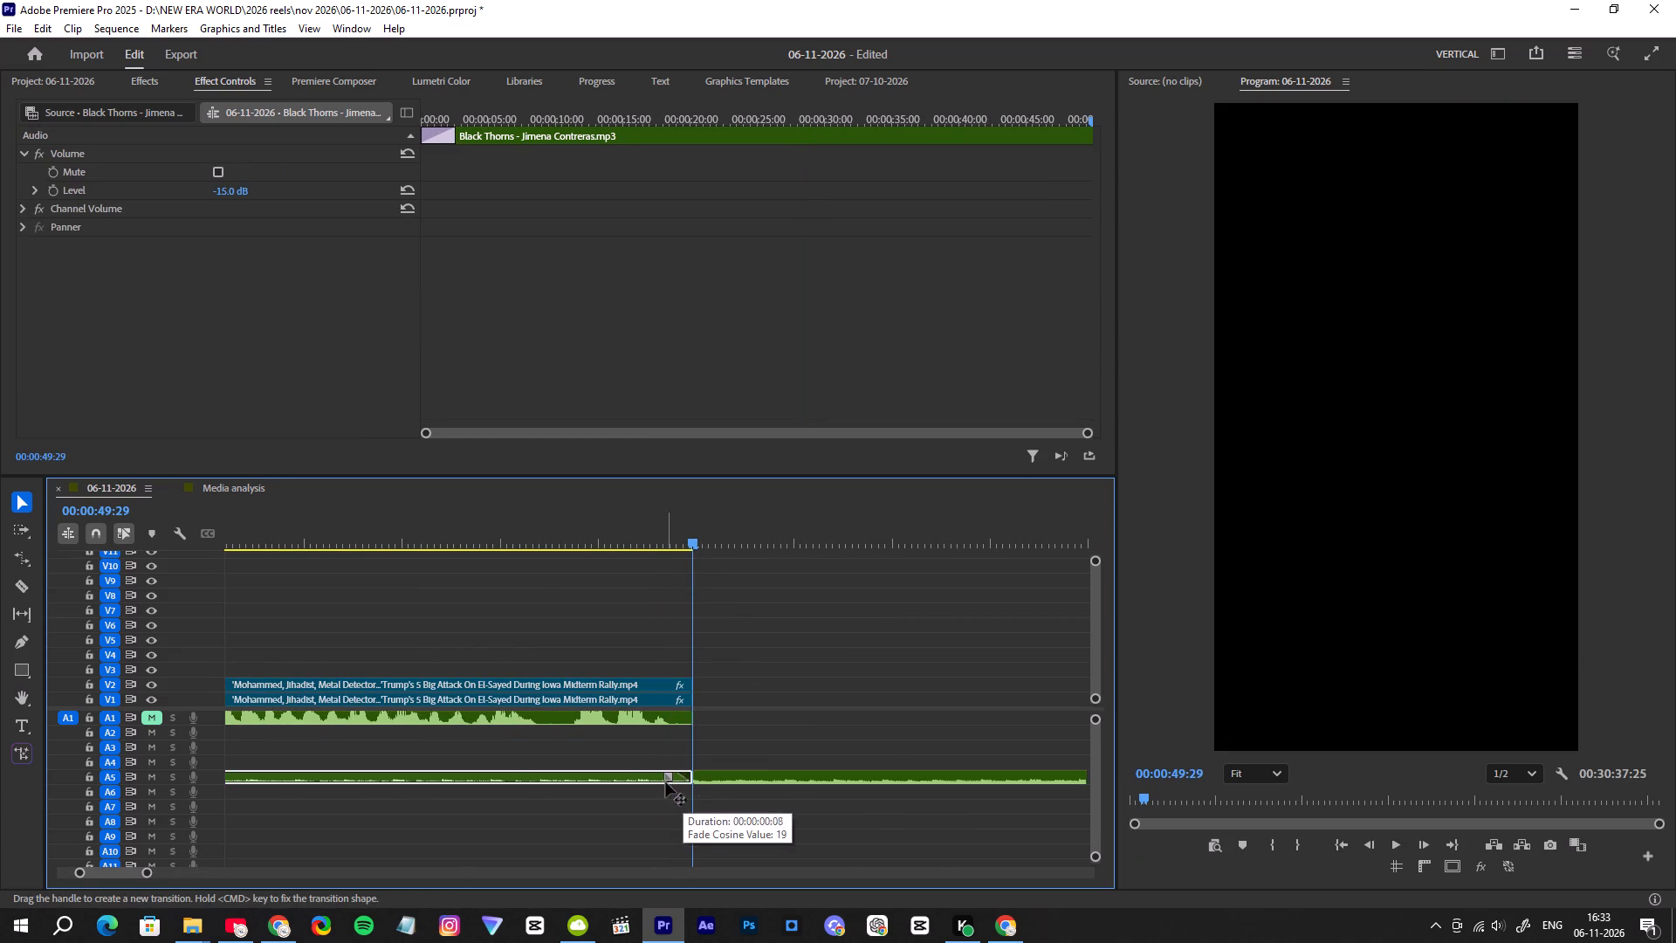
left_click_drag(665, 781, 650, 767)
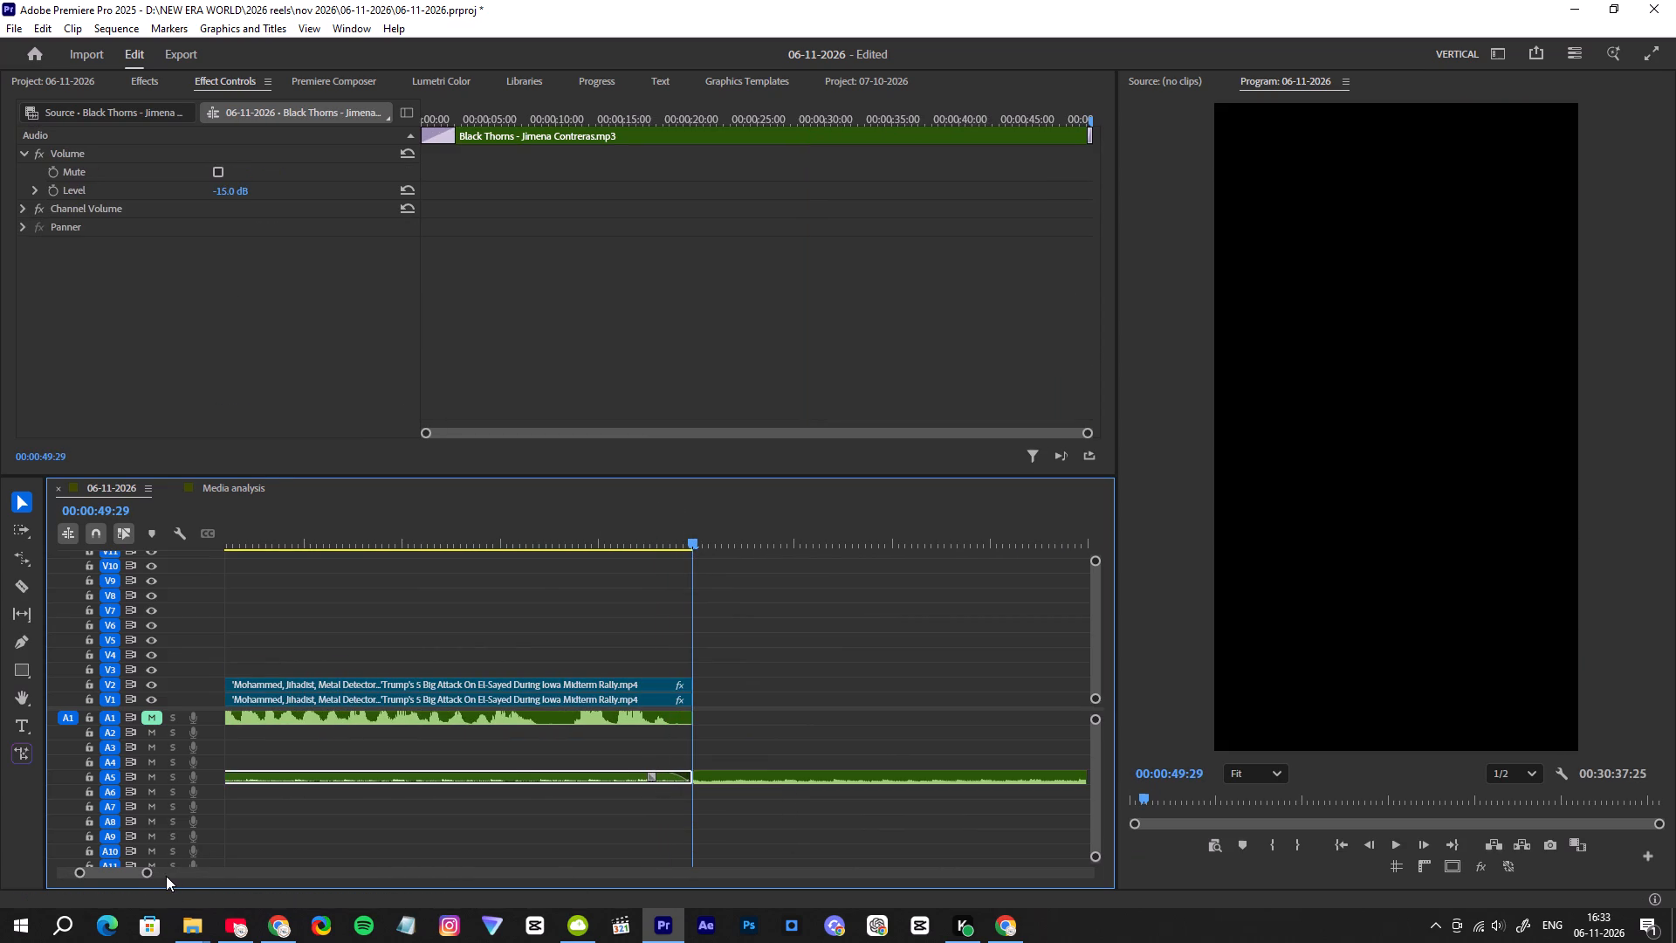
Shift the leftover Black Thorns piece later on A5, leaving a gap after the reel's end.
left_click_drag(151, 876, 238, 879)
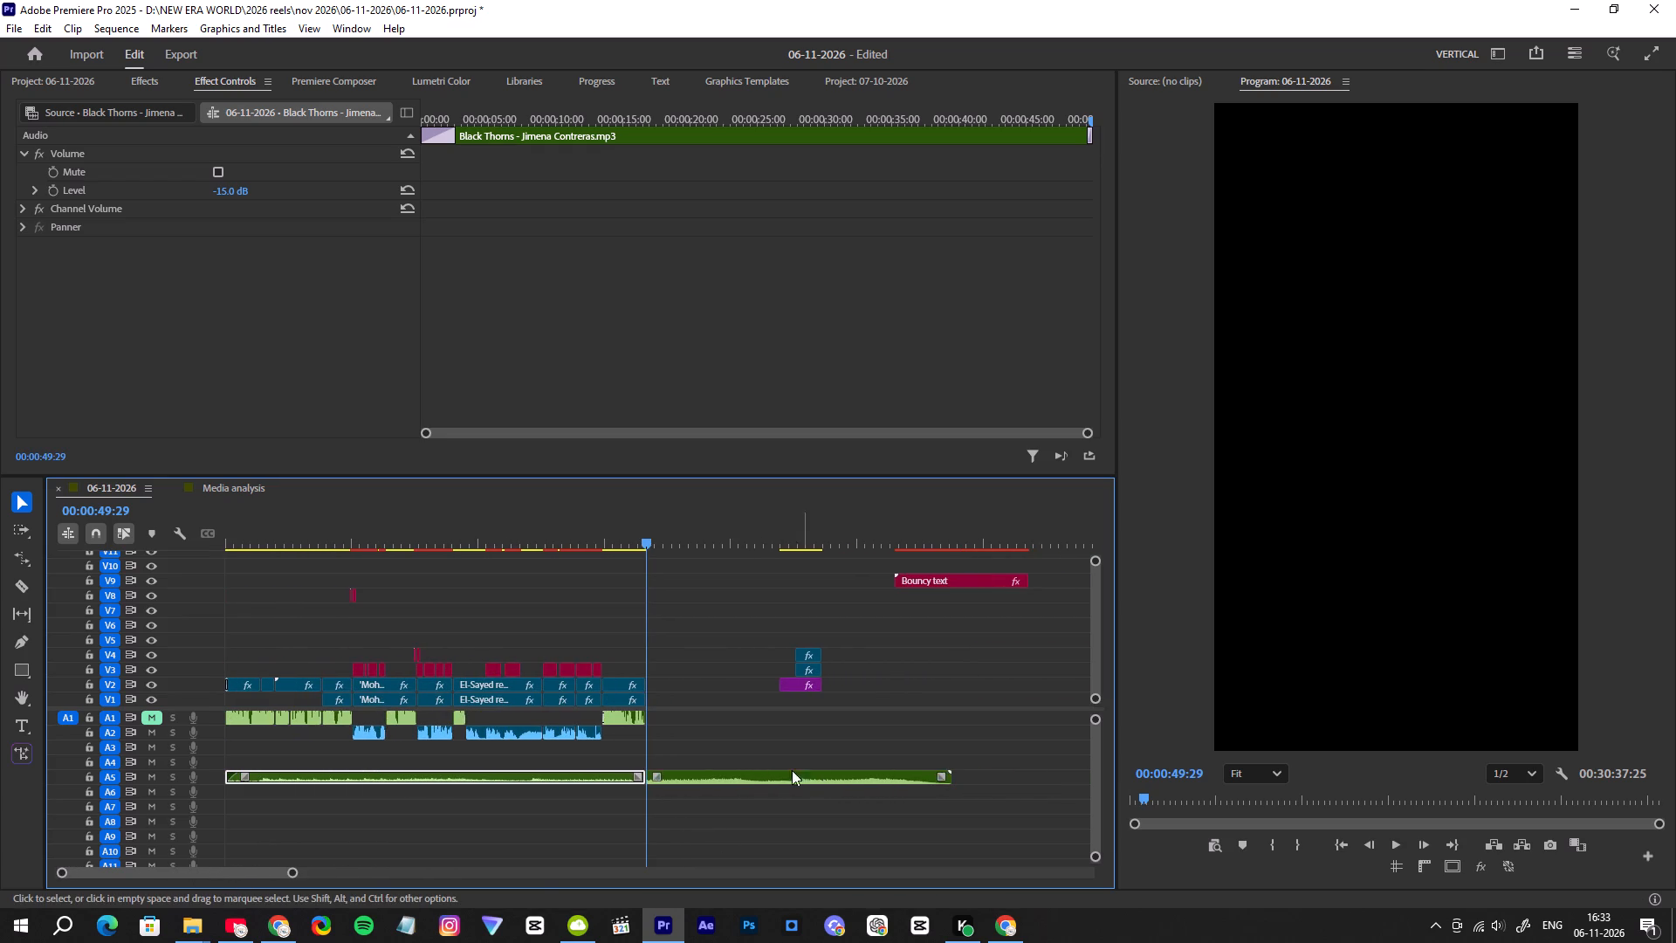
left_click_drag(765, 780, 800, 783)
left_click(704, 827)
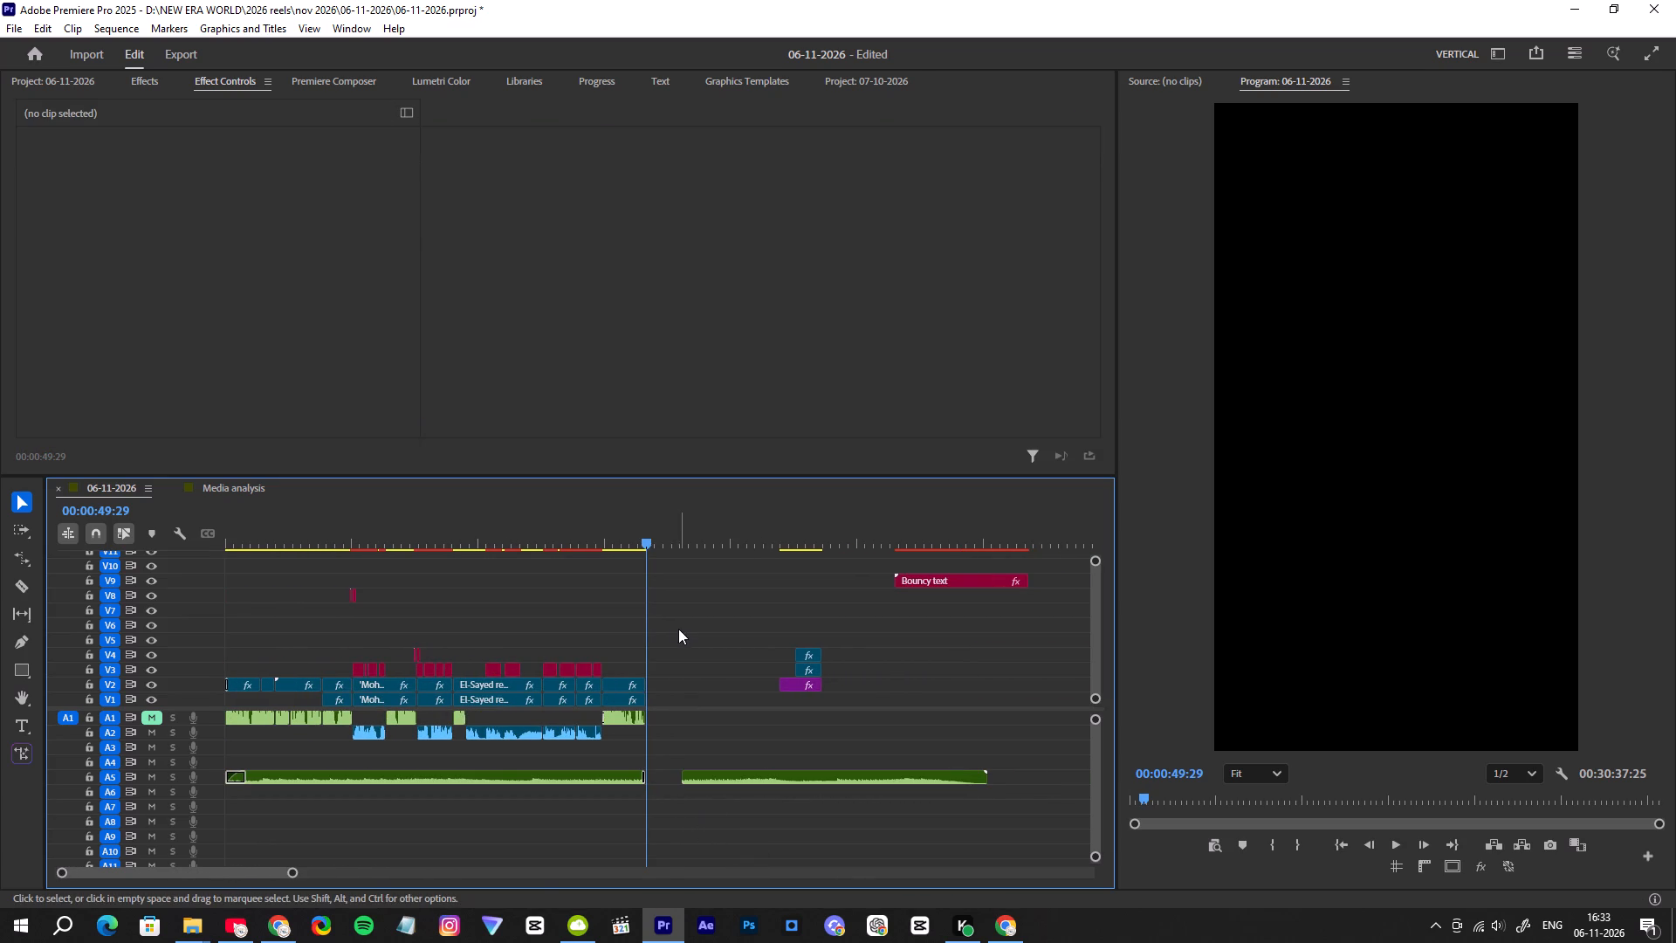
Lengthen the fade-out at the end of the main Black Thorns clip to about 24 frames and scrub over it.
left_click(641, 548)
left_click(635, 544)
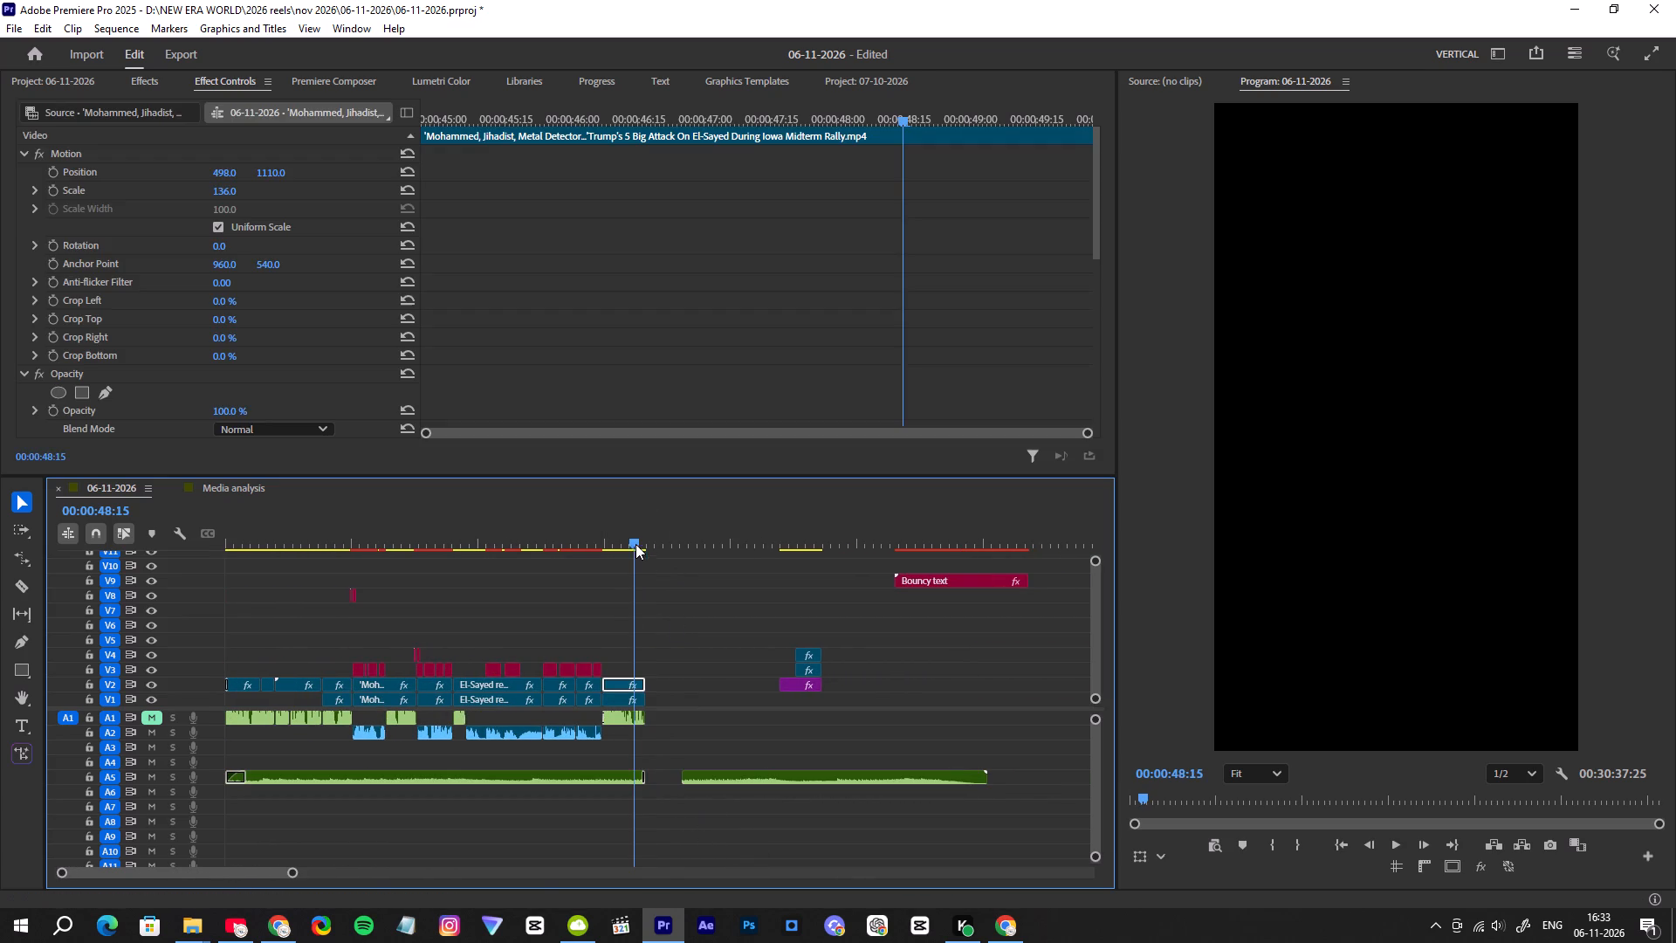
left_click_drag(292, 871, 202, 823)
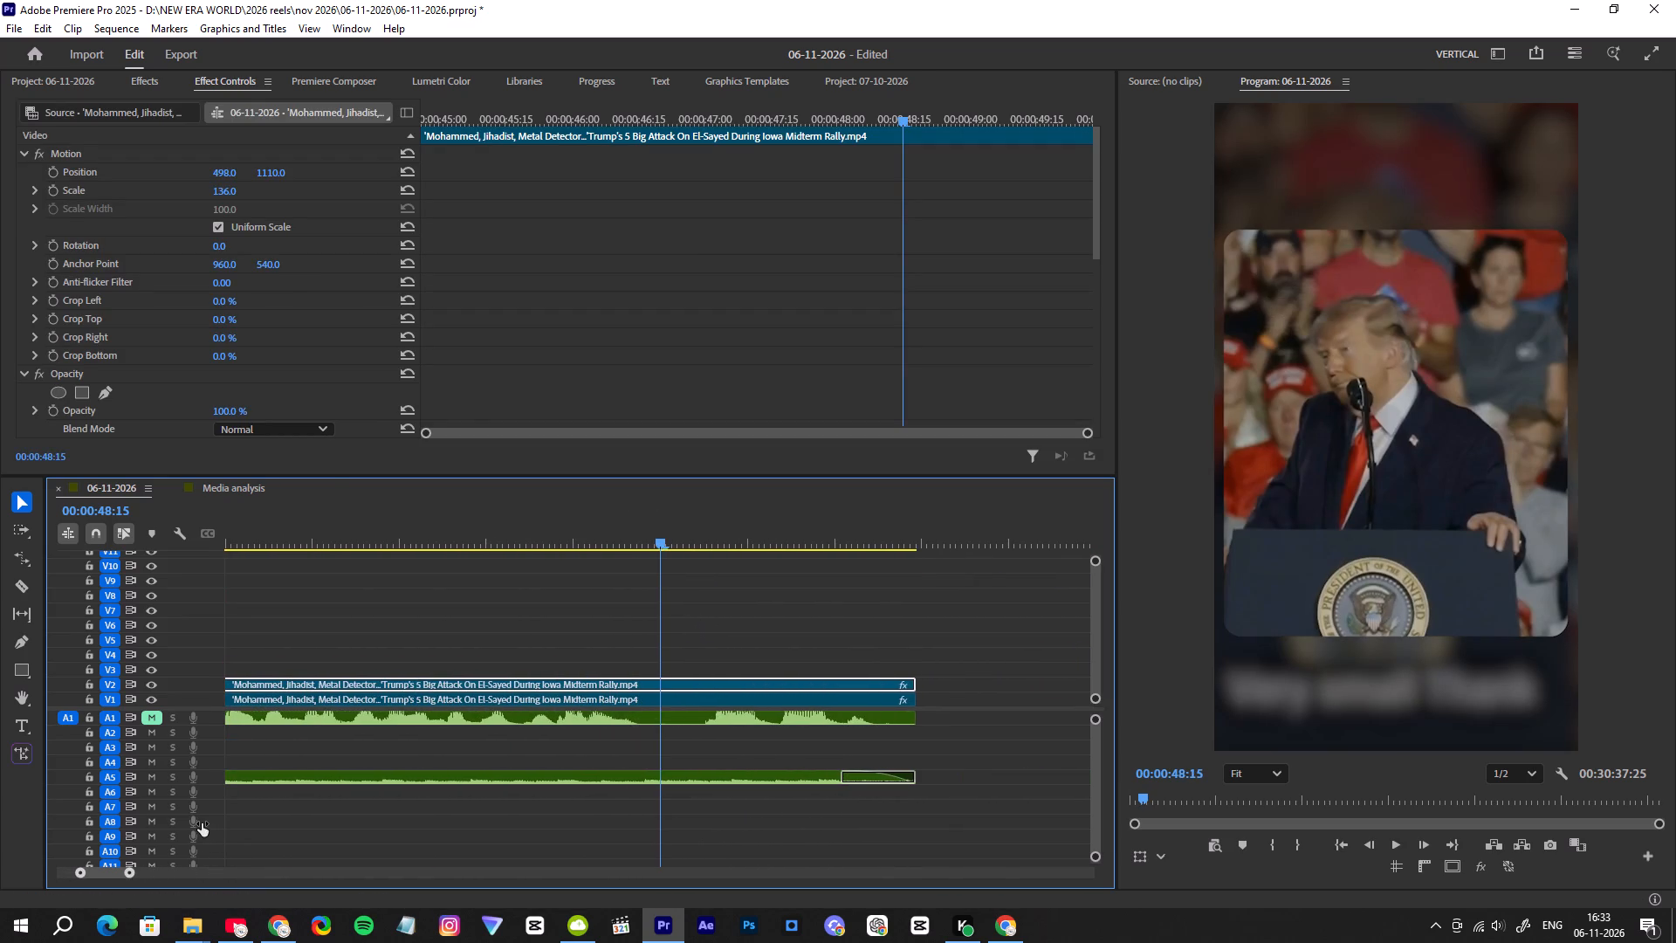
left_click_drag(202, 823, 202, 823)
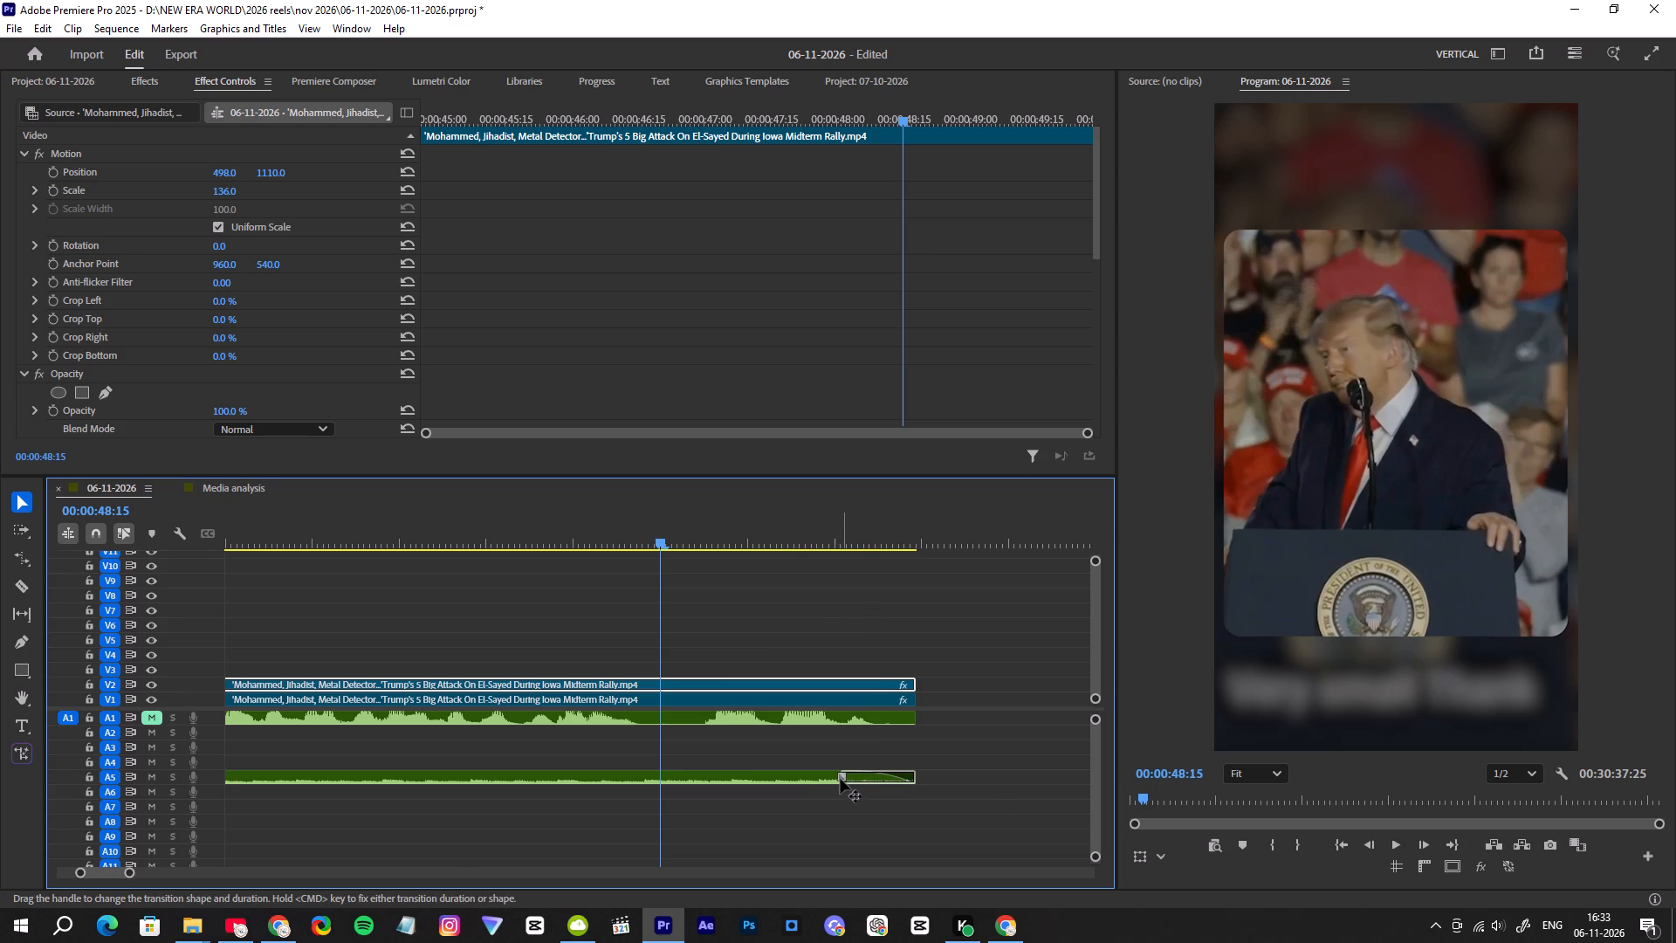
left_click_drag(838, 779, 777, 768)
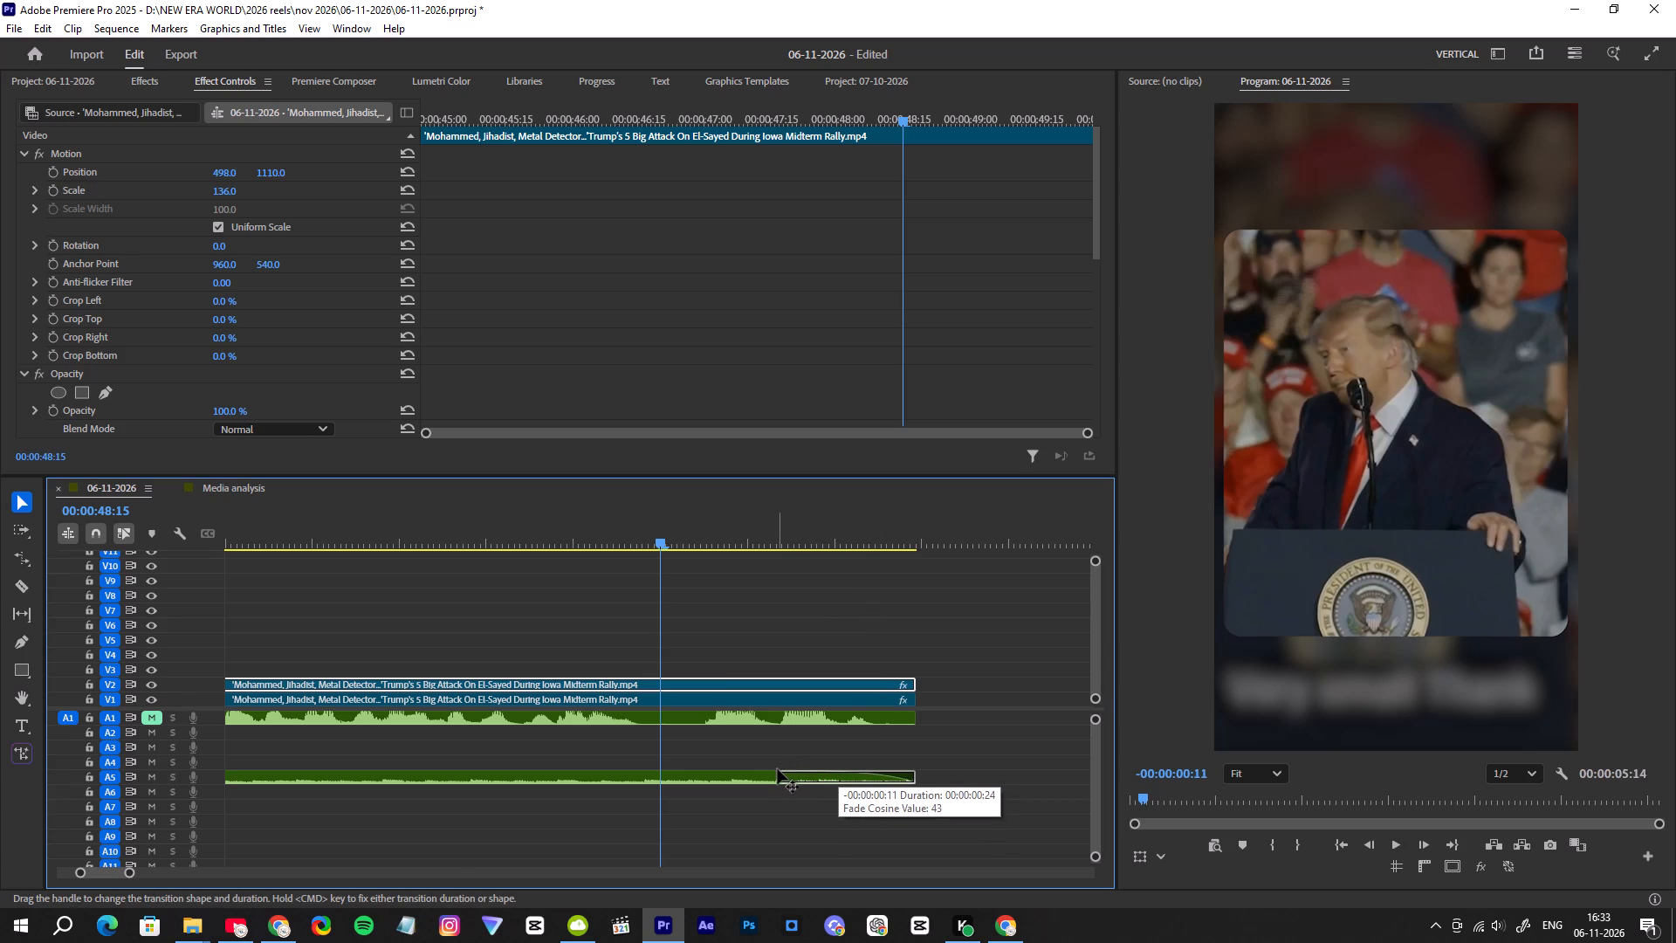
left_click_drag(777, 768, 776, 769)
left_click_drag(774, 536, 827, 551)
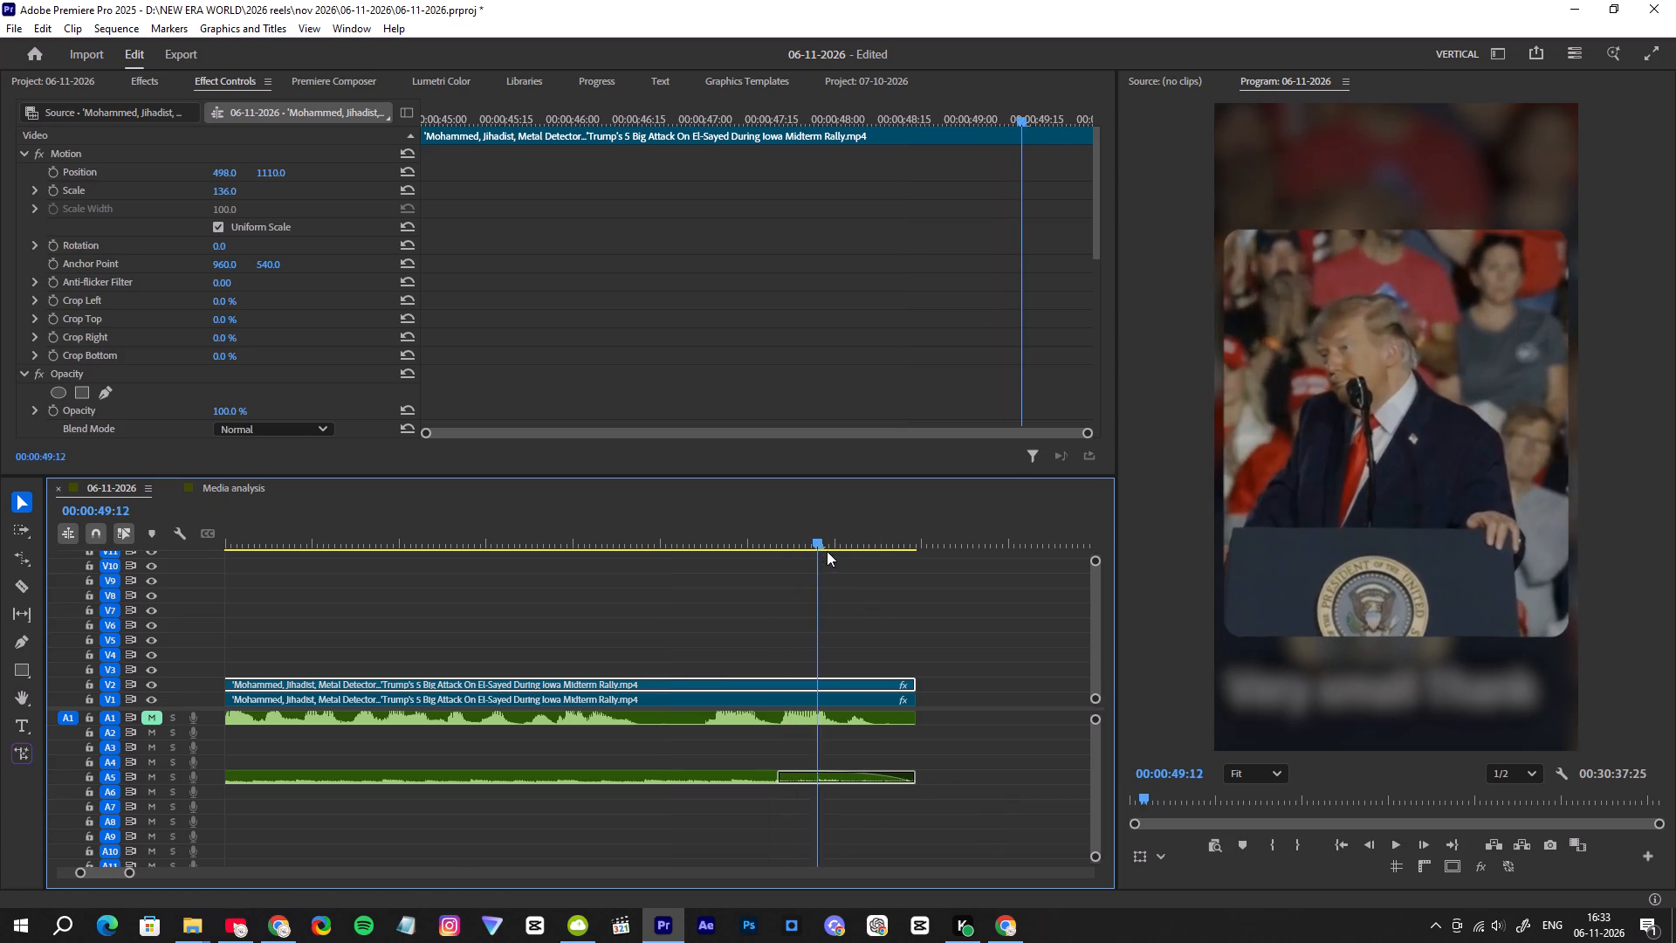
left_click_drag(827, 551, 875, 561)
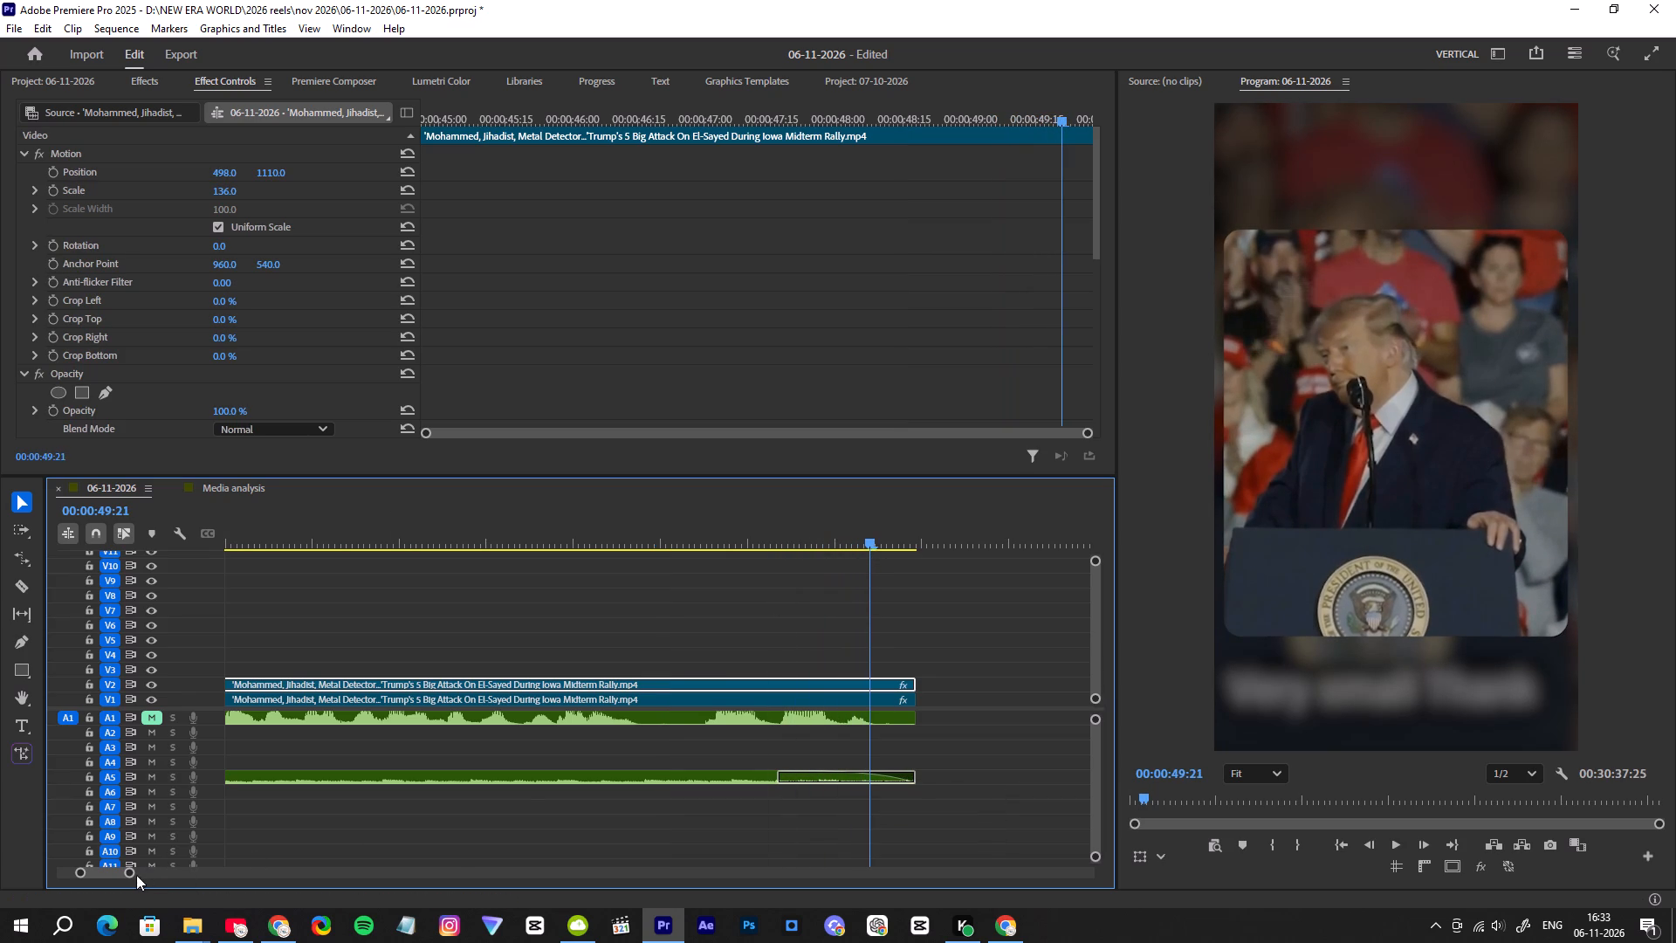
Move the leftover Black Thorns piece to A4, starting at the end of the spare clips parked past the reel.
left_click_drag(133, 874, 160, 871)
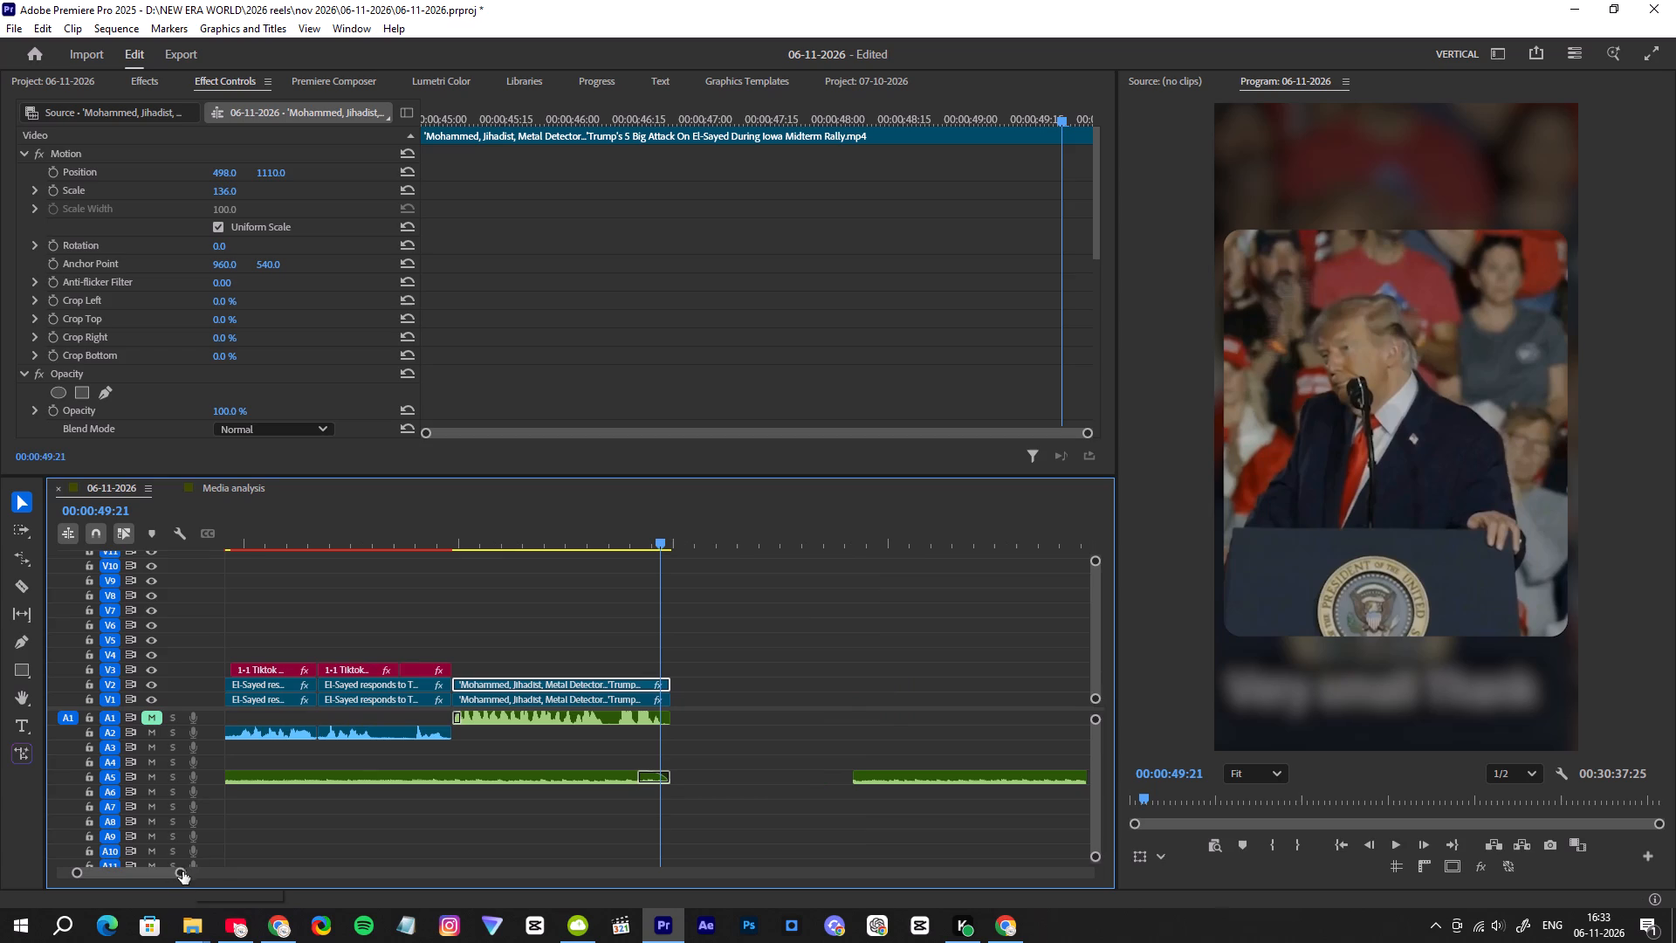
left_click_drag(178, 873, 290, 873)
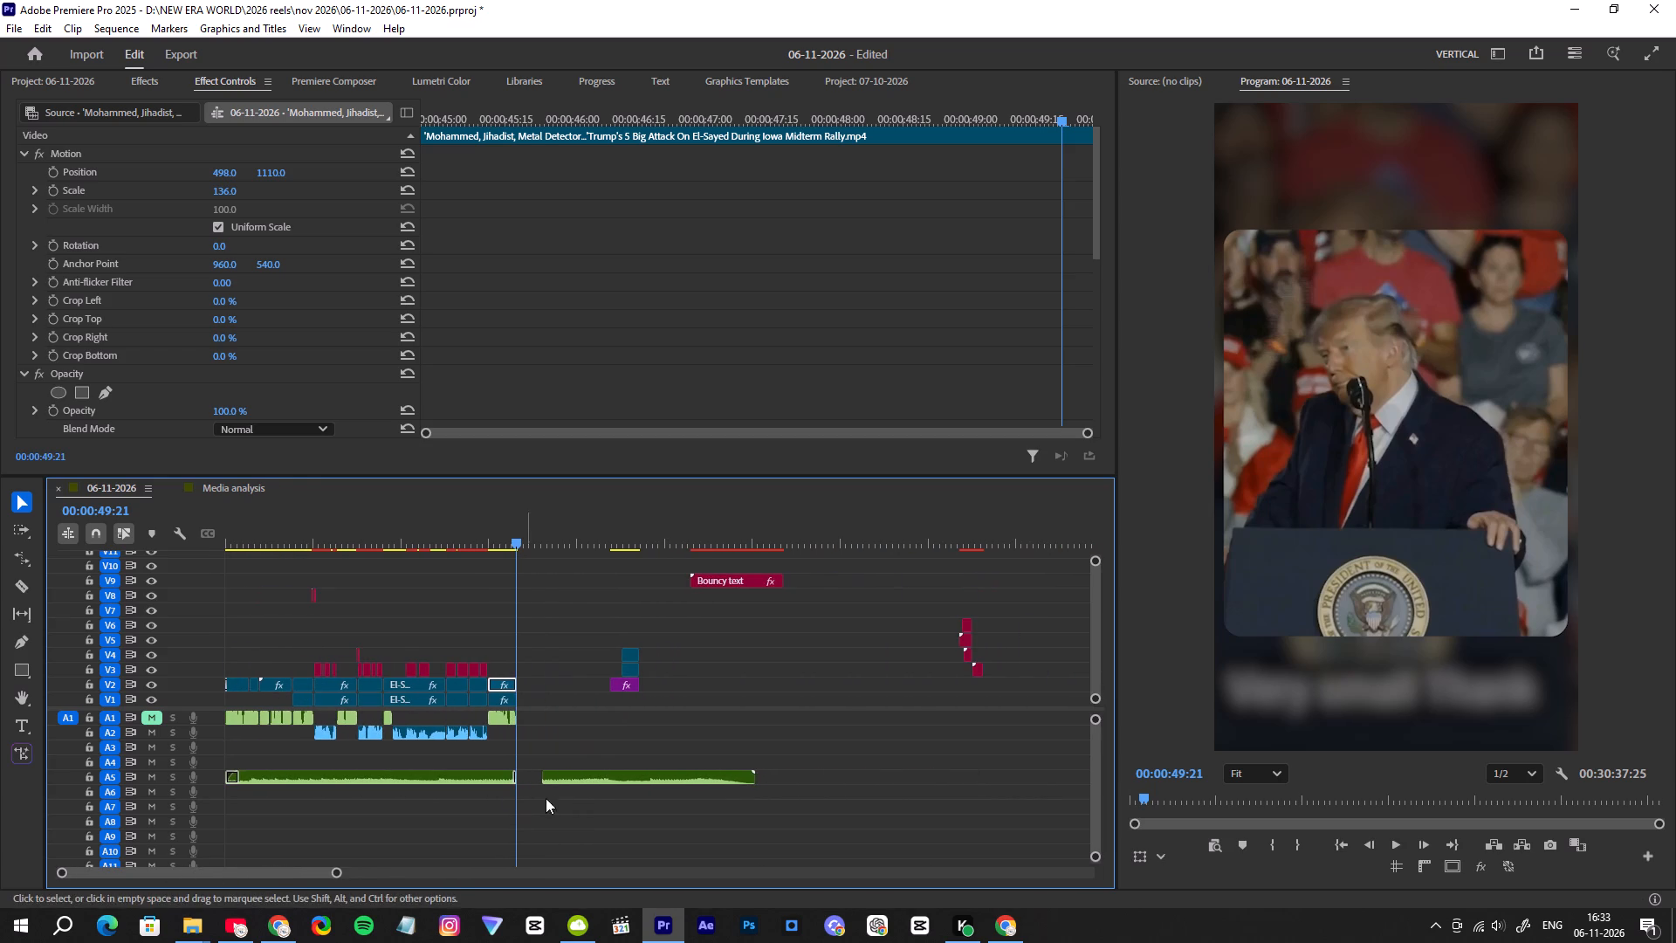
left_click_drag(594, 783, 619, 788)
left_click_drag(598, 793, 705, 765)
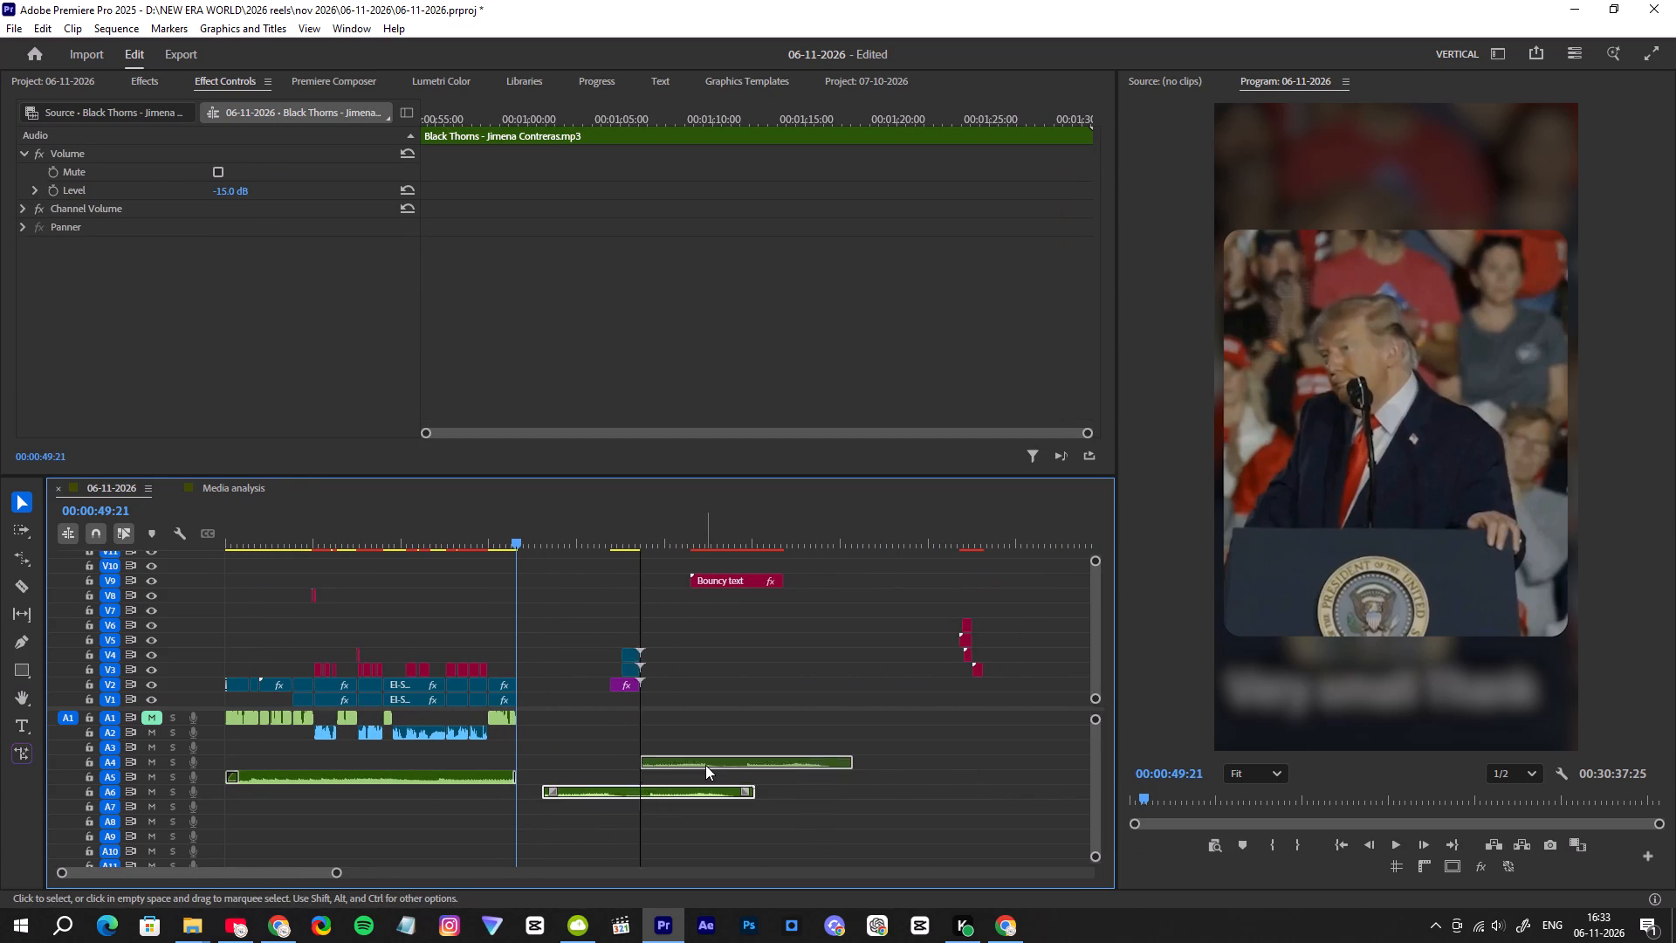
Add the Light Leak transition on V4 at the El-Sayed cut at 00:00:37:22 and play across it.
left_click_drag(436, 533, 93, 612)
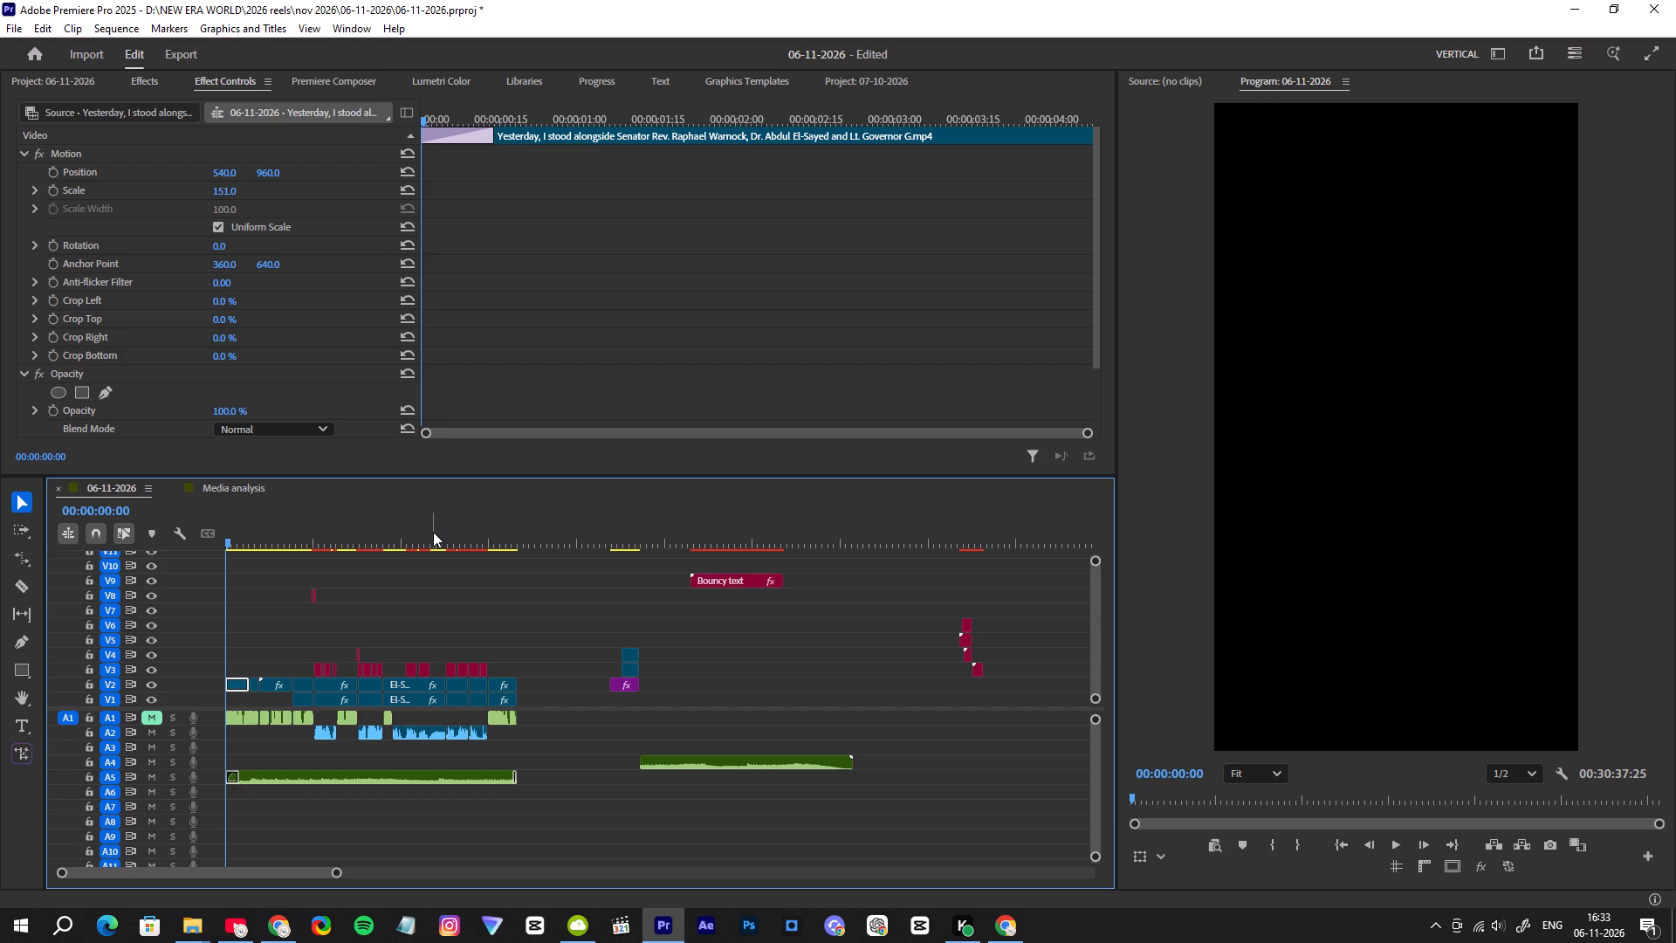
left_click_drag(440, 539, 453, 548)
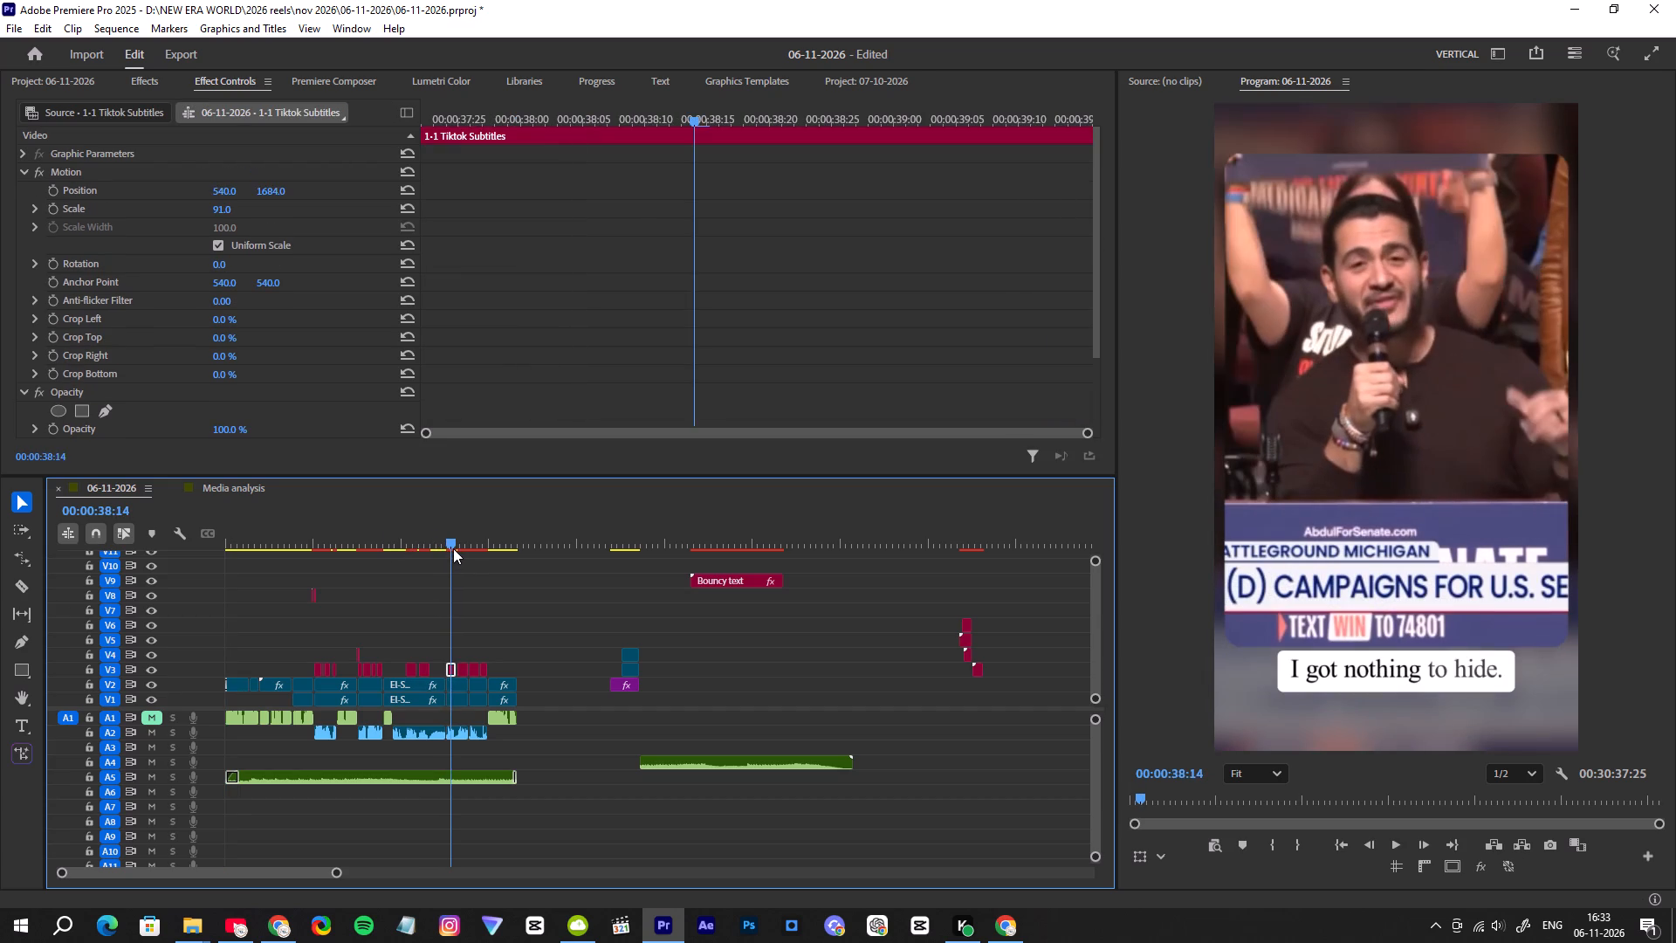
left_click_drag(453, 548, 452, 548)
left_click_drag(336, 872, 234, 848)
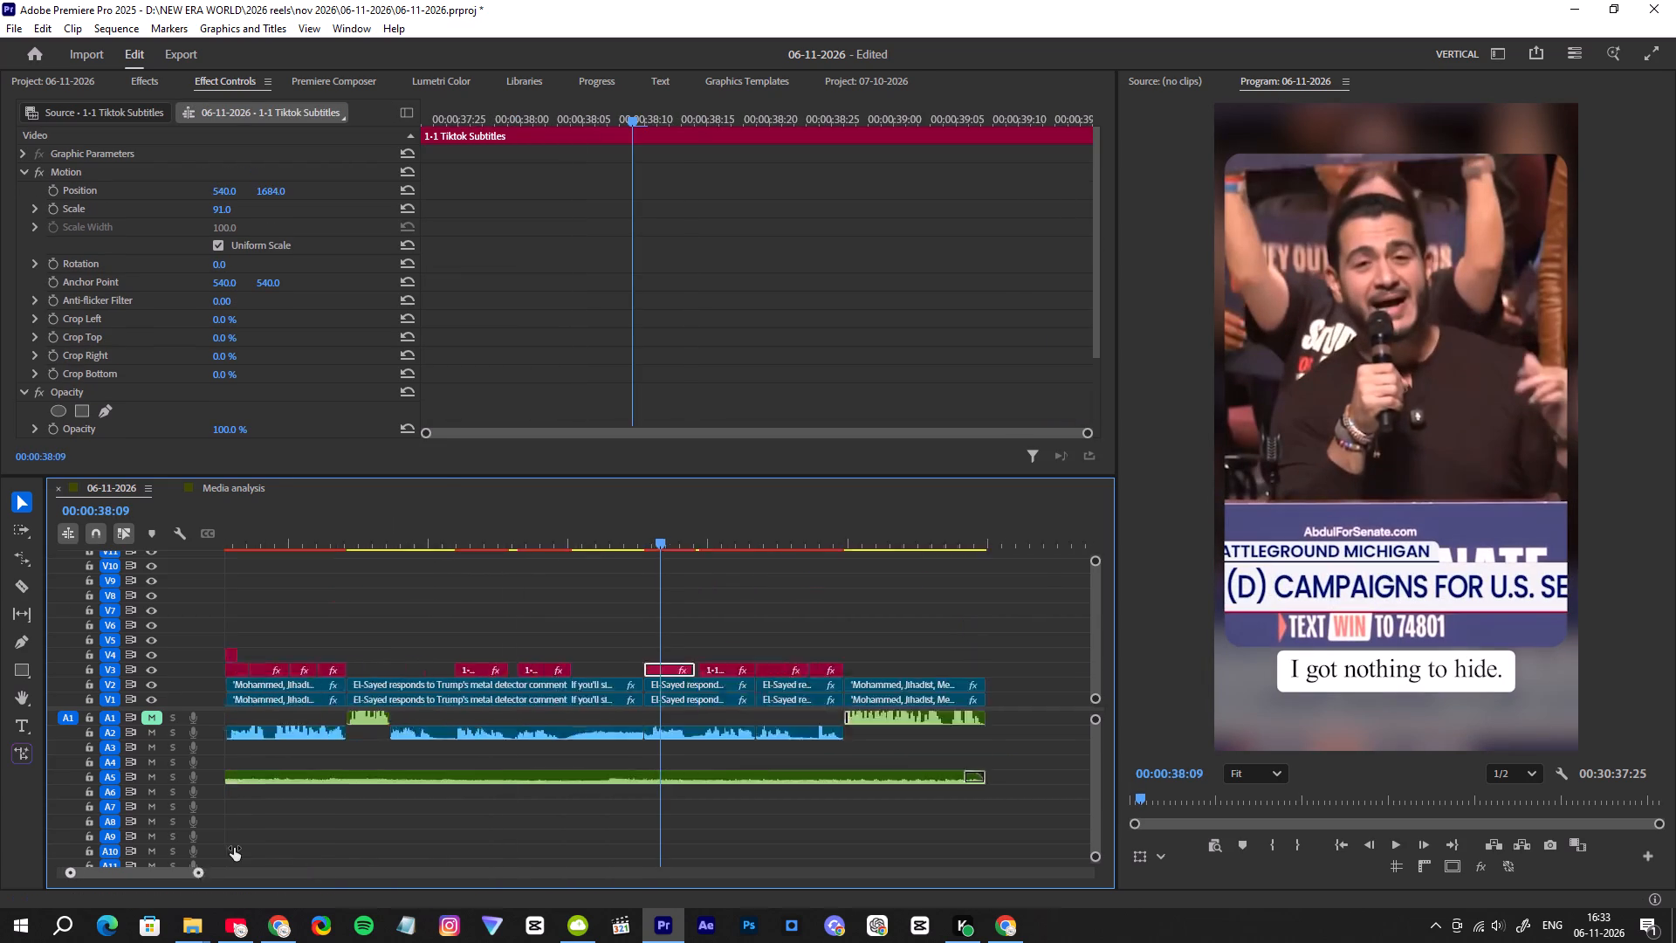
left_click_drag(234, 848, 238, 836)
left_click_drag(658, 539, 624, 558)
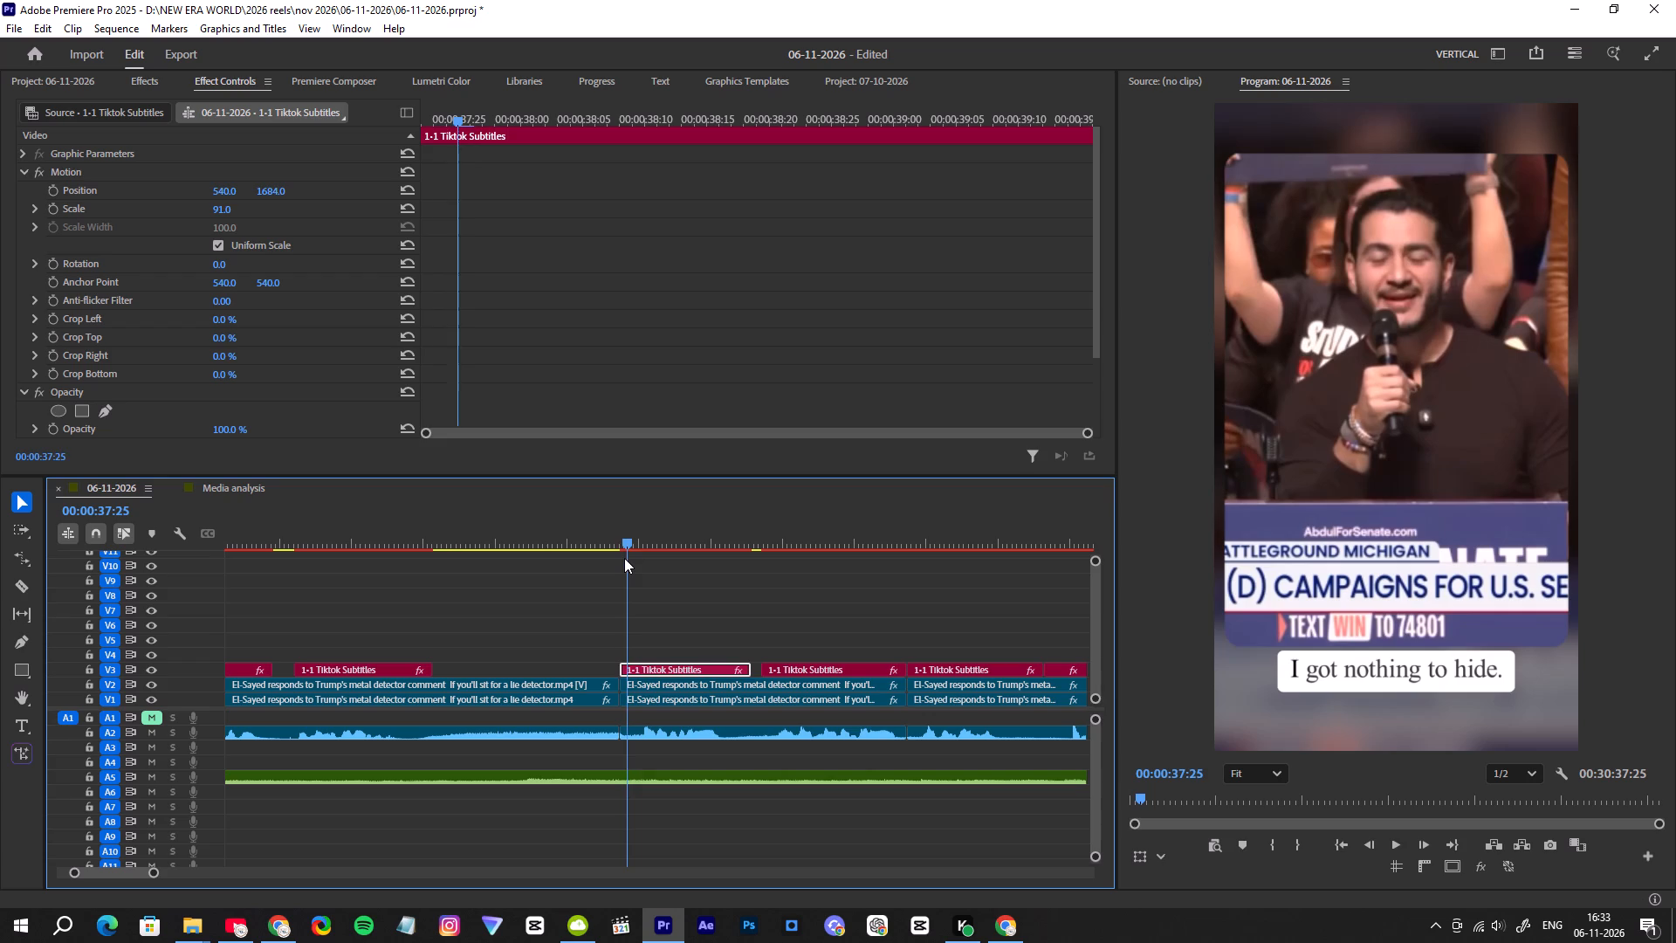
left_click_drag(624, 558, 619, 561)
left_click(335, 80)
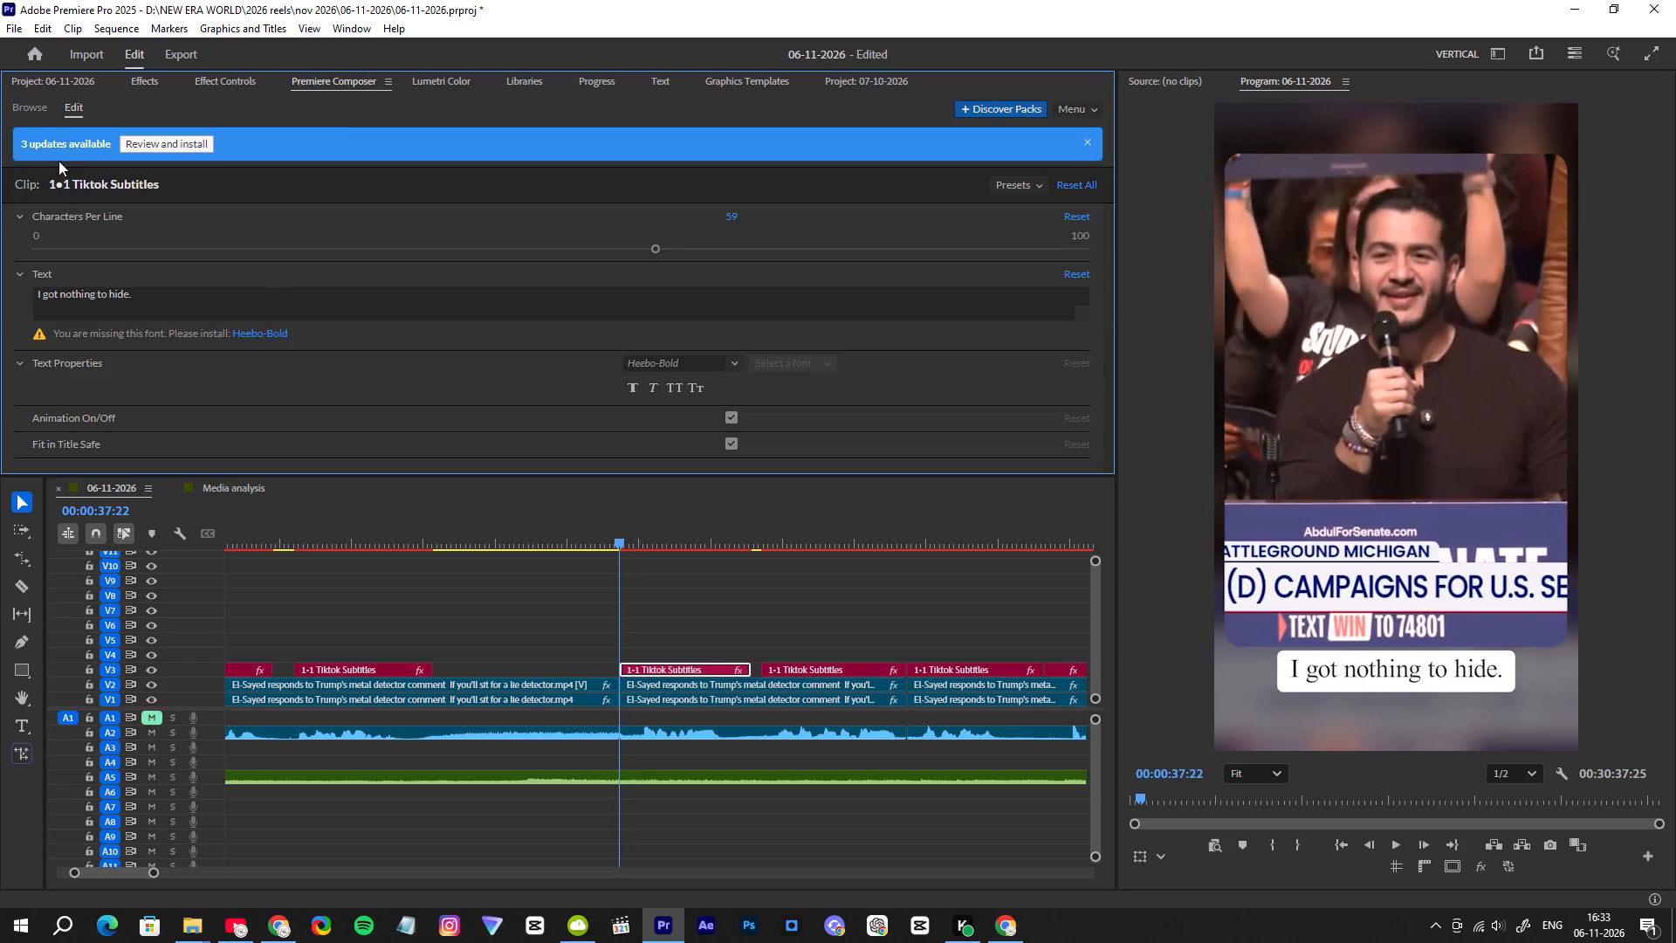
left_click(31, 104)
left_click(91, 258)
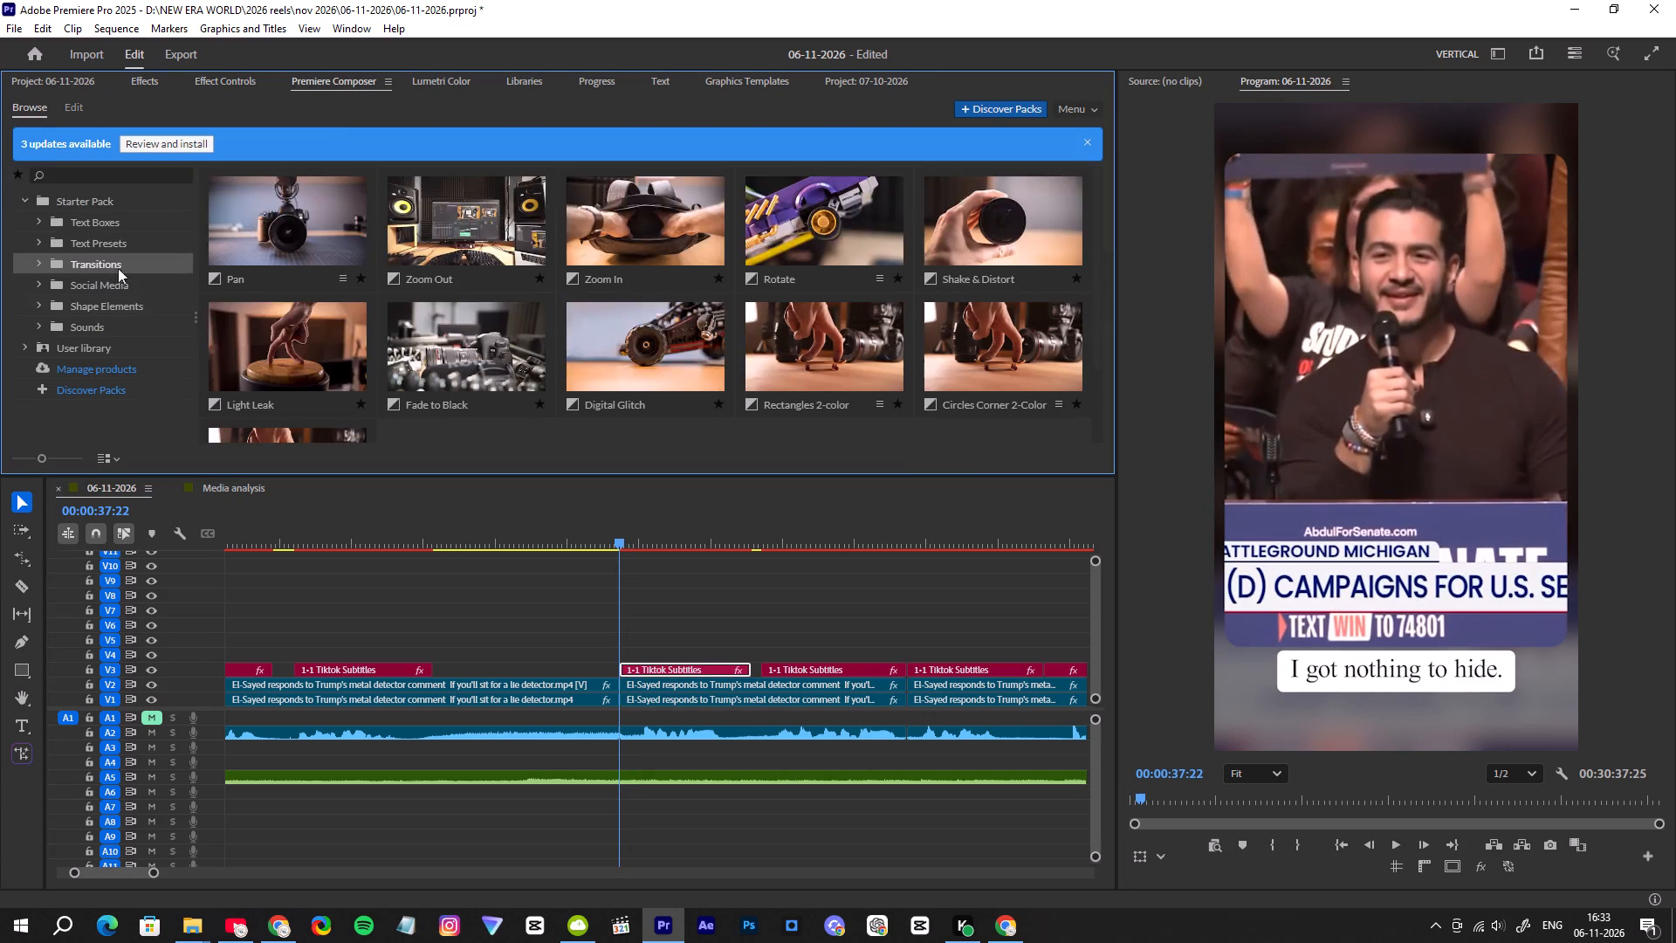
double_click(323, 361)
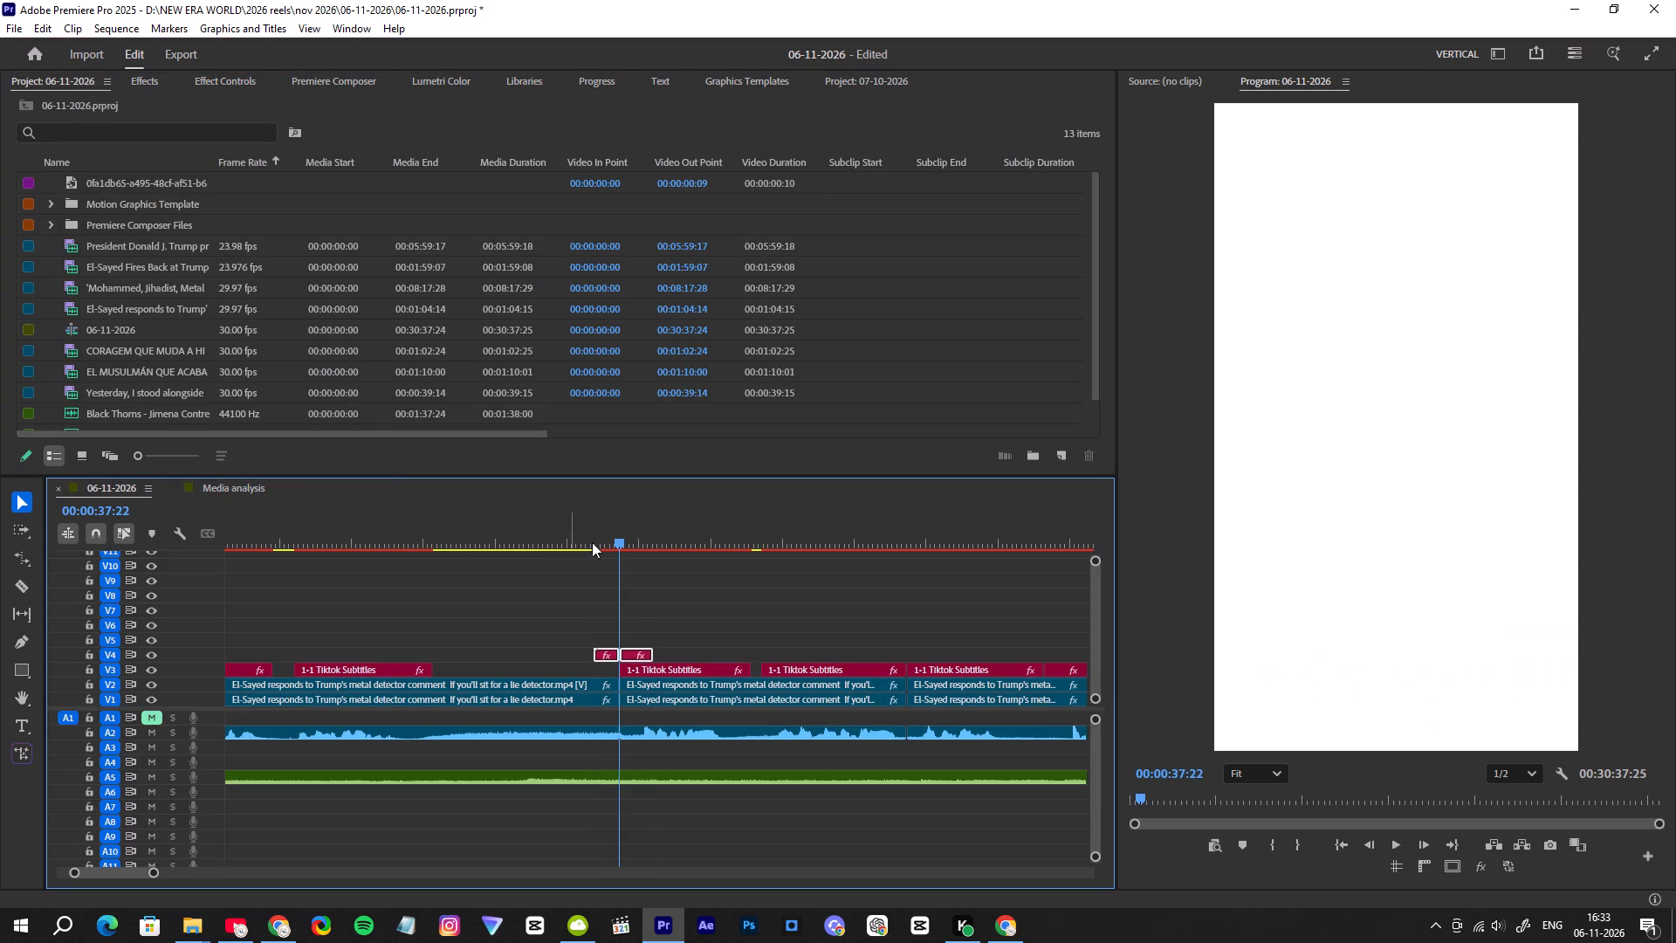
left_click(587, 540)
key("space")
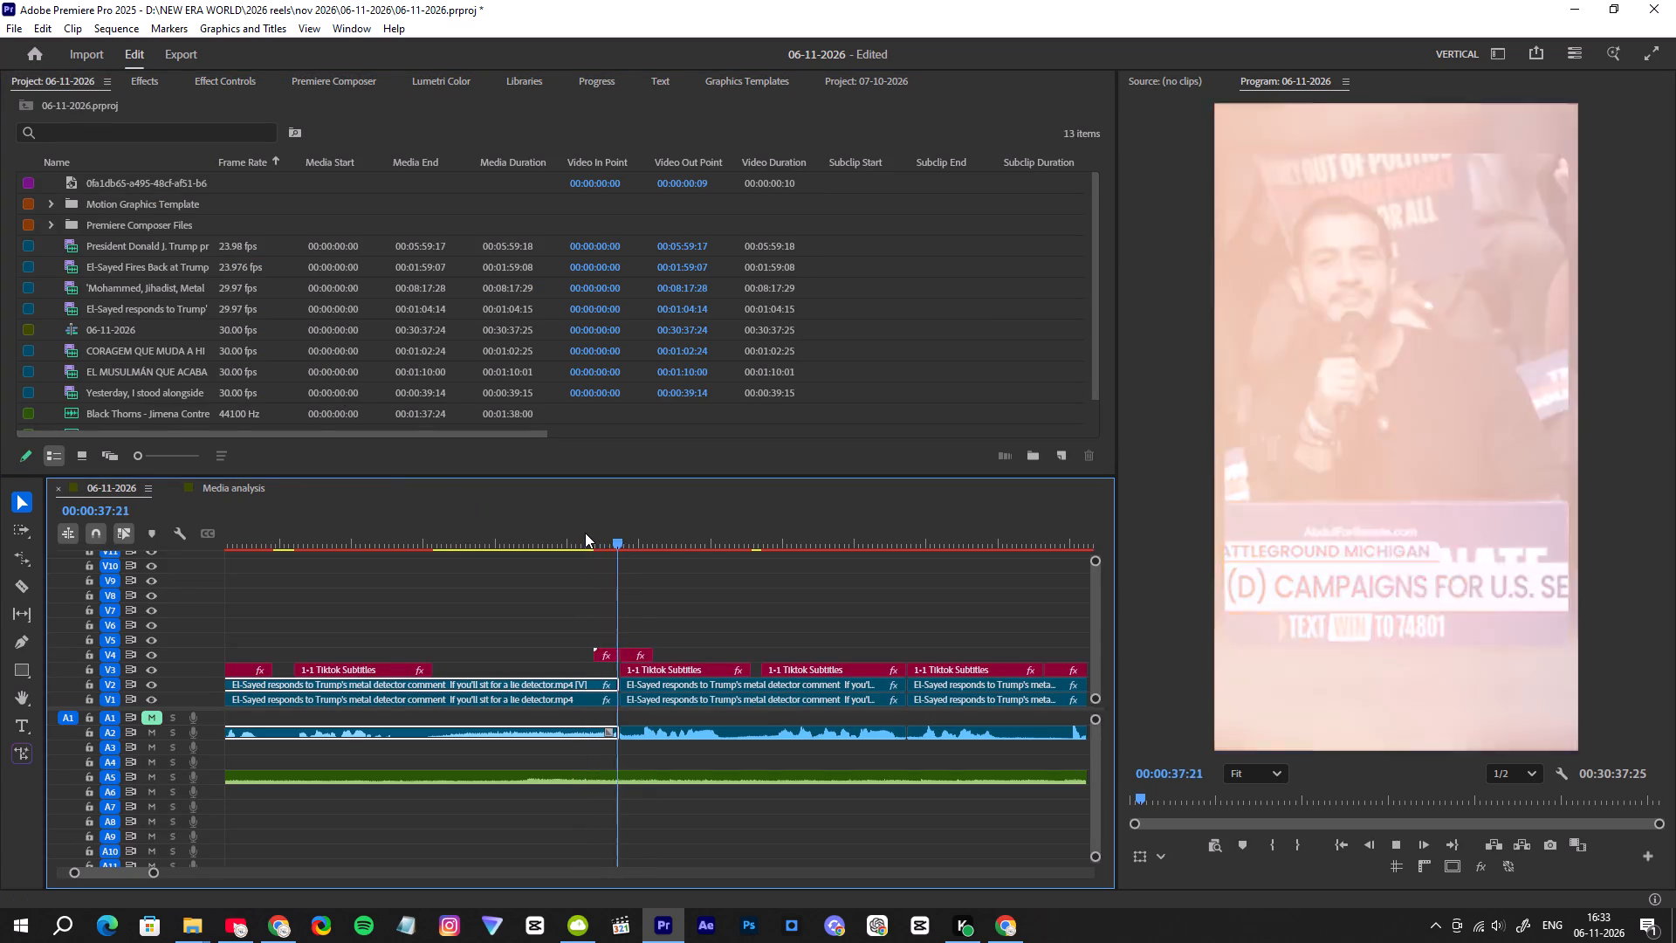
key("space")
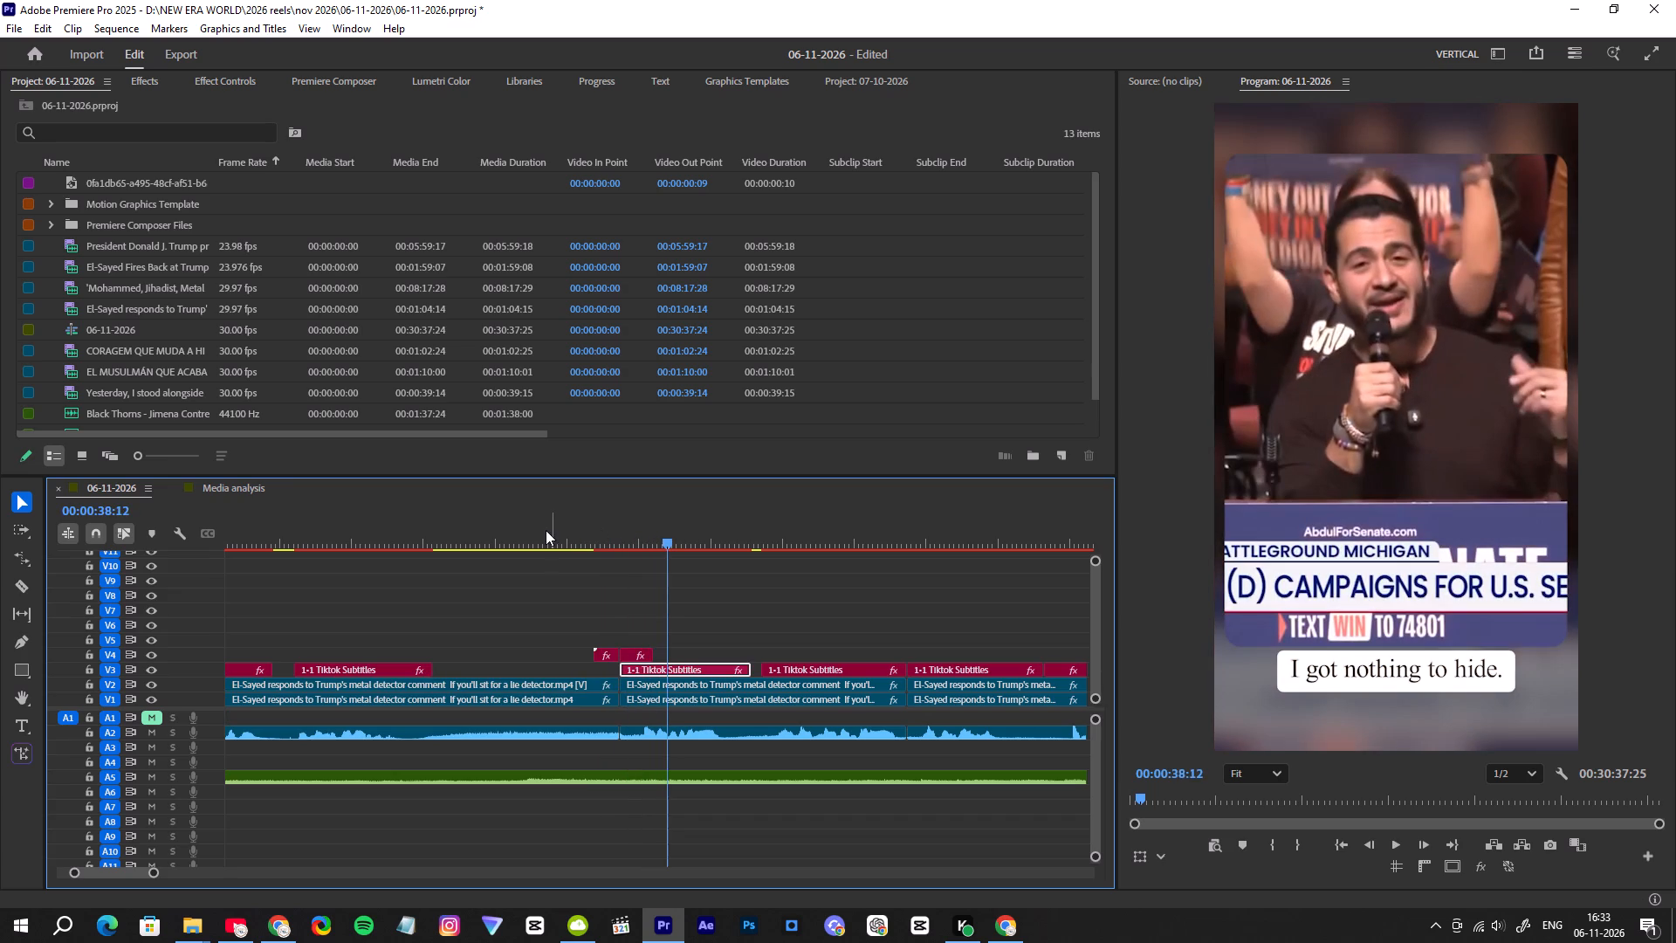
Add a fade-out to the end of the reel's last V2 clip, shorten it to start at 00:00:49:13, and play it.
left_click_drag(156, 871, 235, 892)
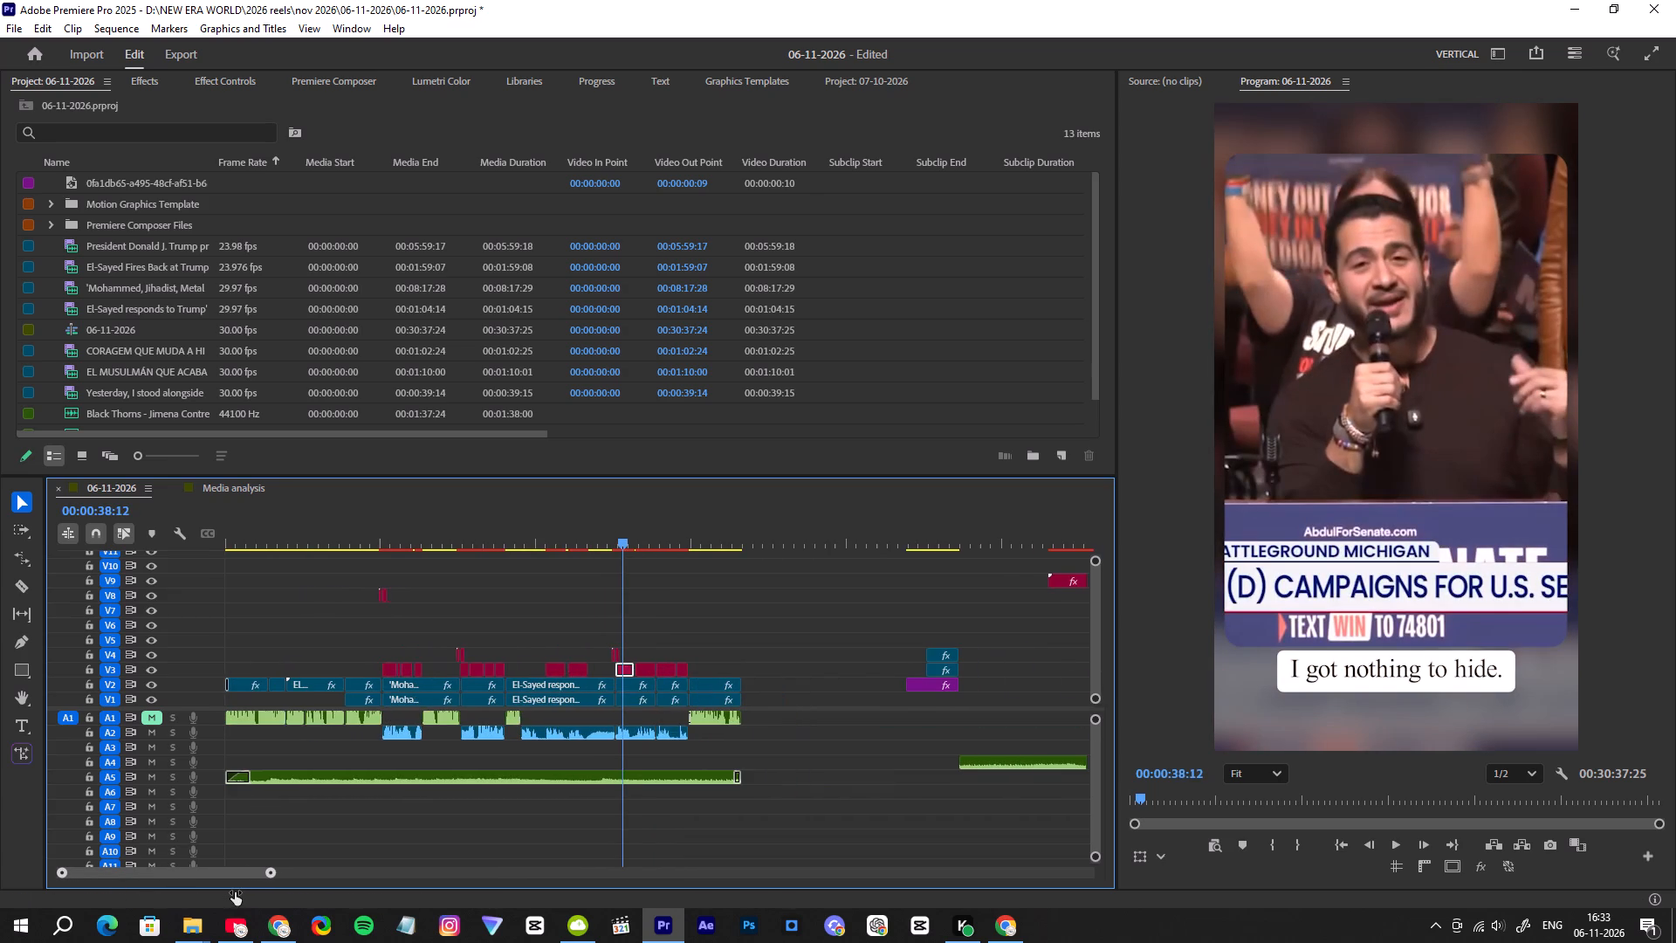
left_click_drag(235, 892, 236, 892)
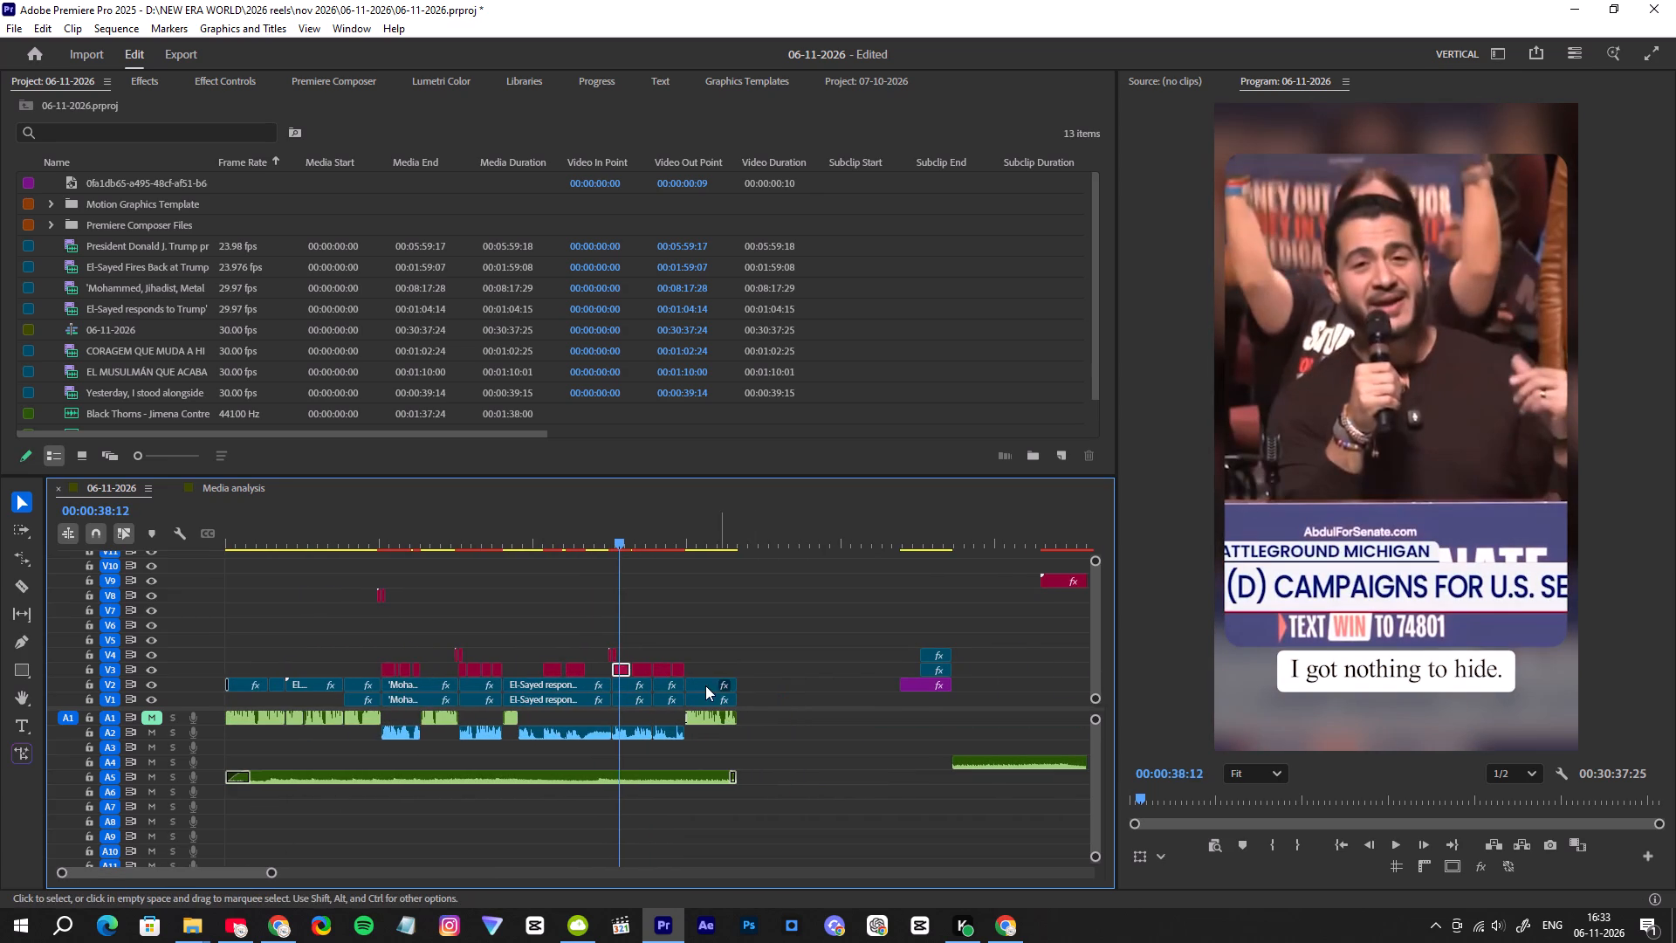
left_click(705, 687)
key("ctrl+d")
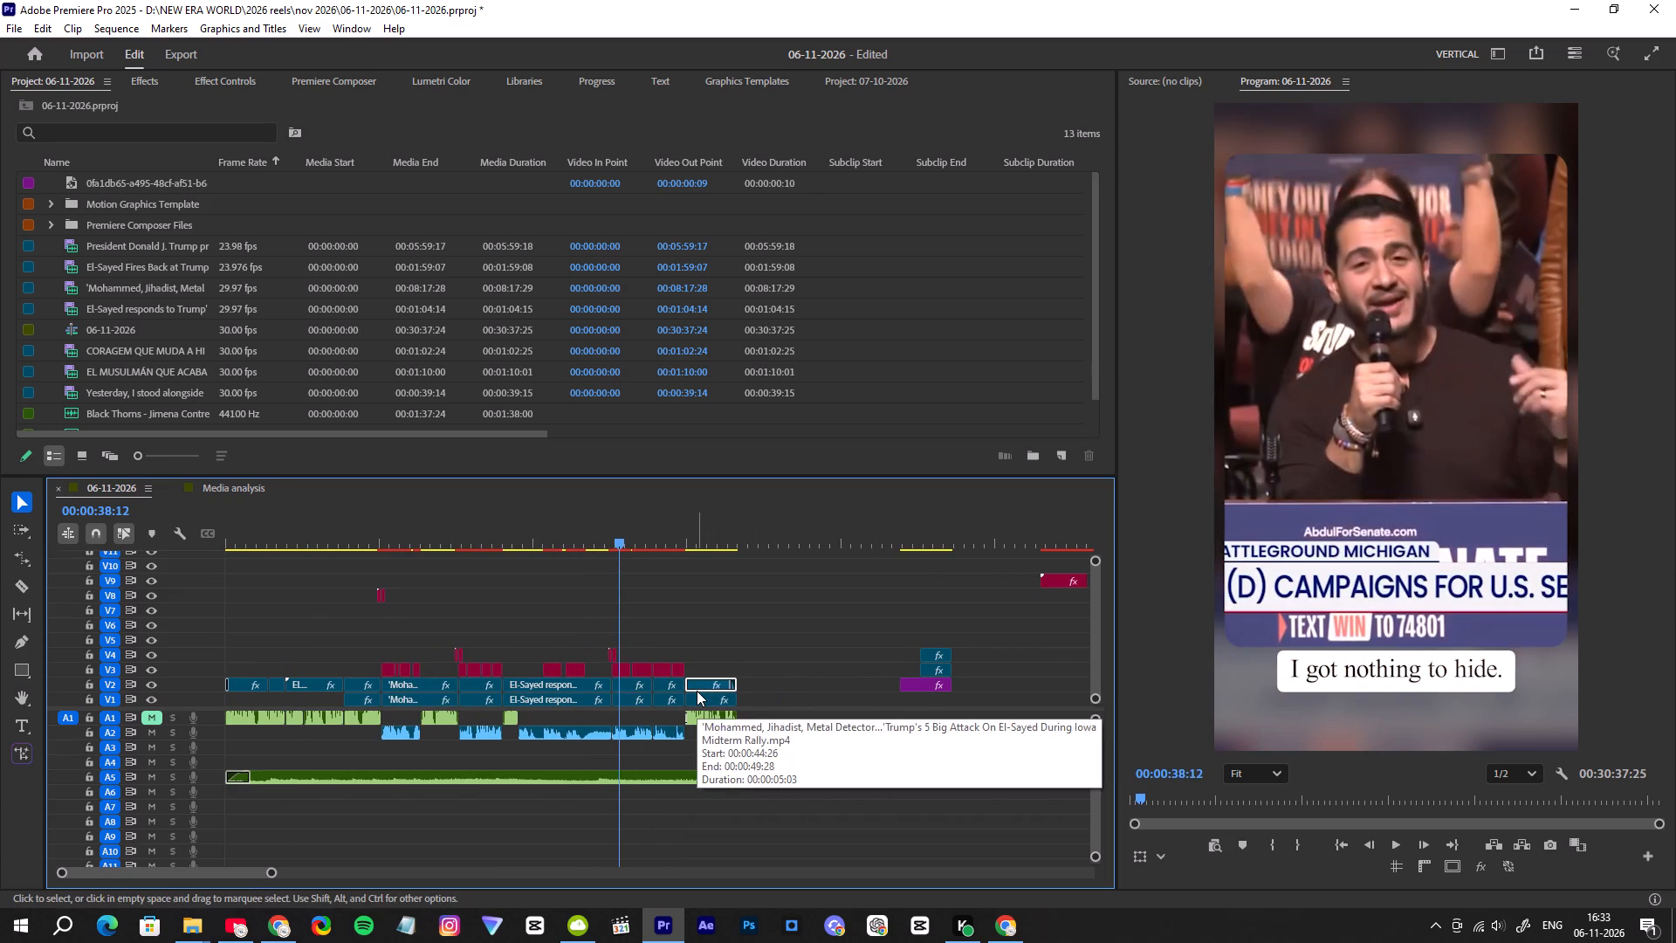
left_click(734, 540)
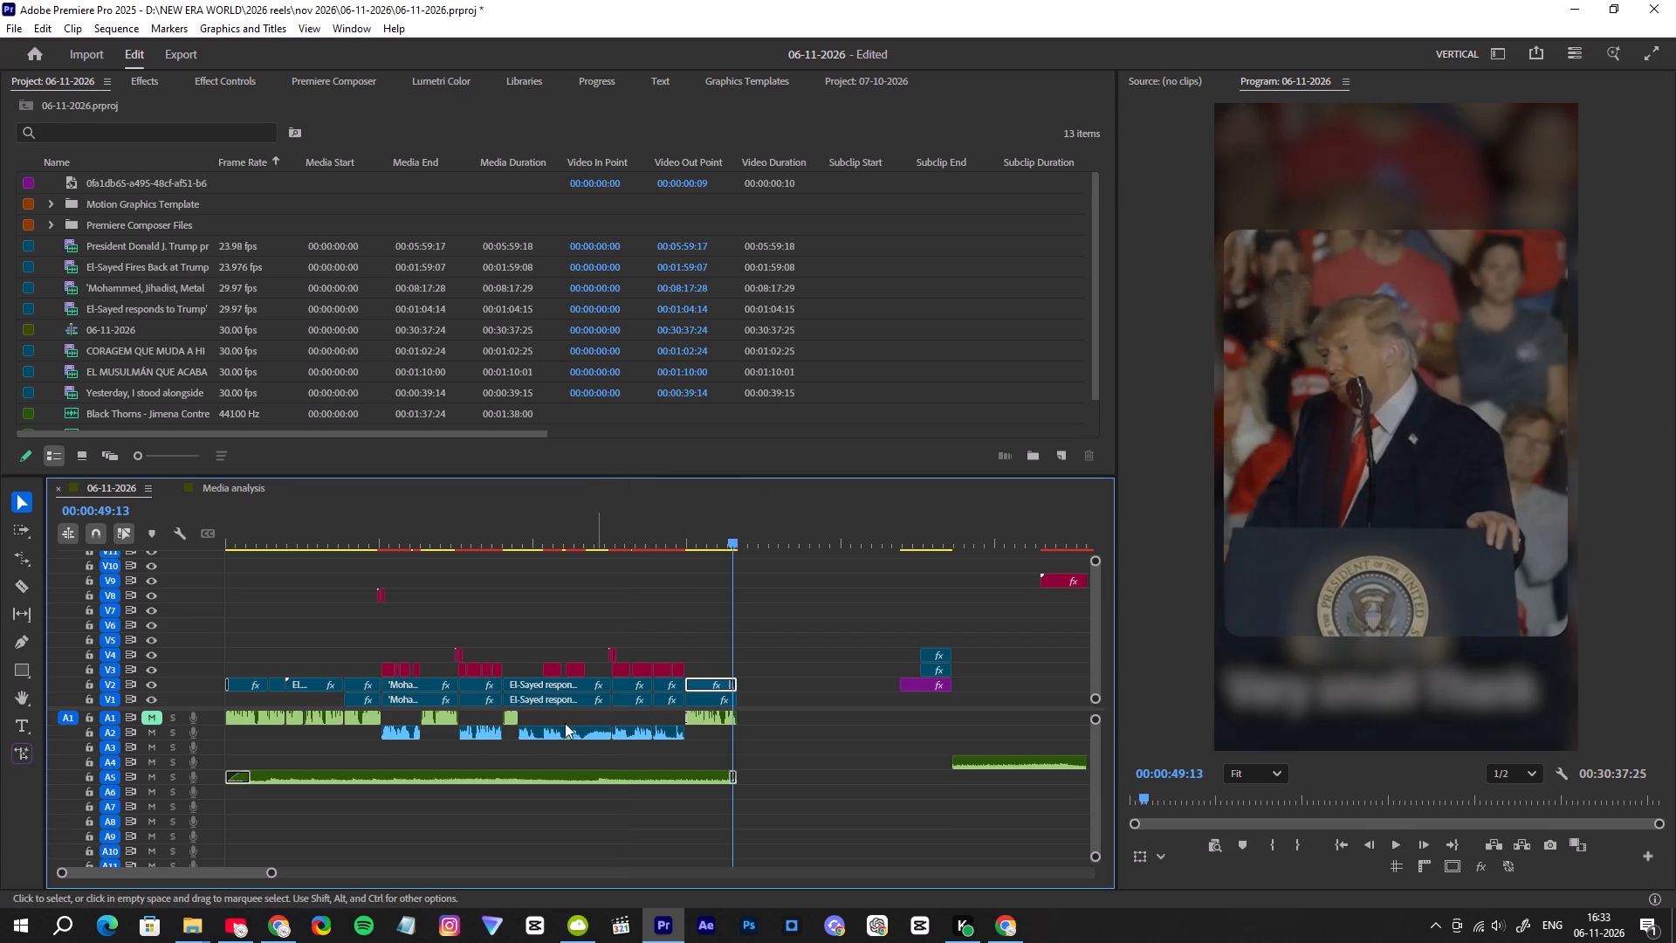
left_click_drag(274, 872, 244, 870)
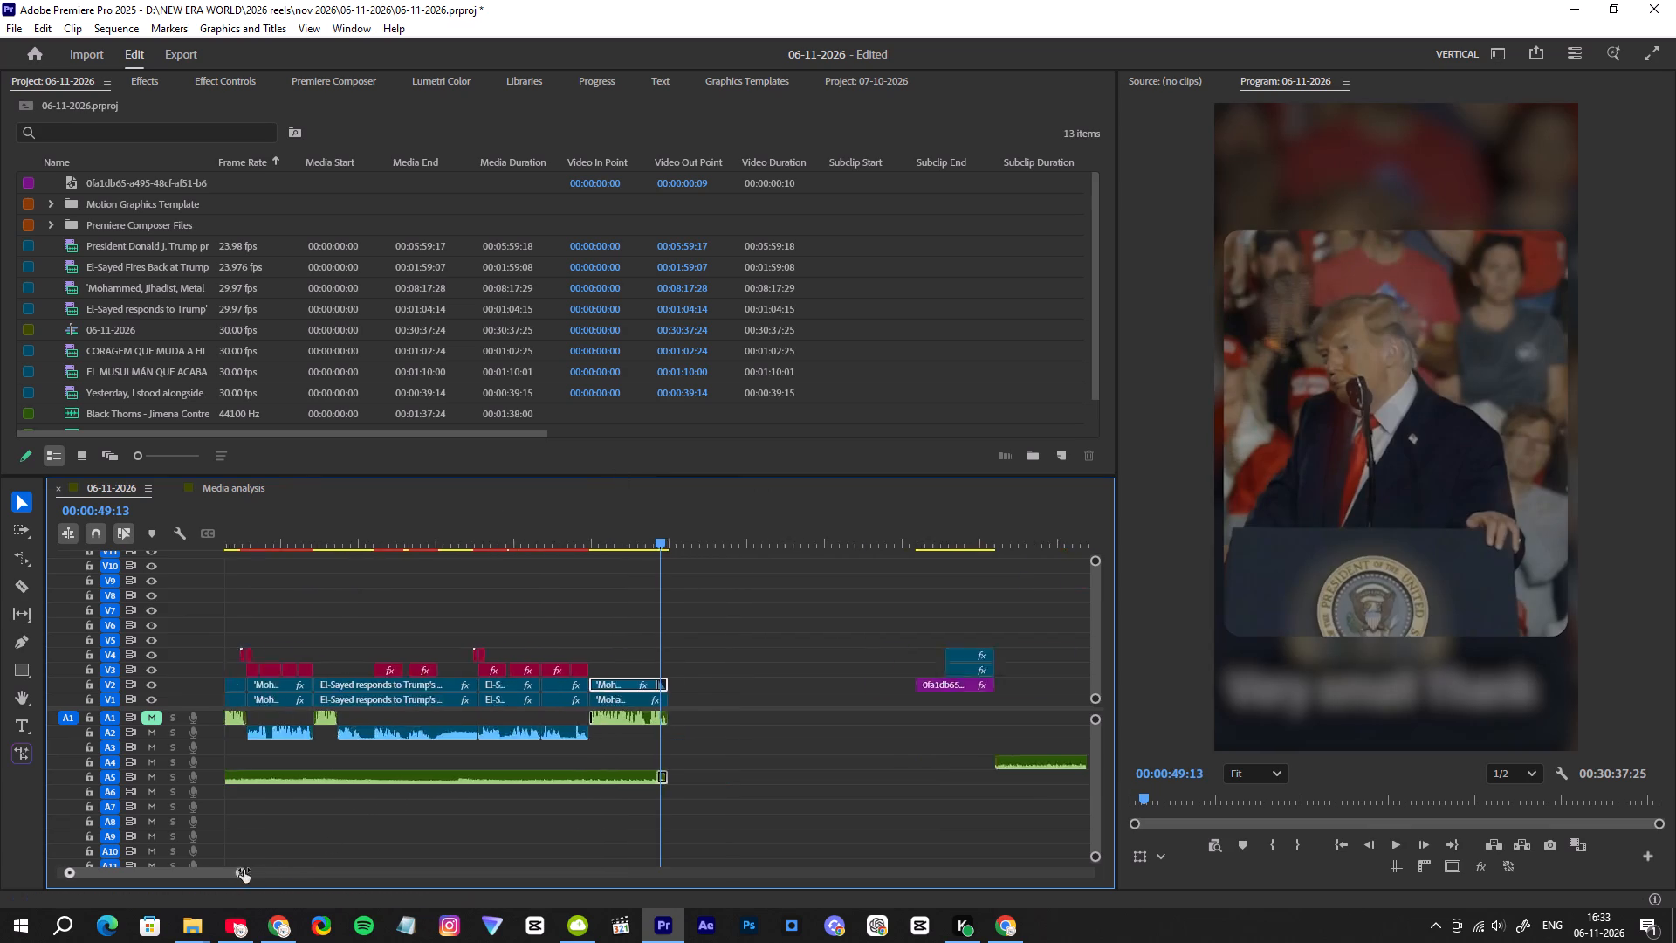
left_click_drag(244, 870, 196, 863)
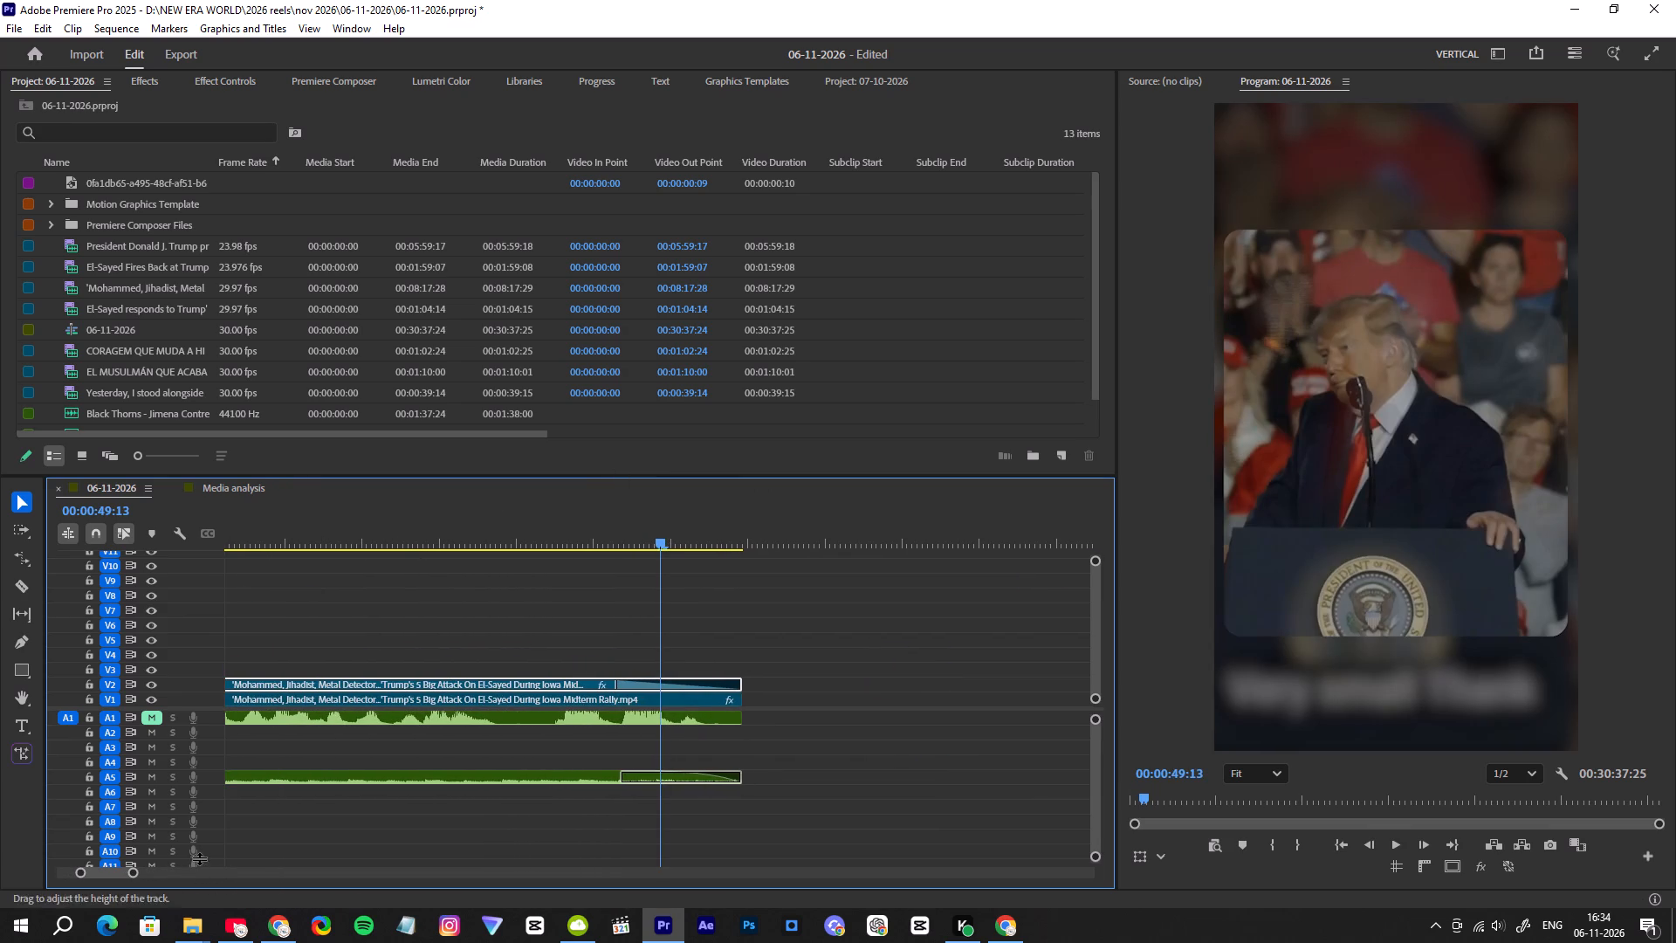
scroll(204, 832, "up", 1)
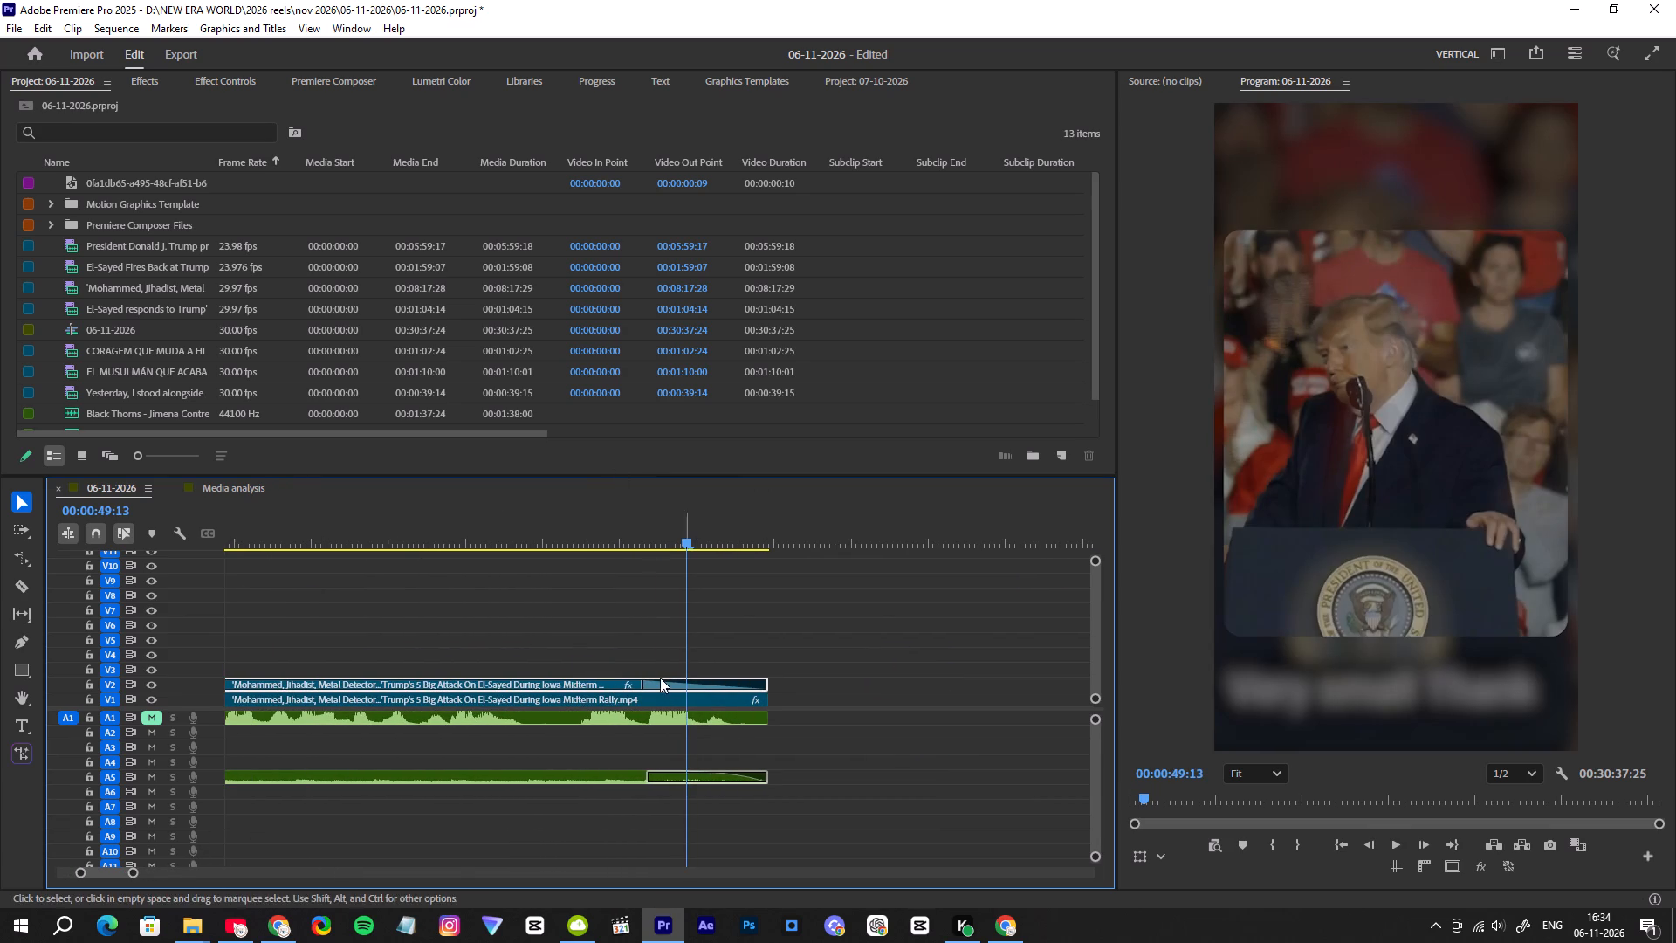
left_click_drag(642, 684, 690, 692)
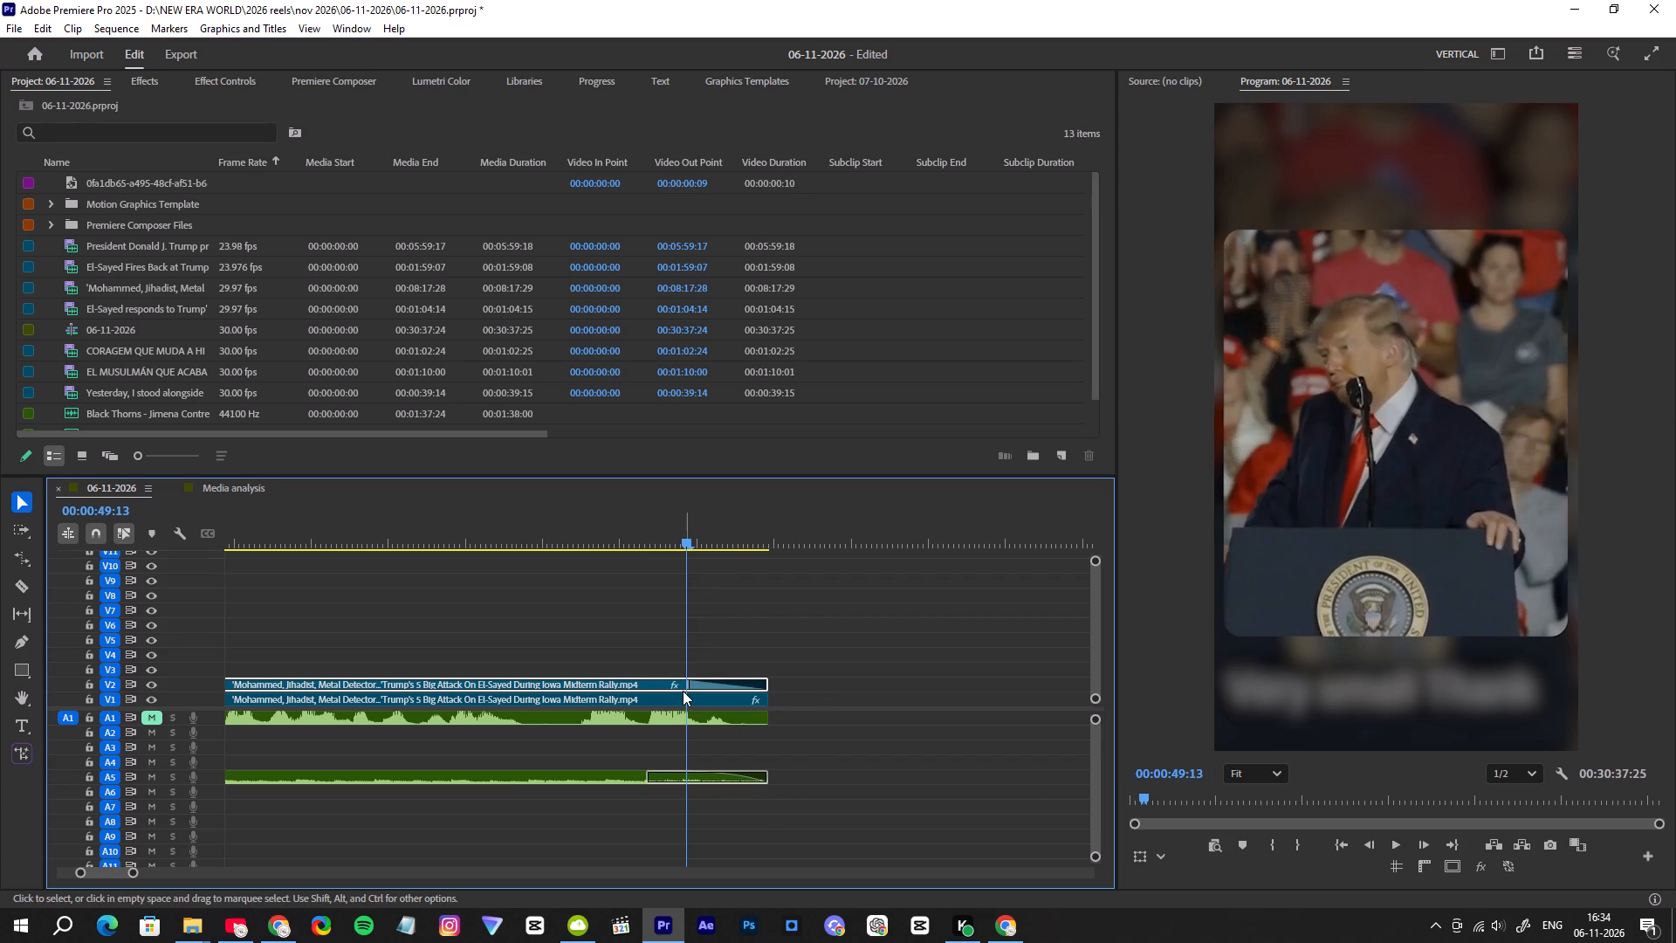
left_click(684, 542)
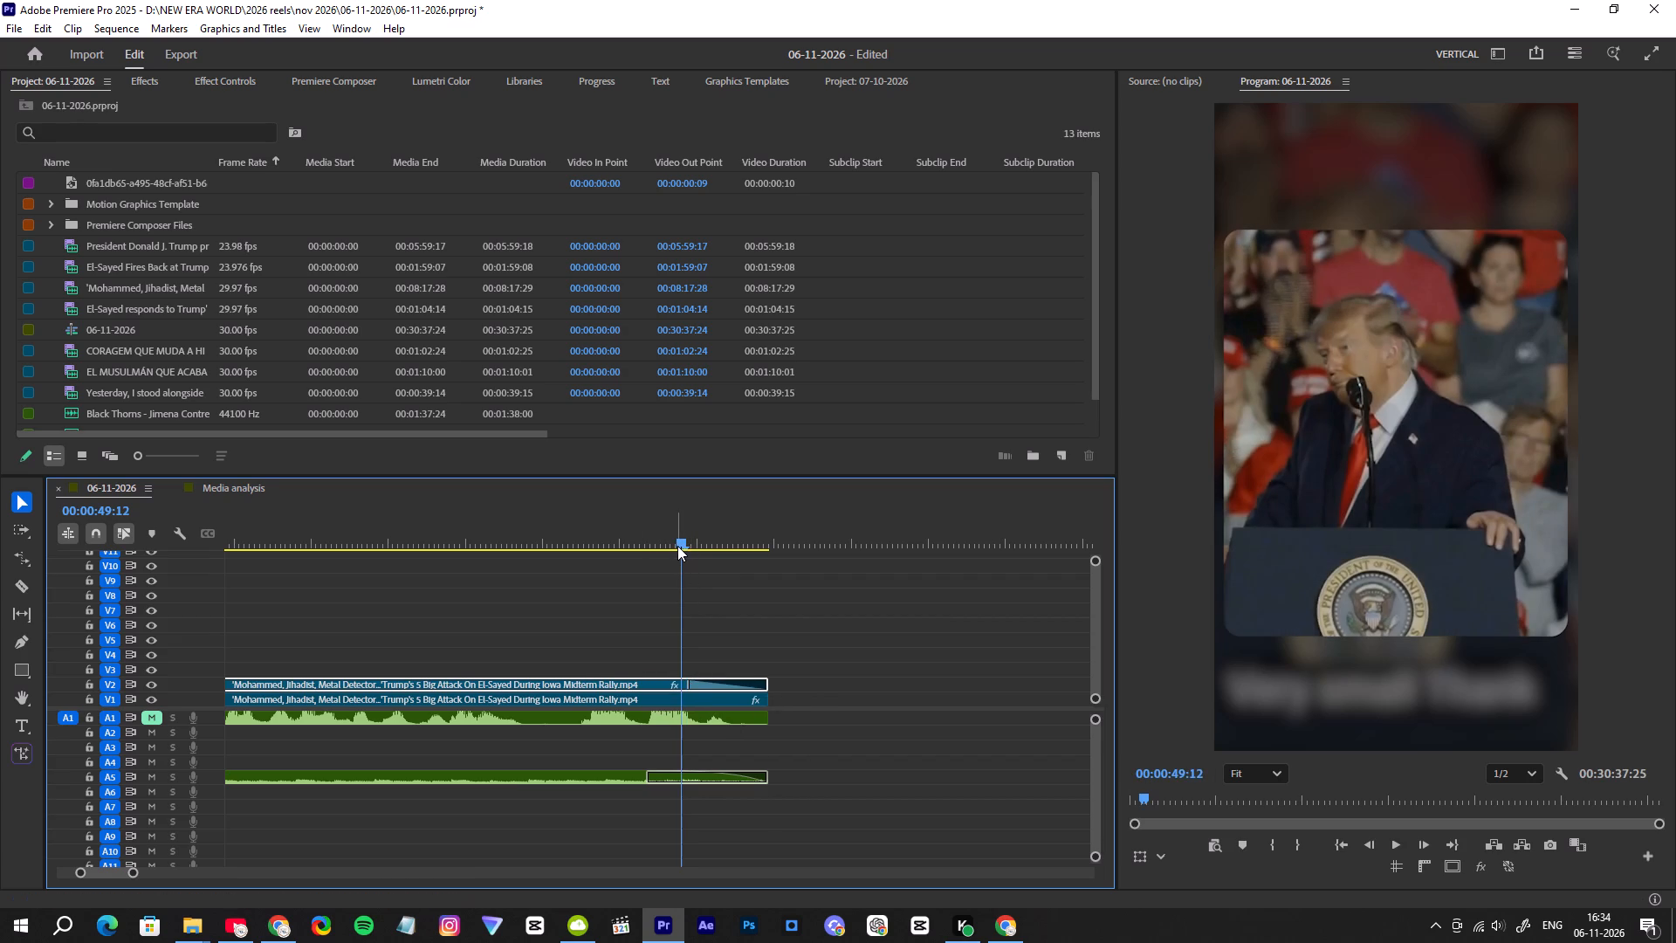
key("space")
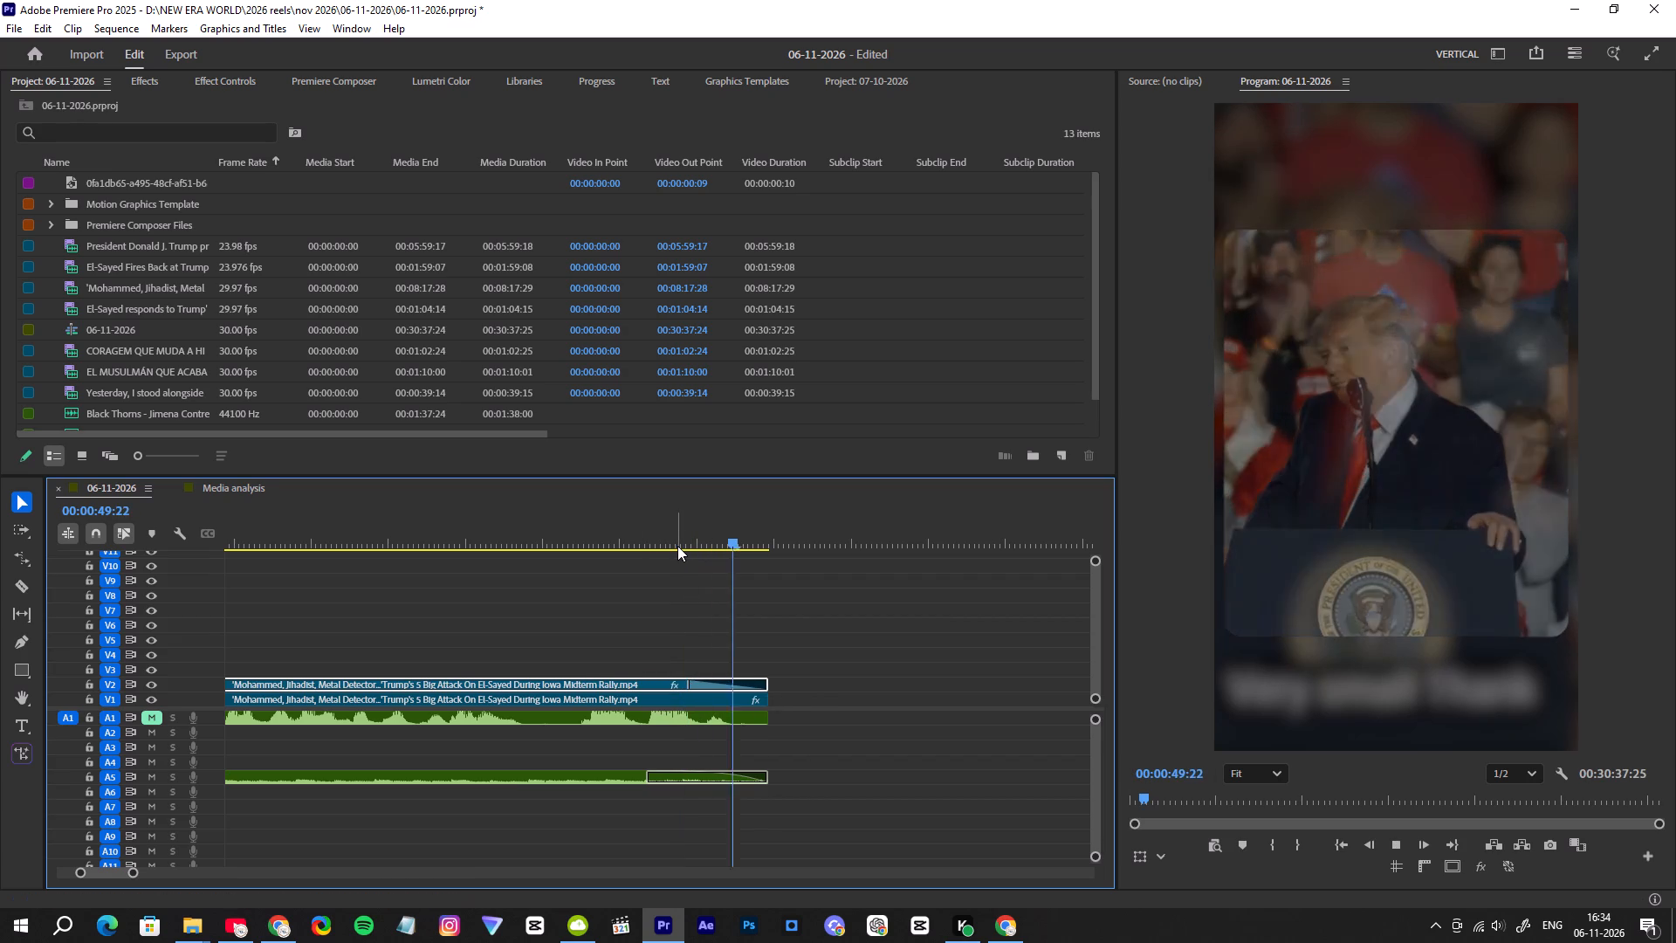
key("space")
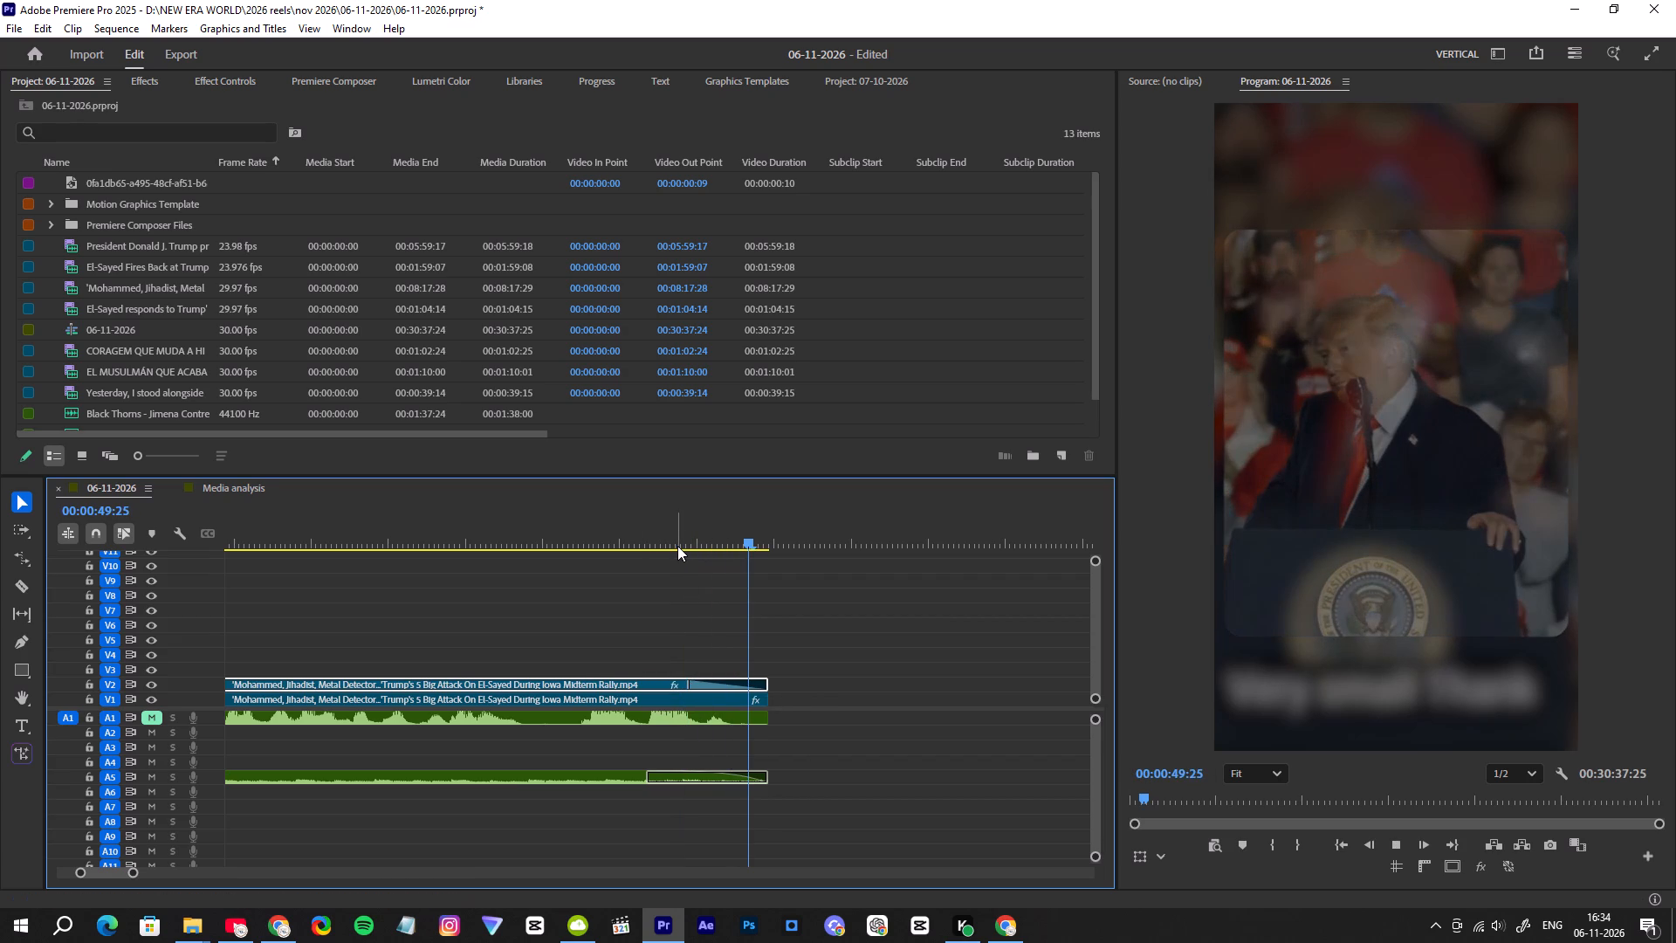
Add a fade-out to the end of the last V1 clip, shorten it to match the V2 fade, and play the ending.
left_click(724, 703)
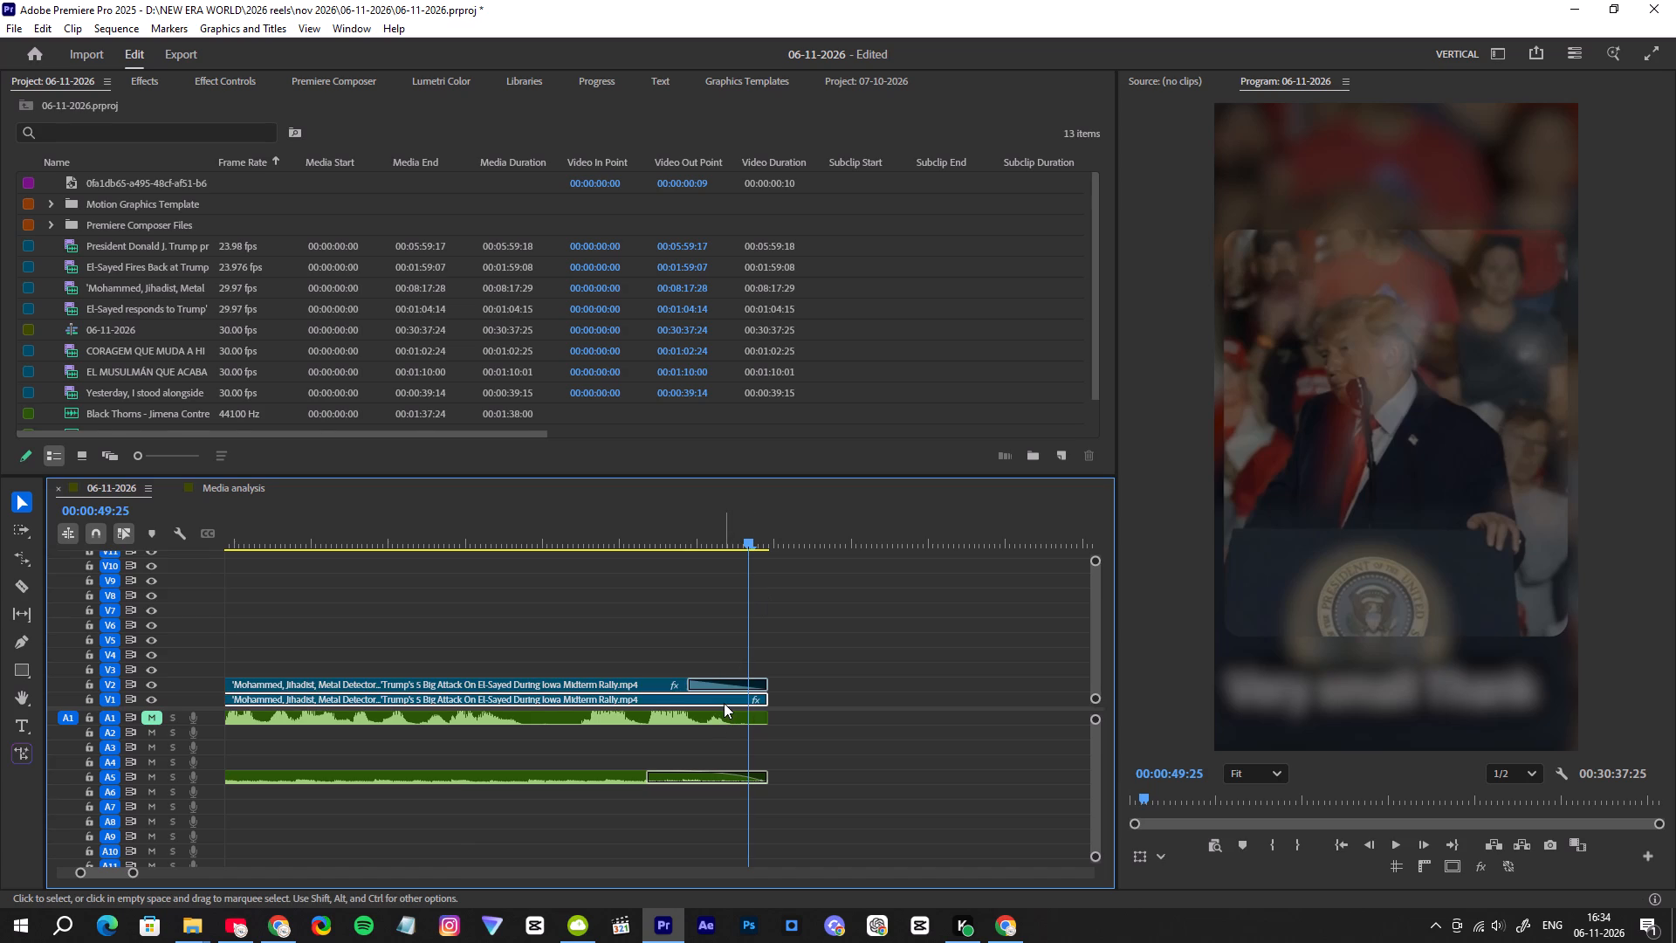
key("ctrl+d")
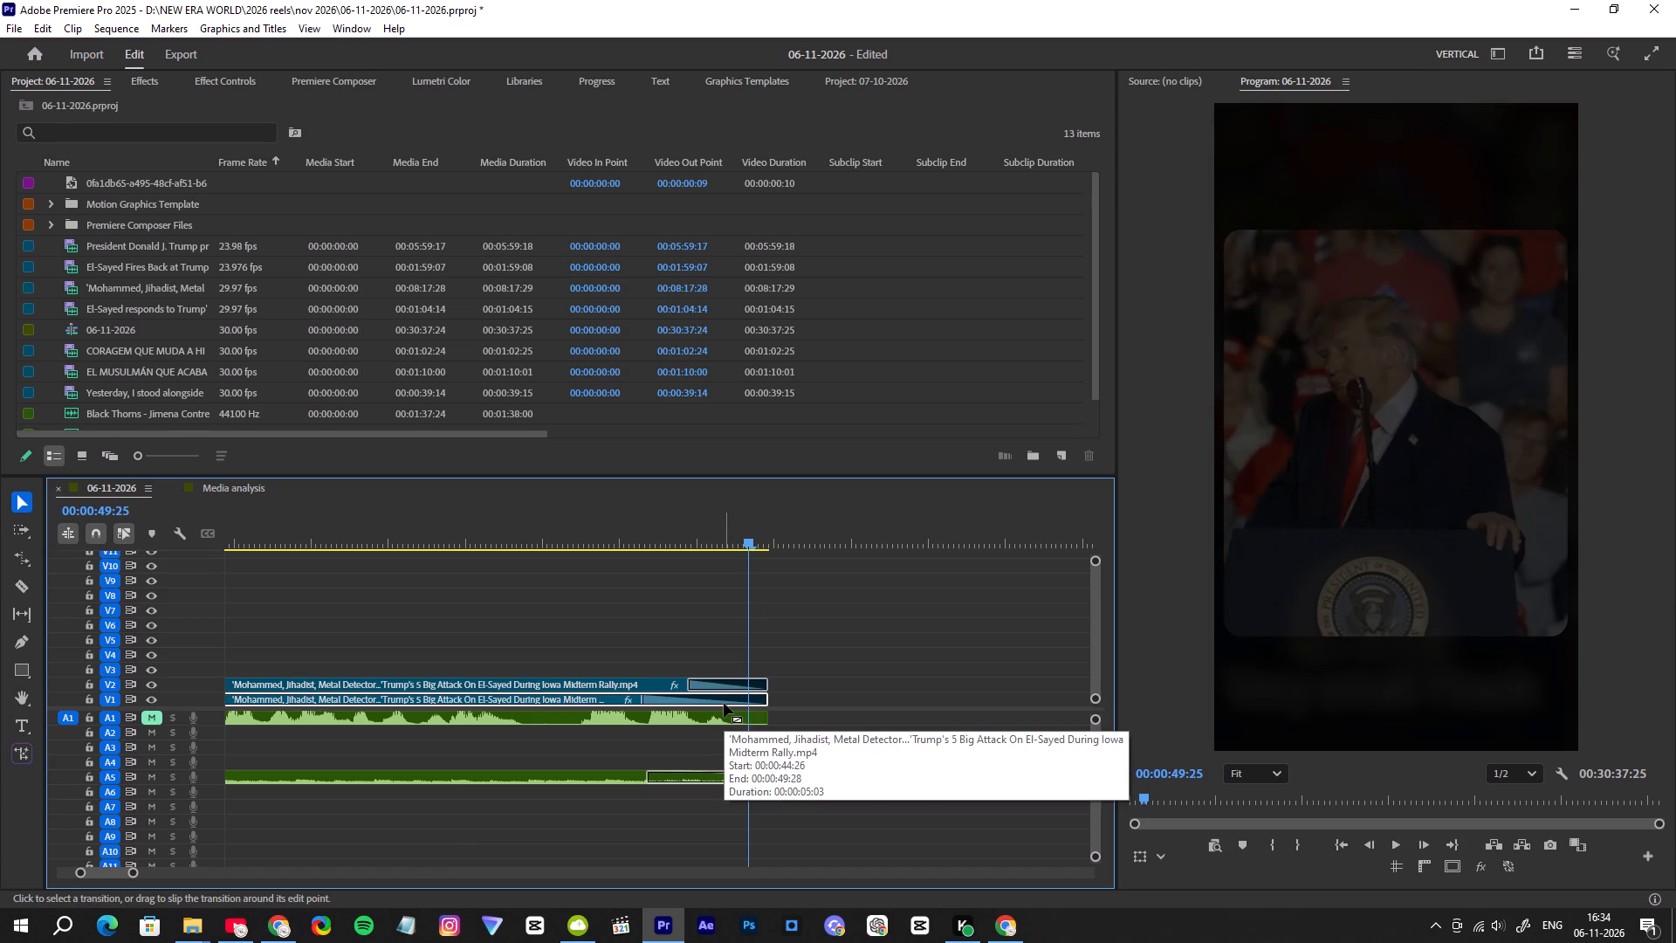
left_click_drag(642, 699, 687, 707)
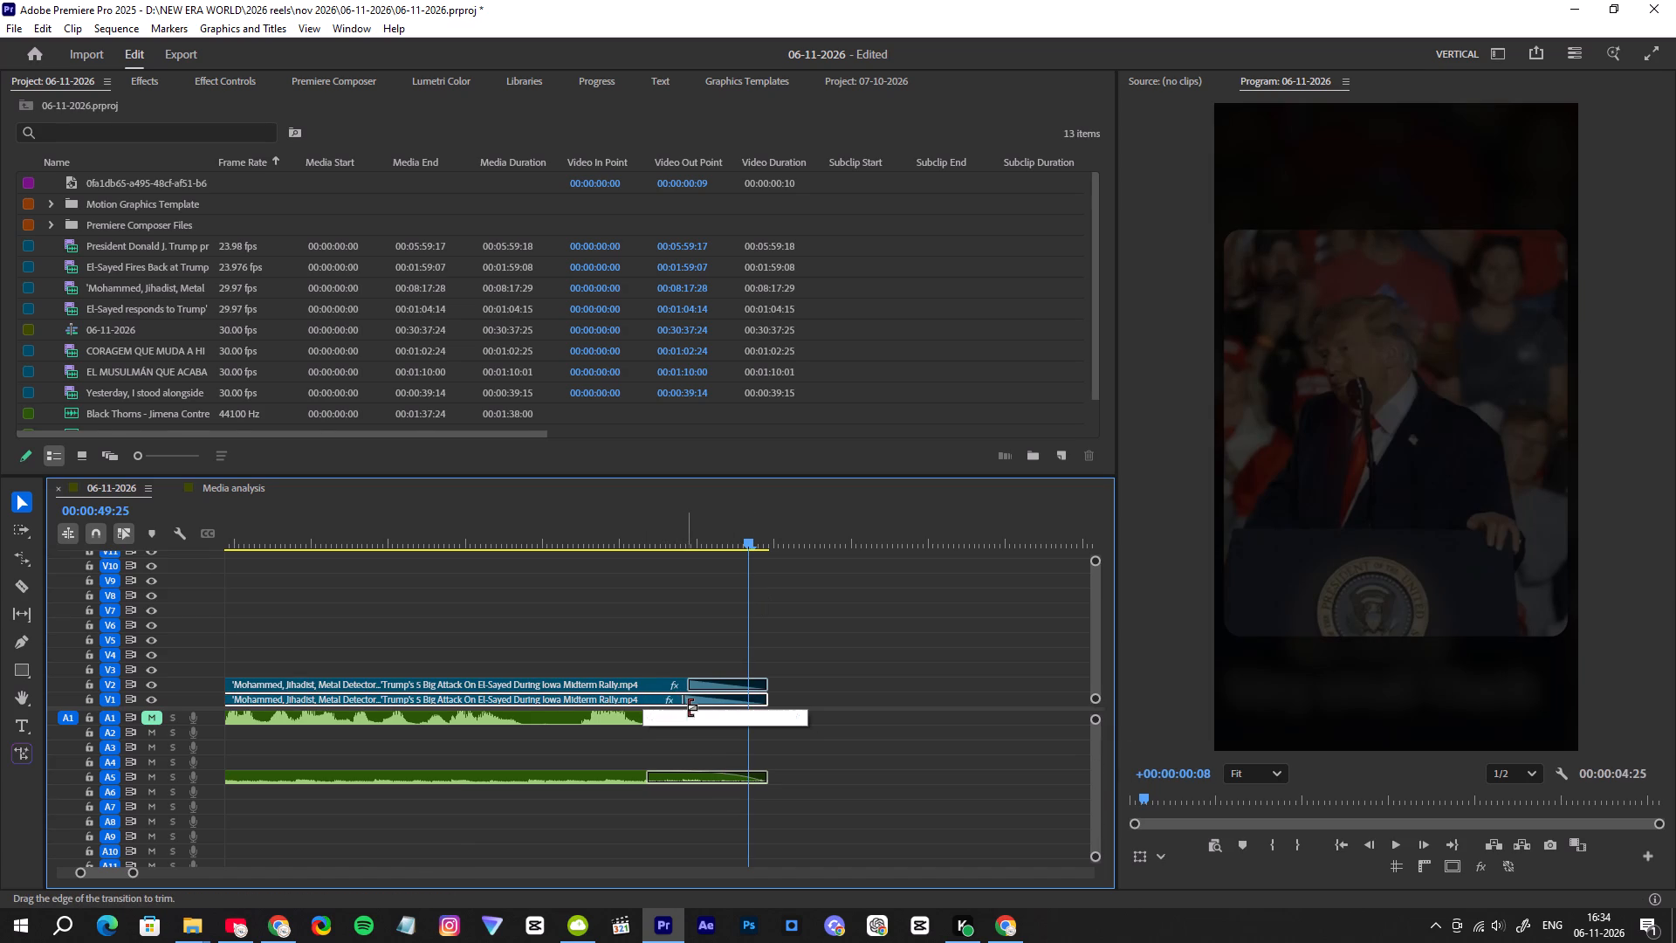
left_click_drag(687, 707, 689, 707)
left_click(621, 539)
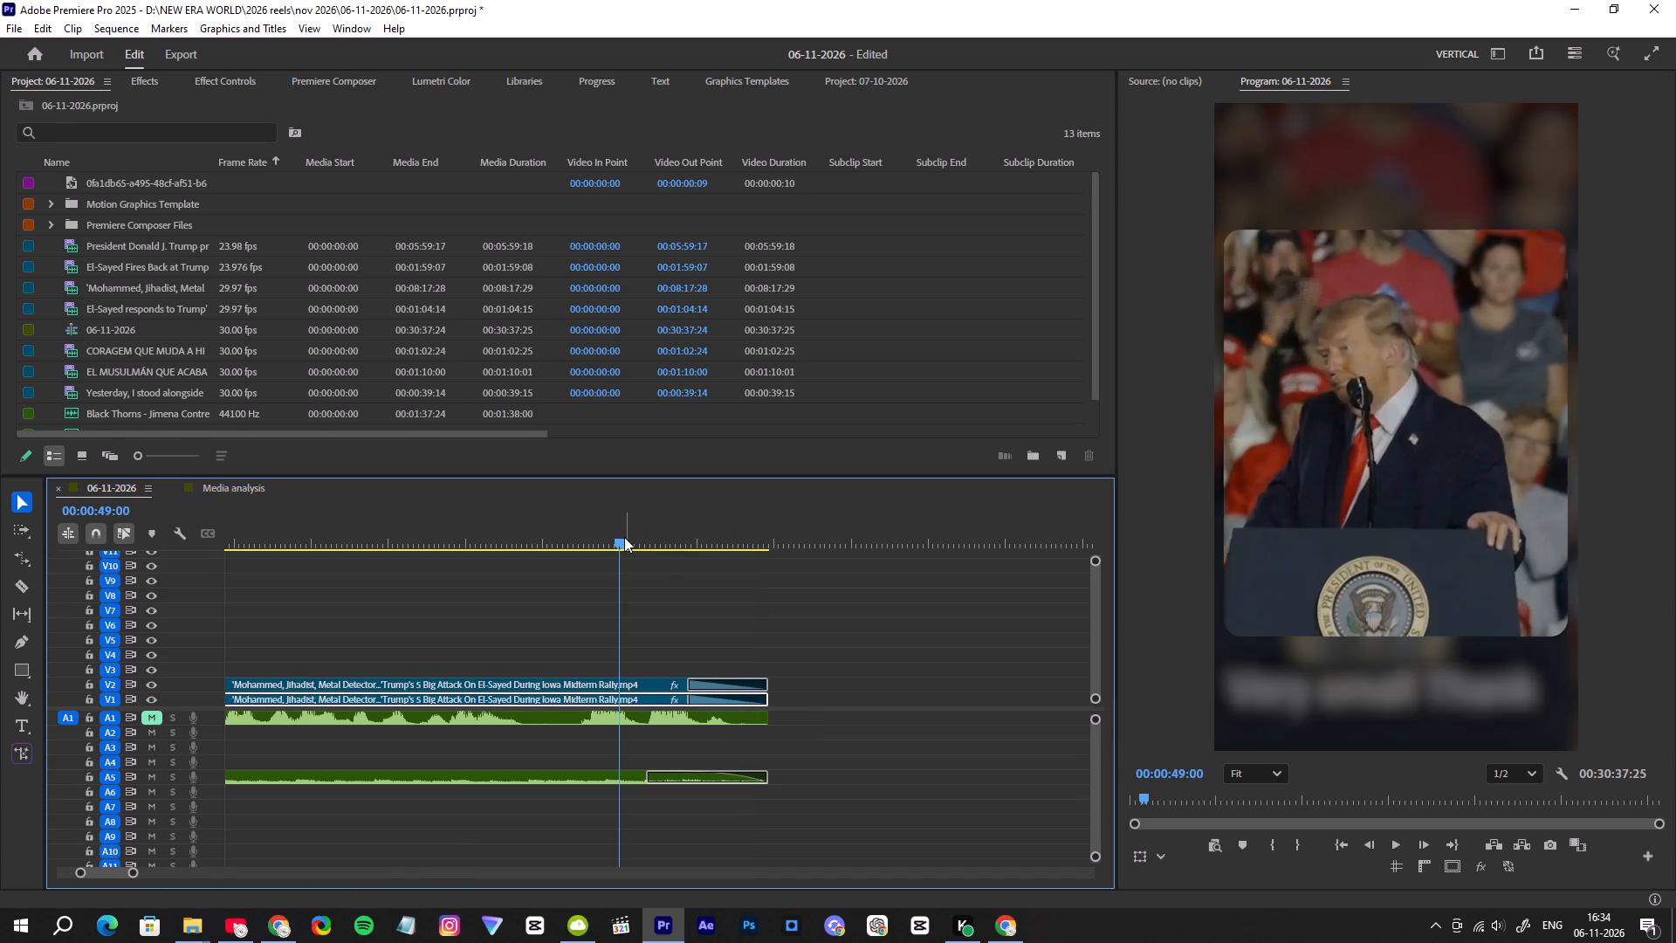
key("space")
key("space")
key("space")
key("space")
key("space")
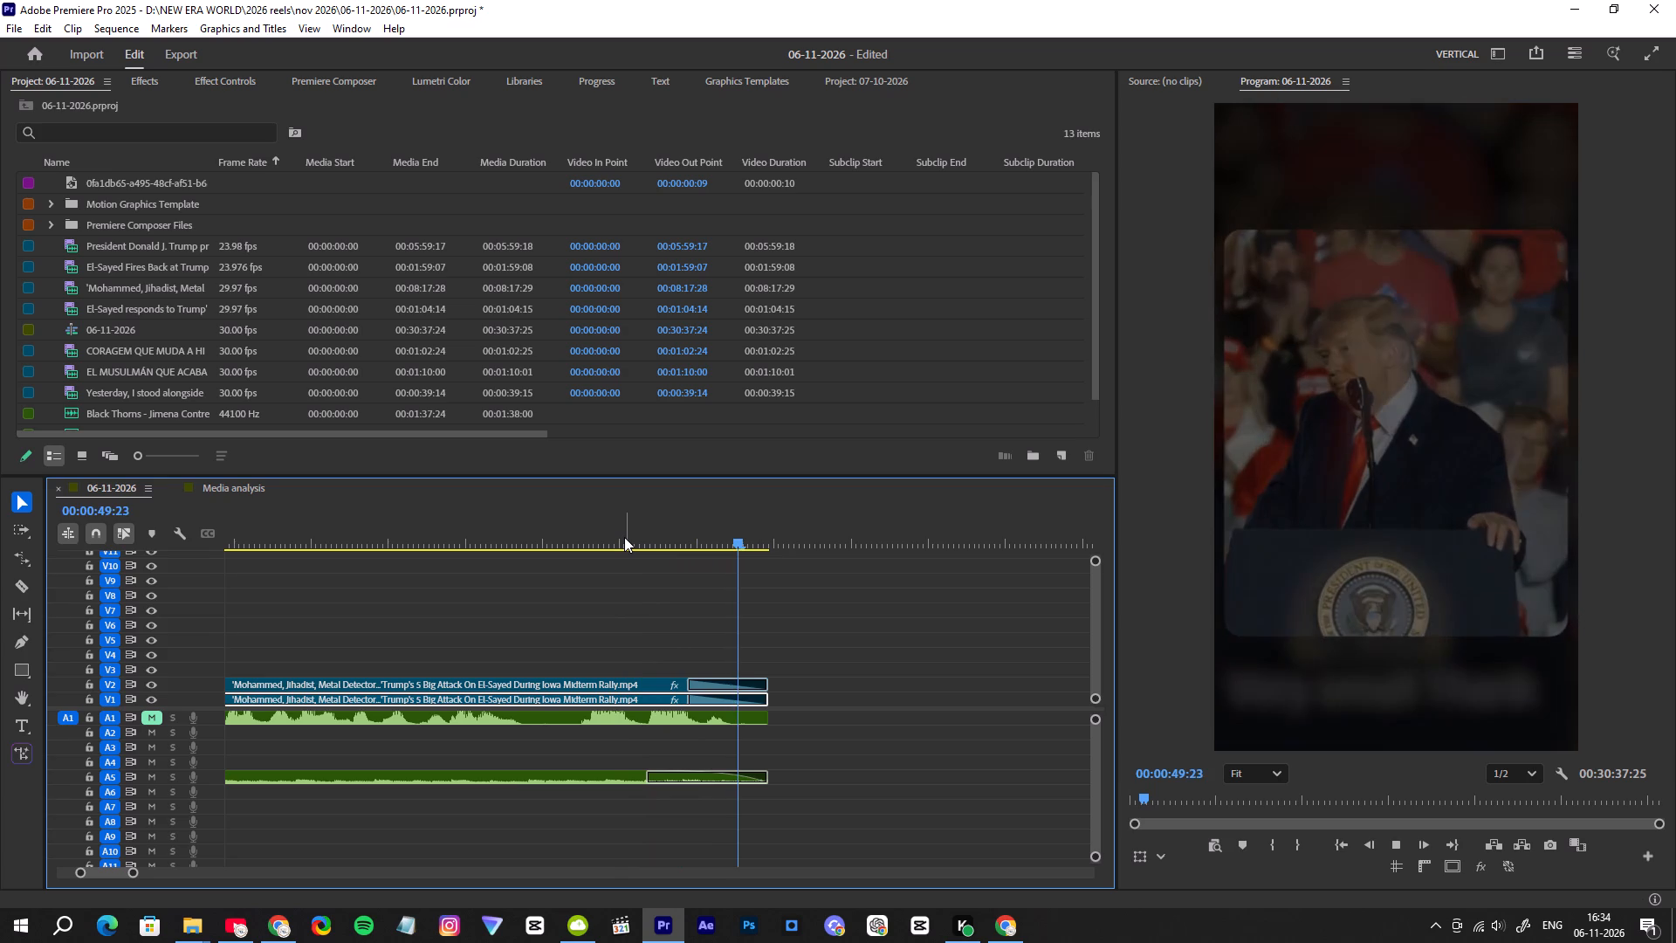
key("space")
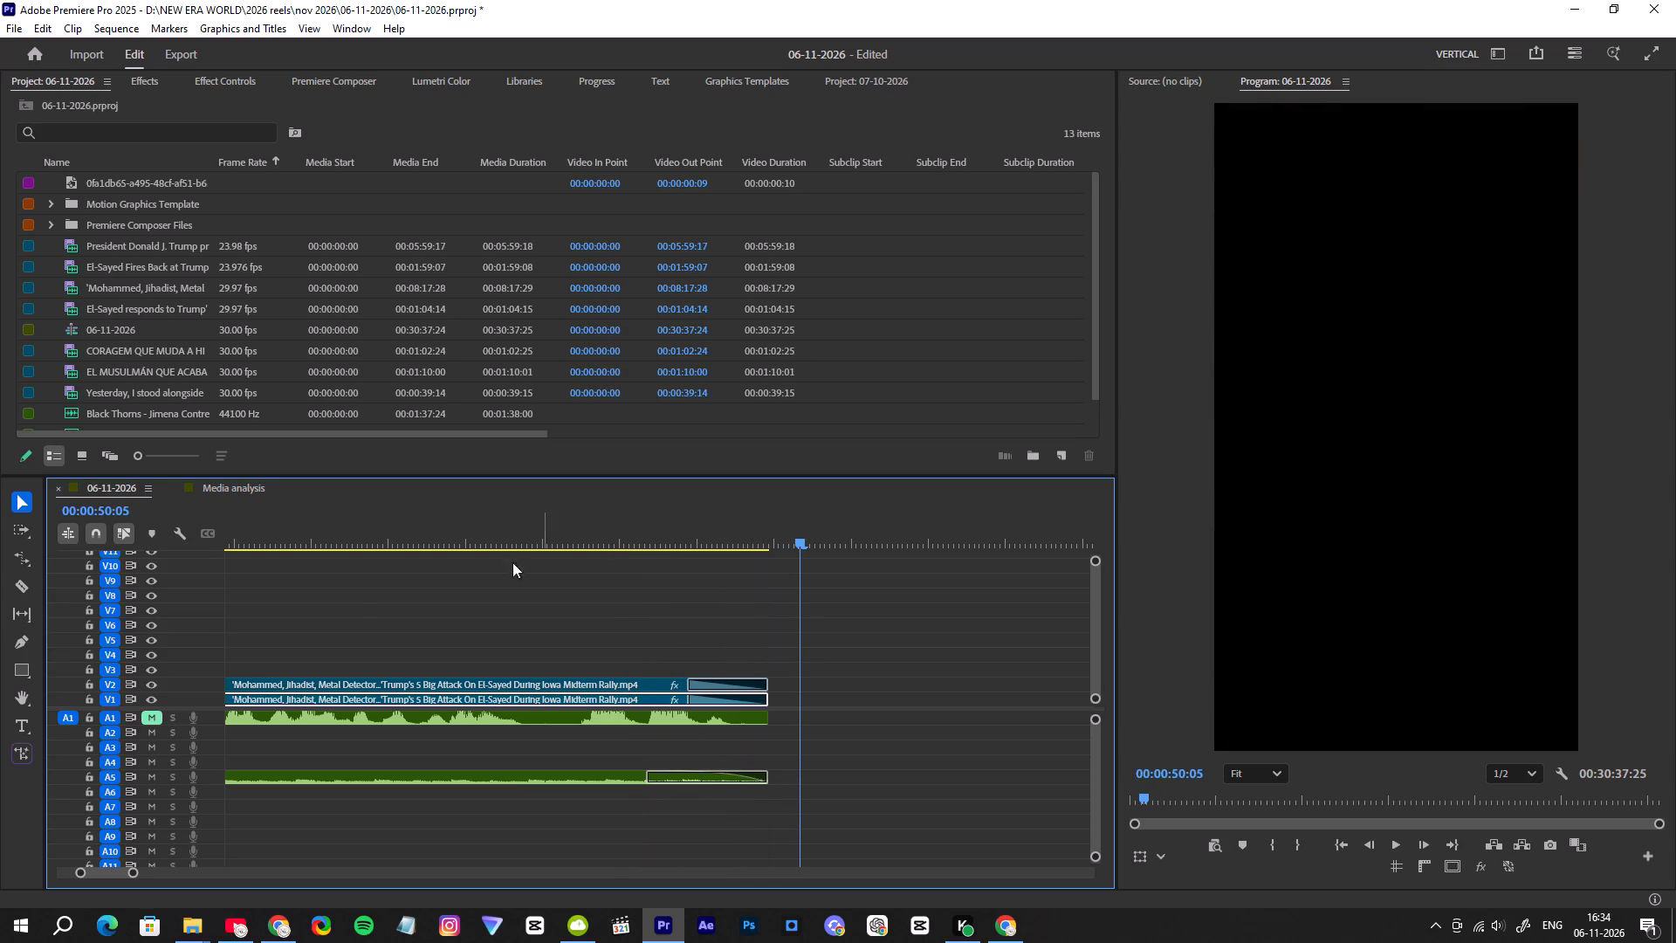
Unmute audio track A1.
left_click(150, 715)
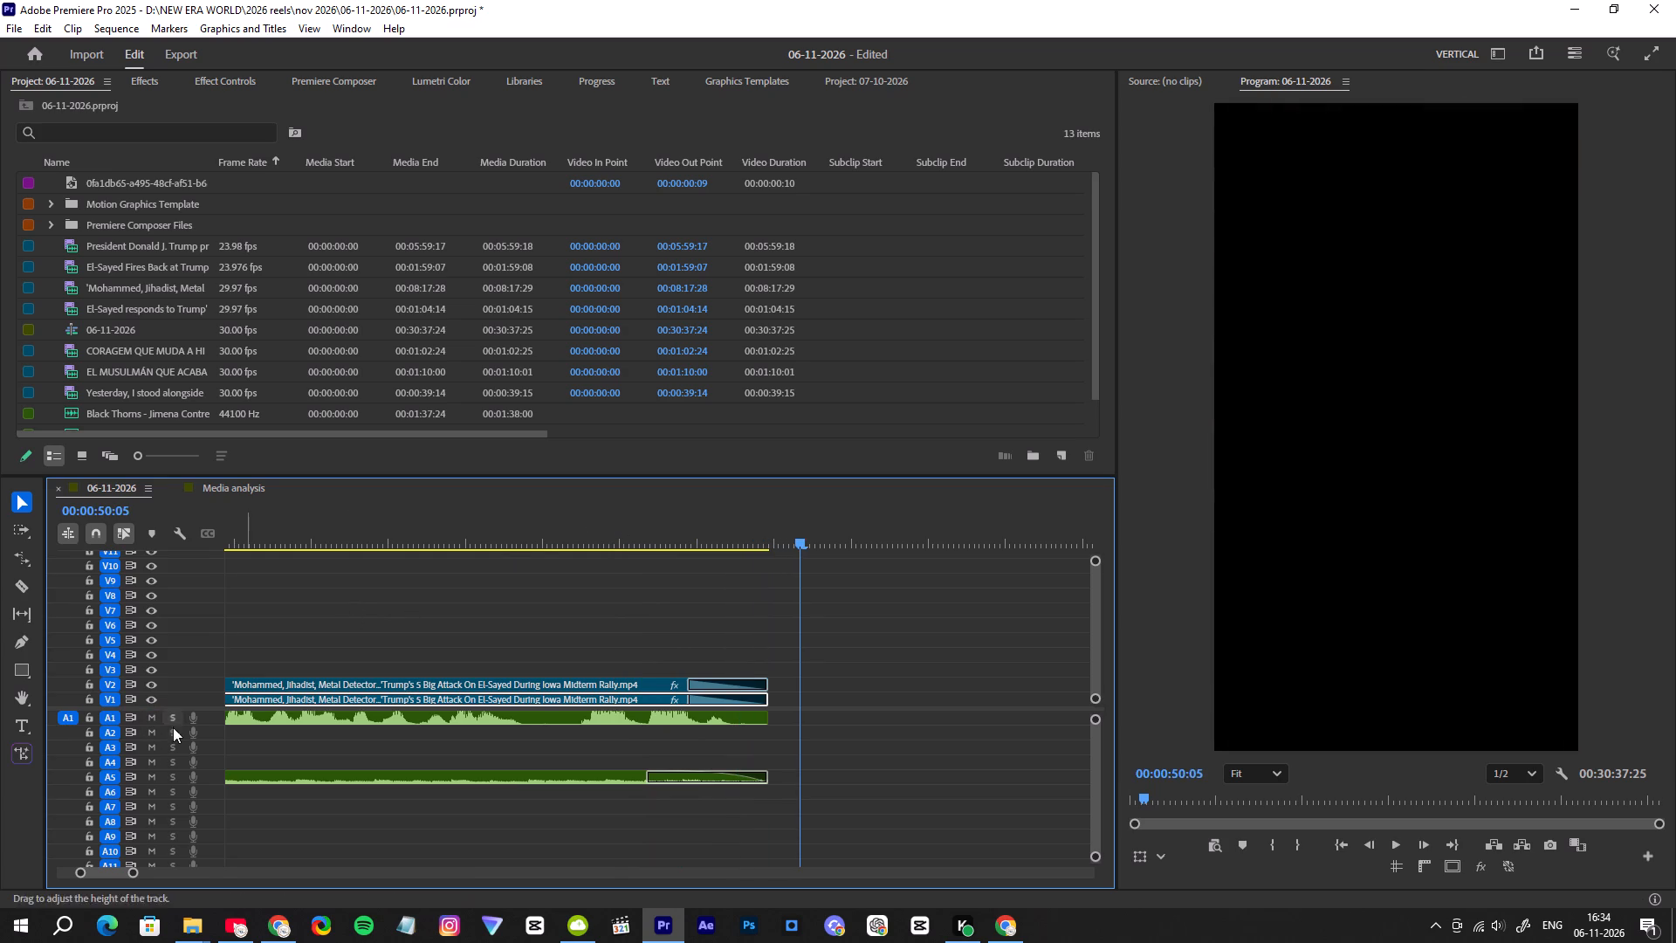
Return to the start of the reel with the whole edit in view and briefly play the opening.
left_click_drag(134, 873, 212, 872)
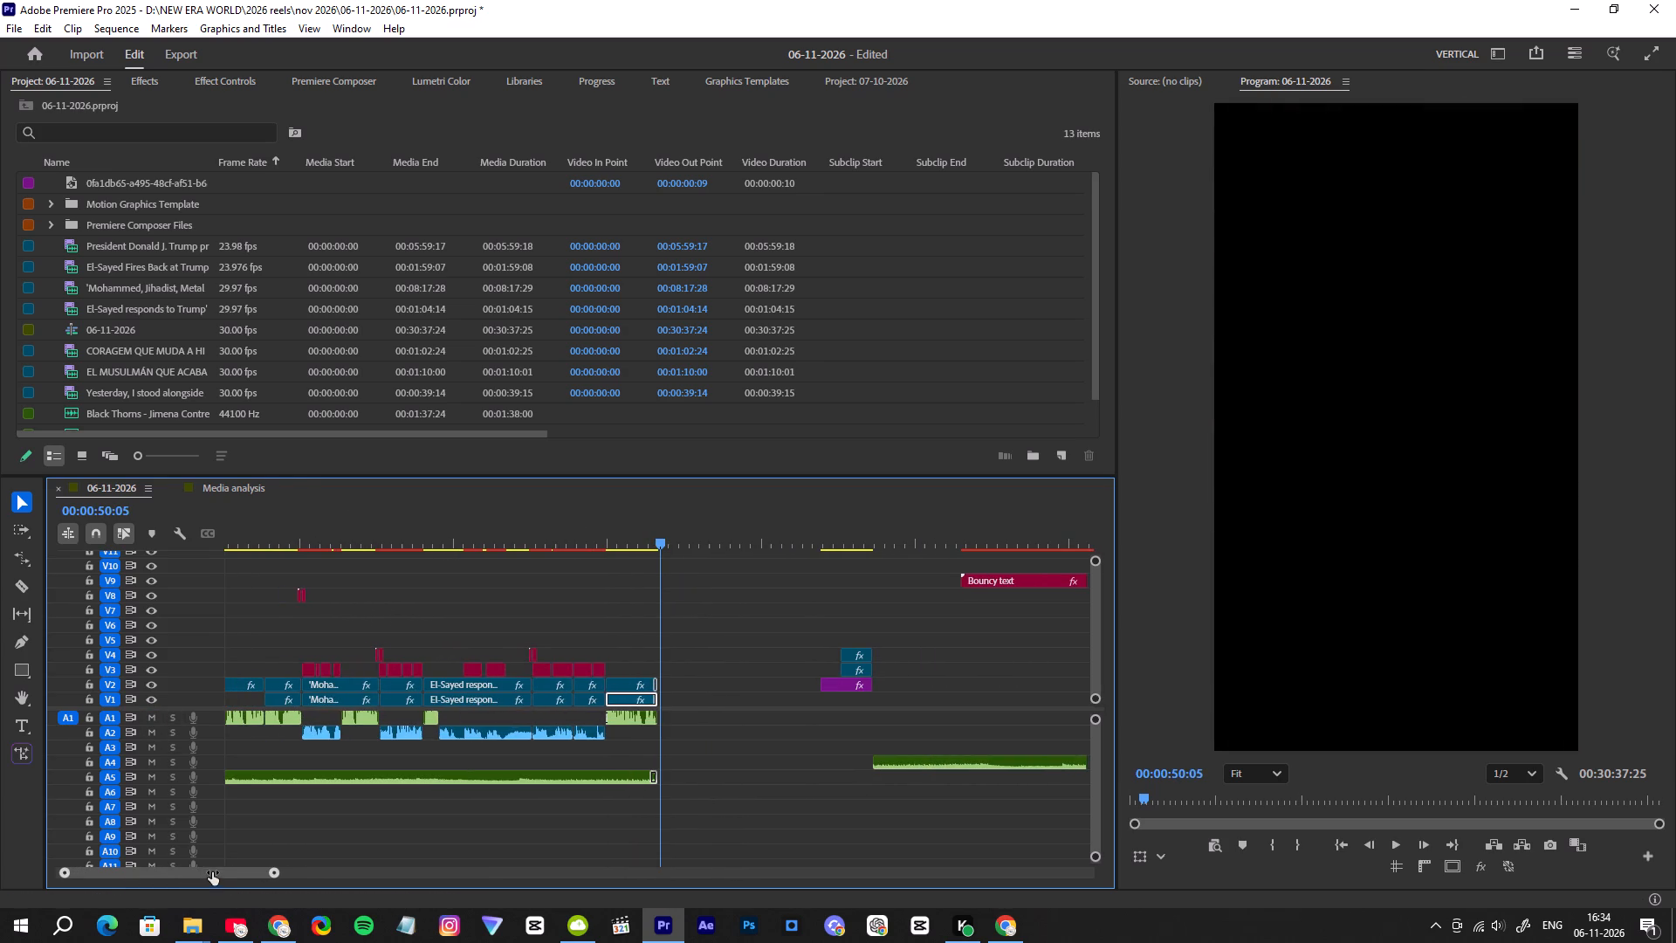
left_click_drag(212, 872, 212, 871)
left_click_drag(261, 527, 141, 563)
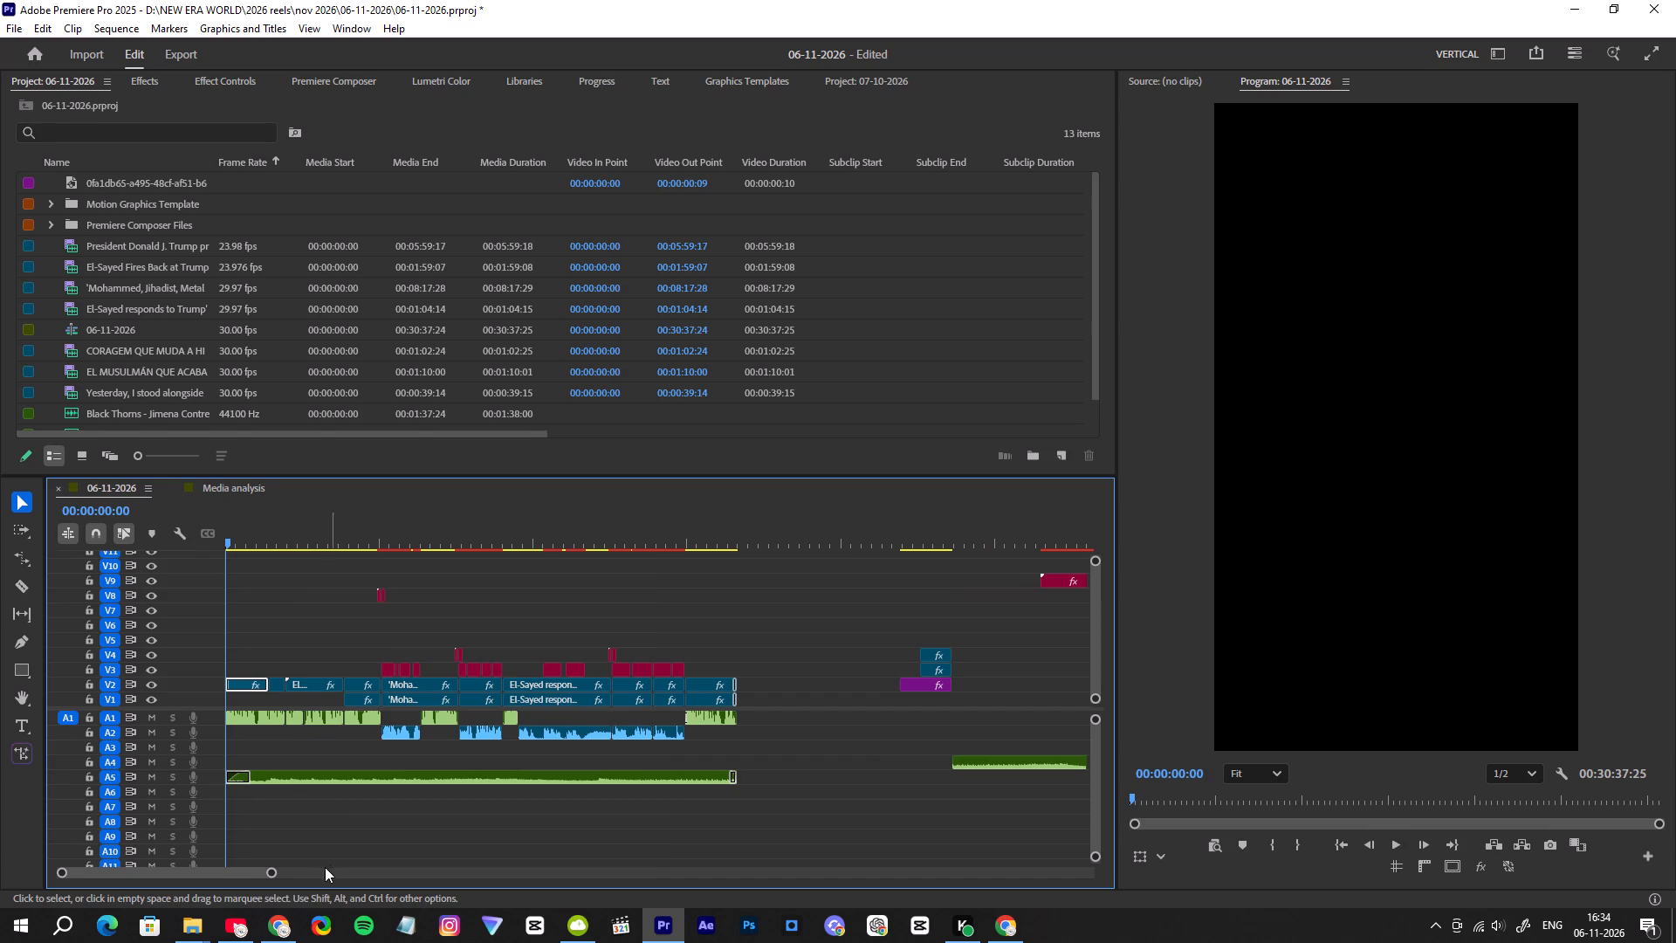
left_click_drag(275, 873, 315, 872)
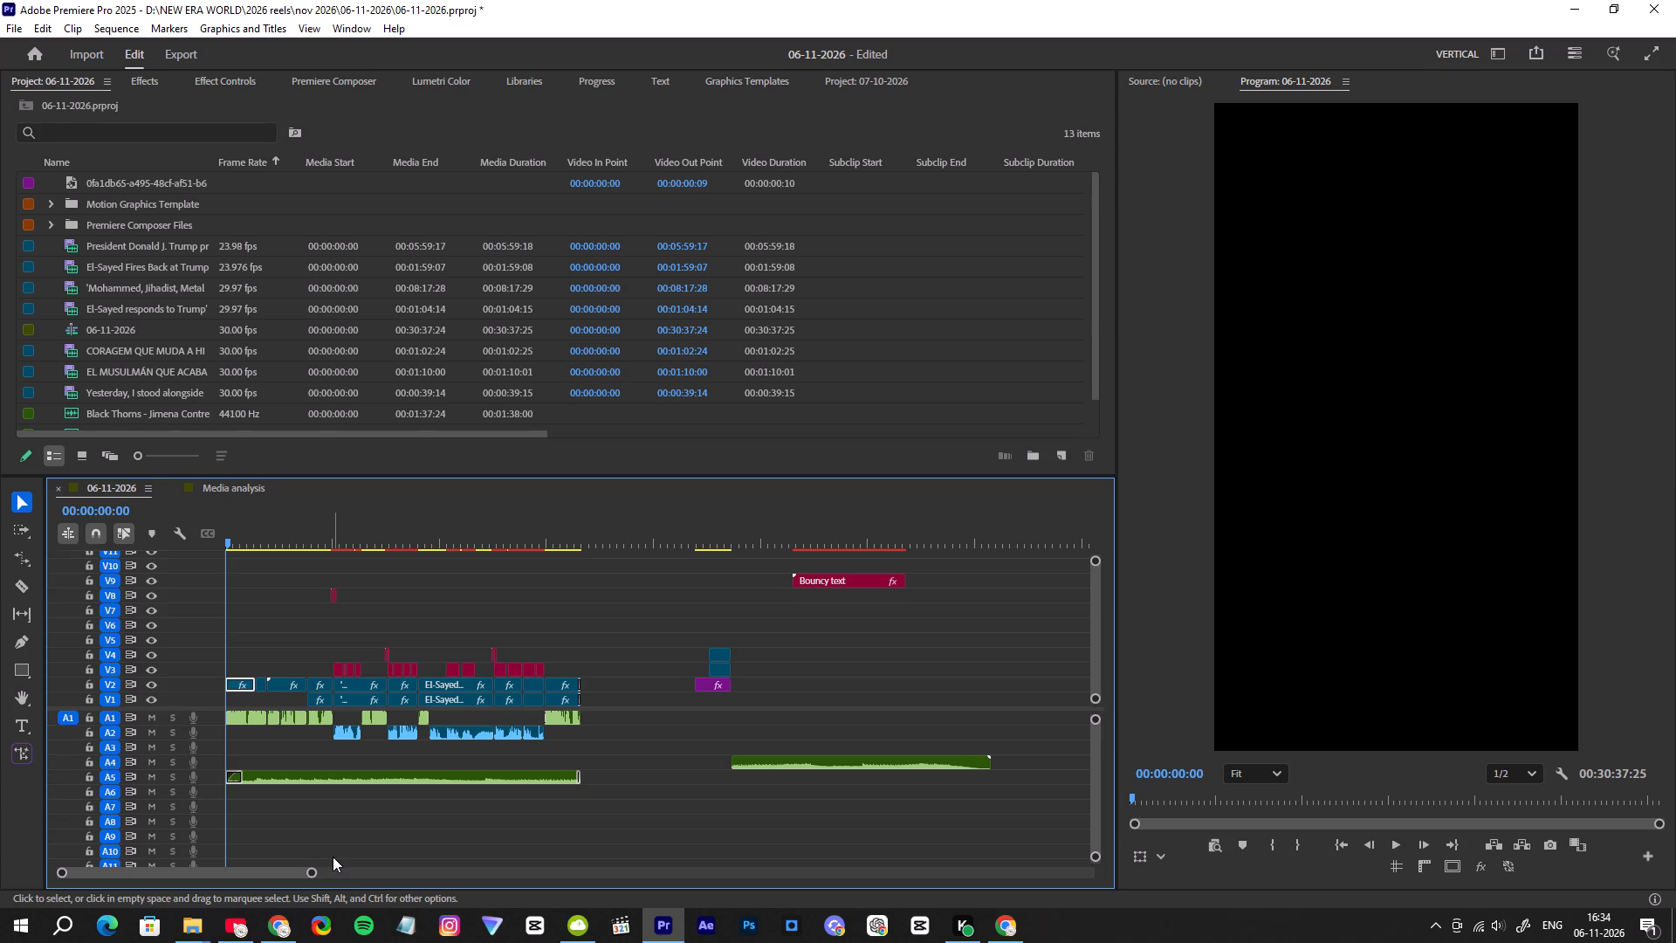
key("space")
key("space")
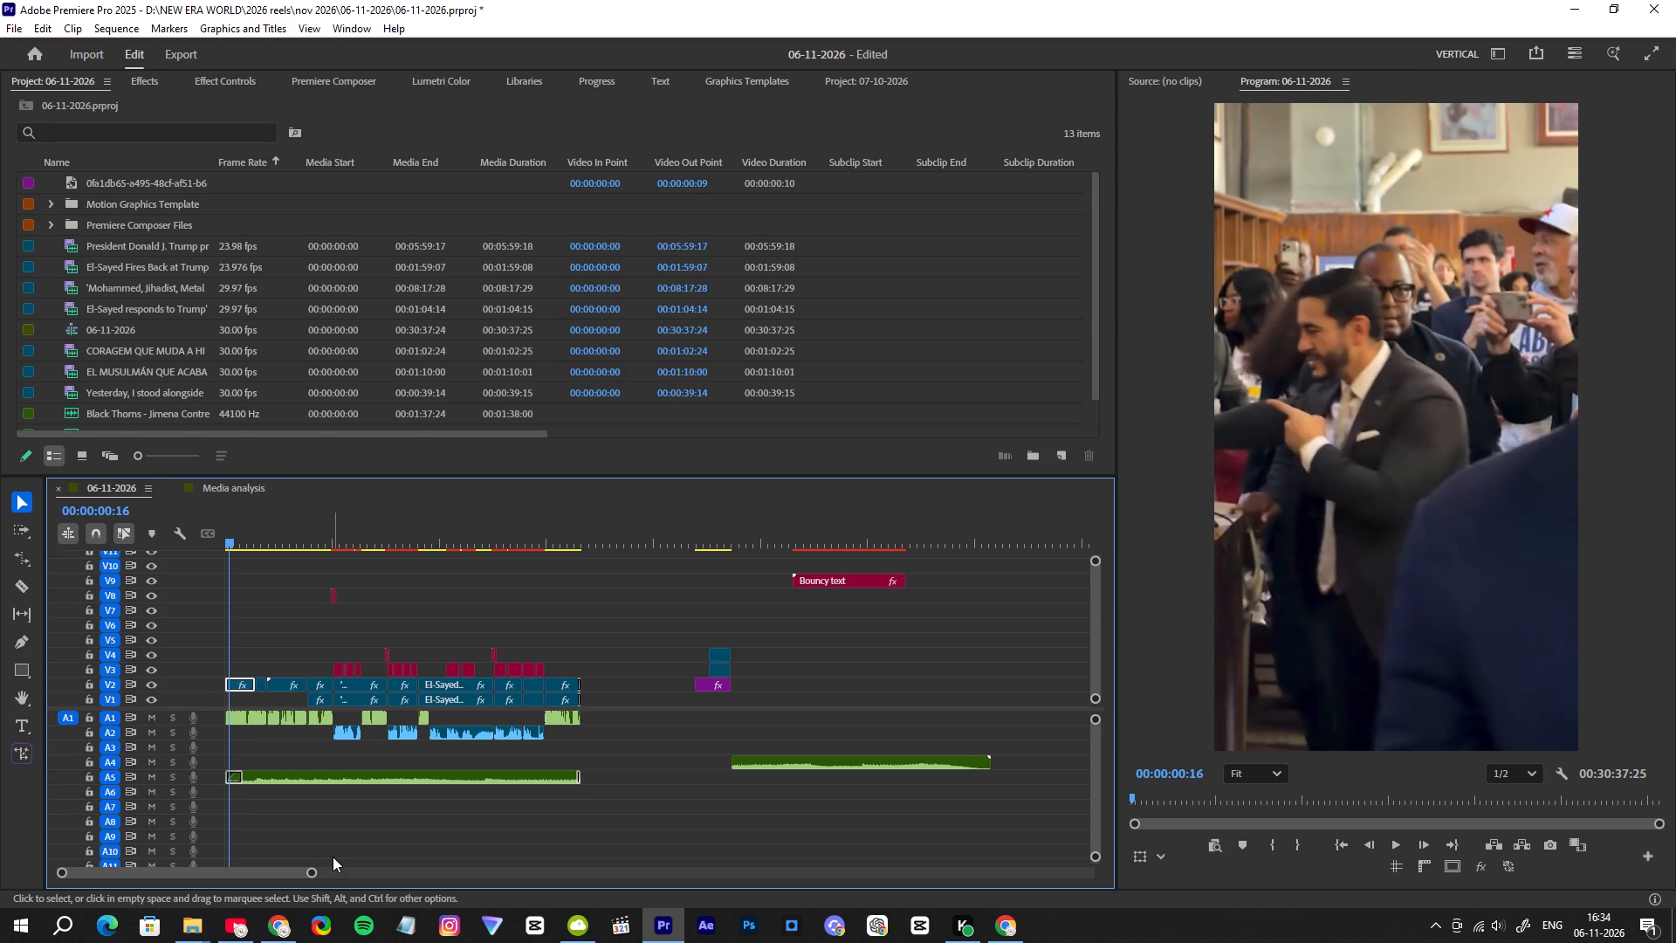
Lower the system speaker volume to 20.
left_click(1502, 933)
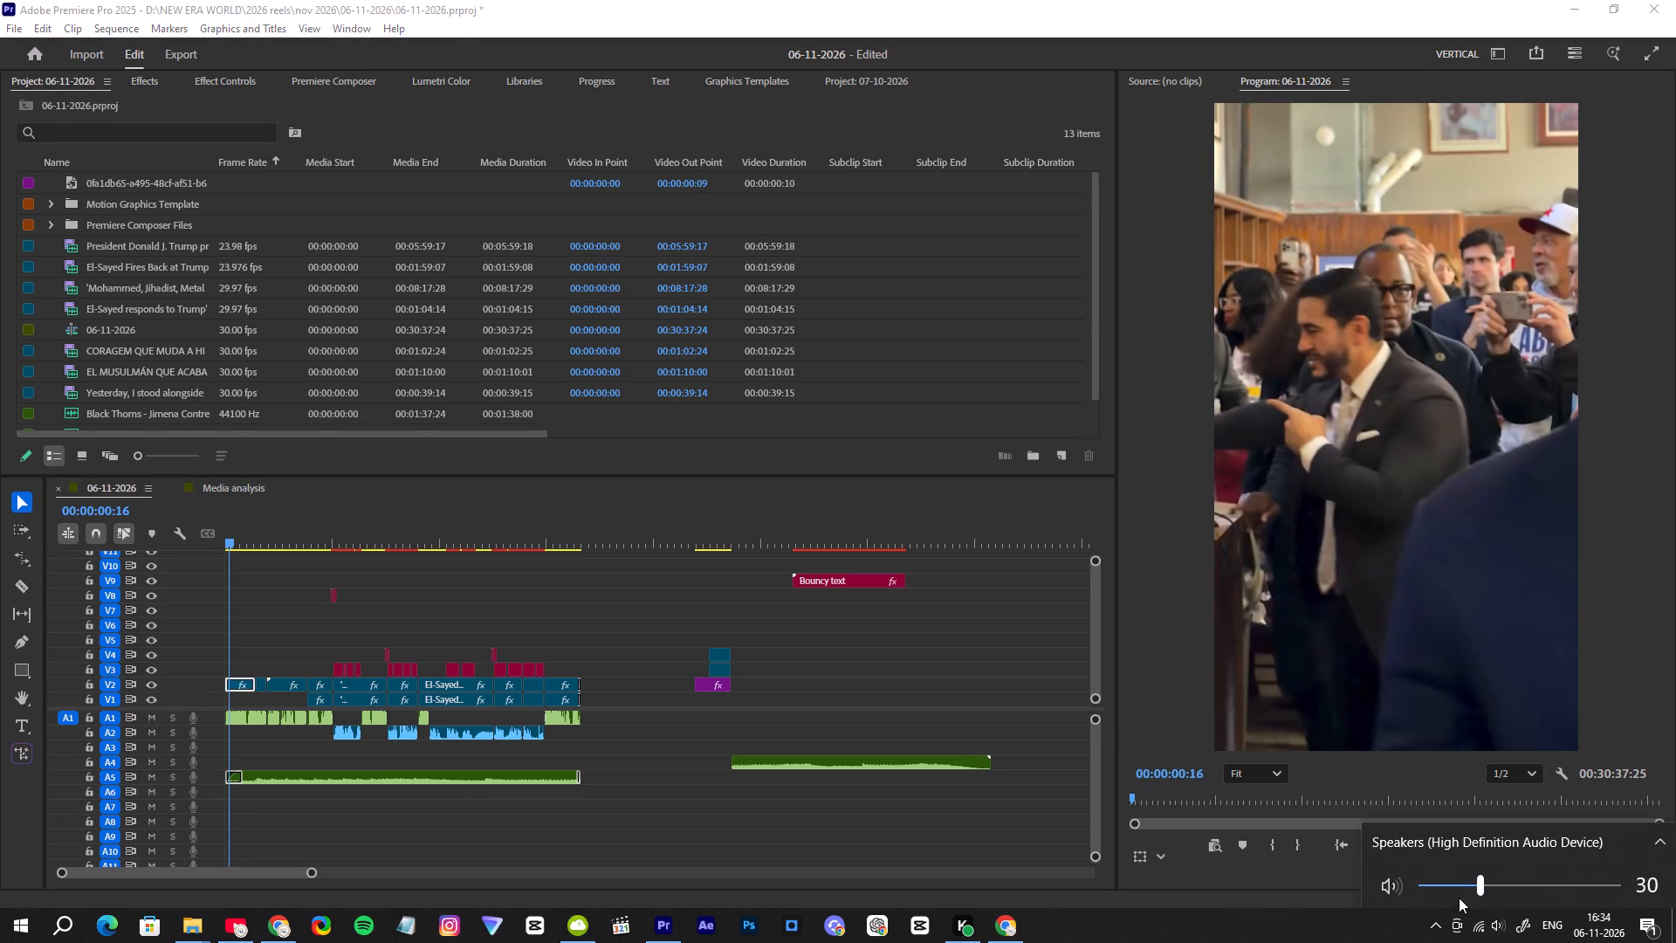
left_click(1466, 884)
left_click(1466, 884)
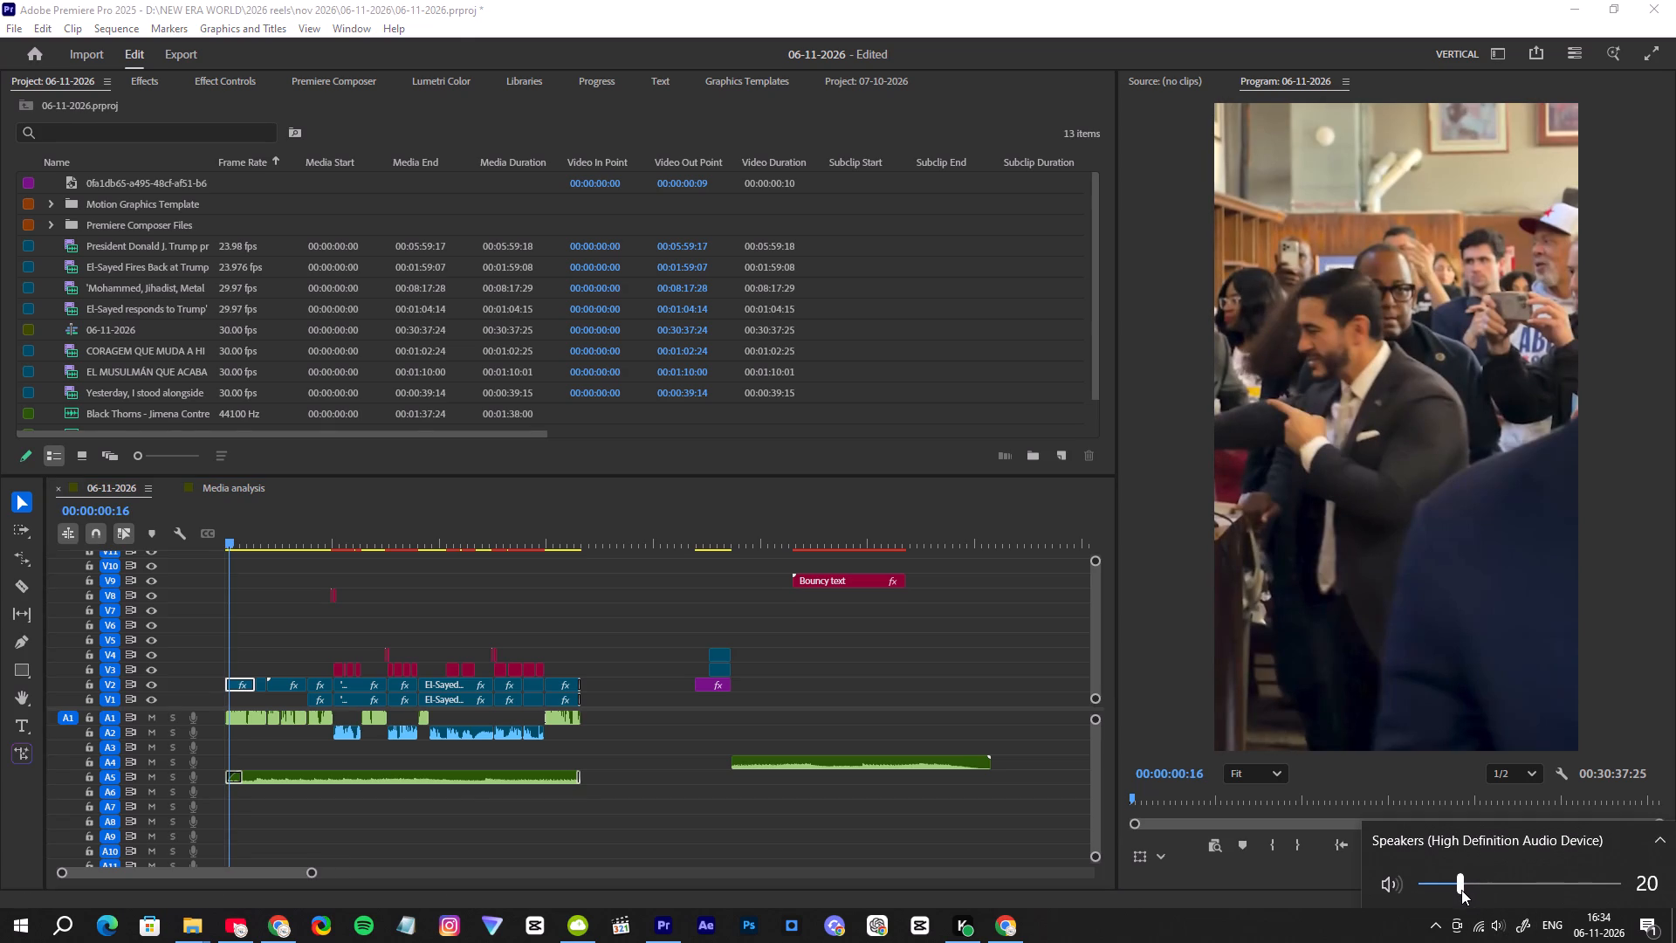
left_click(1250, 942)
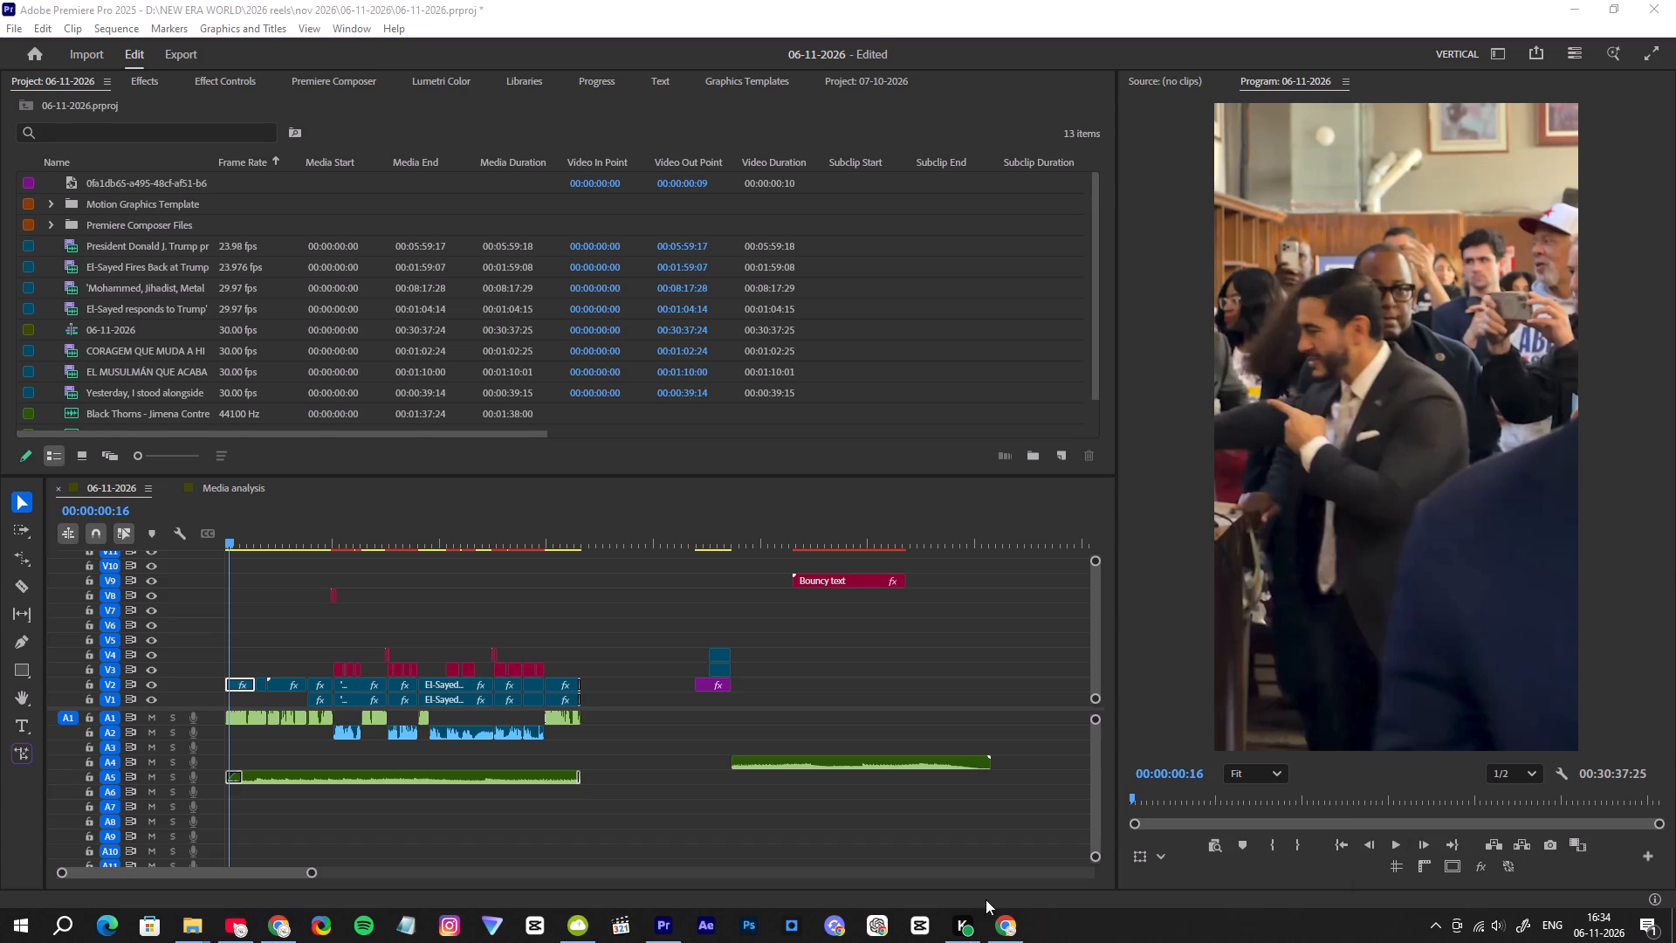